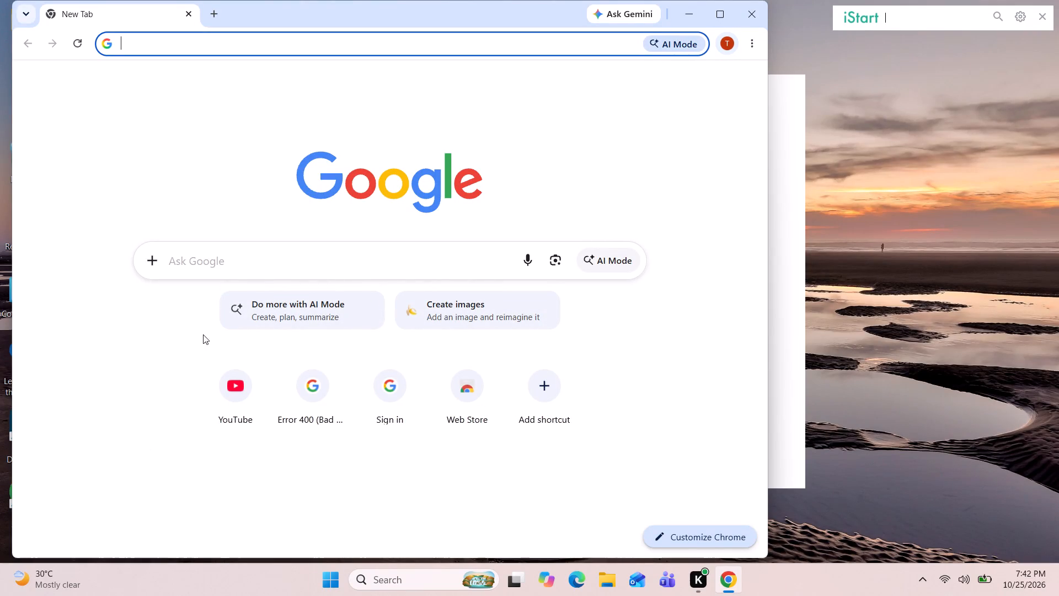
# Search the web for canva, open the Canva website and log in to the account.
pyautogui.click(261, 257)
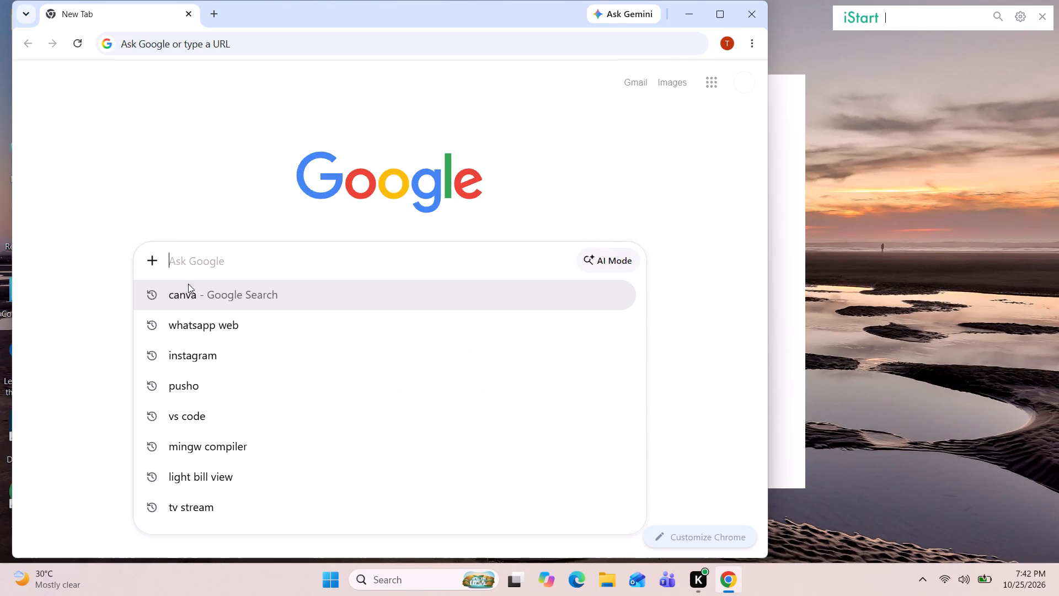
pyautogui.click(201, 293)
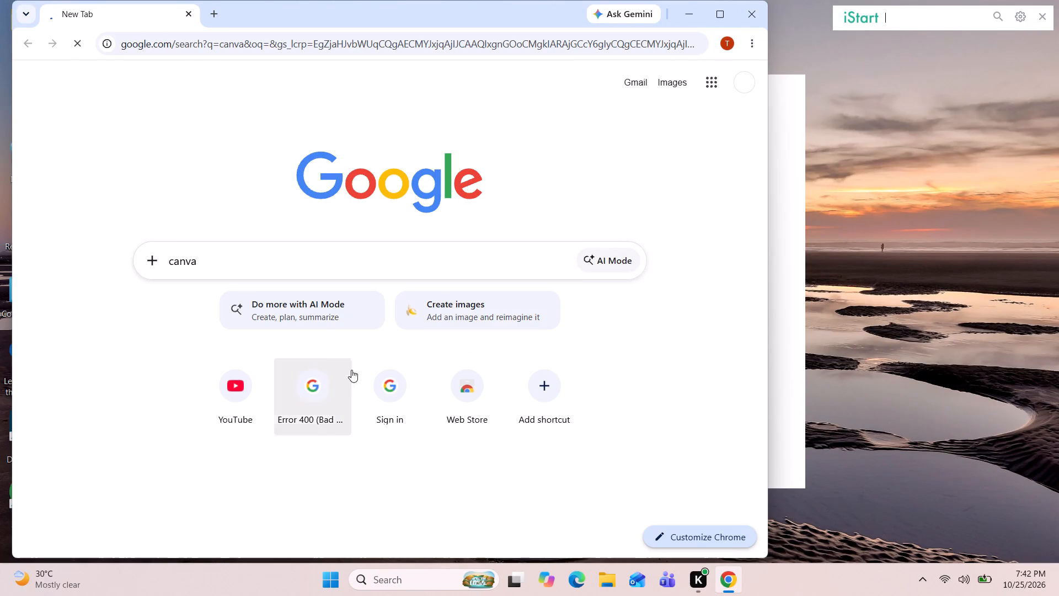
pyautogui.click(185, 227)
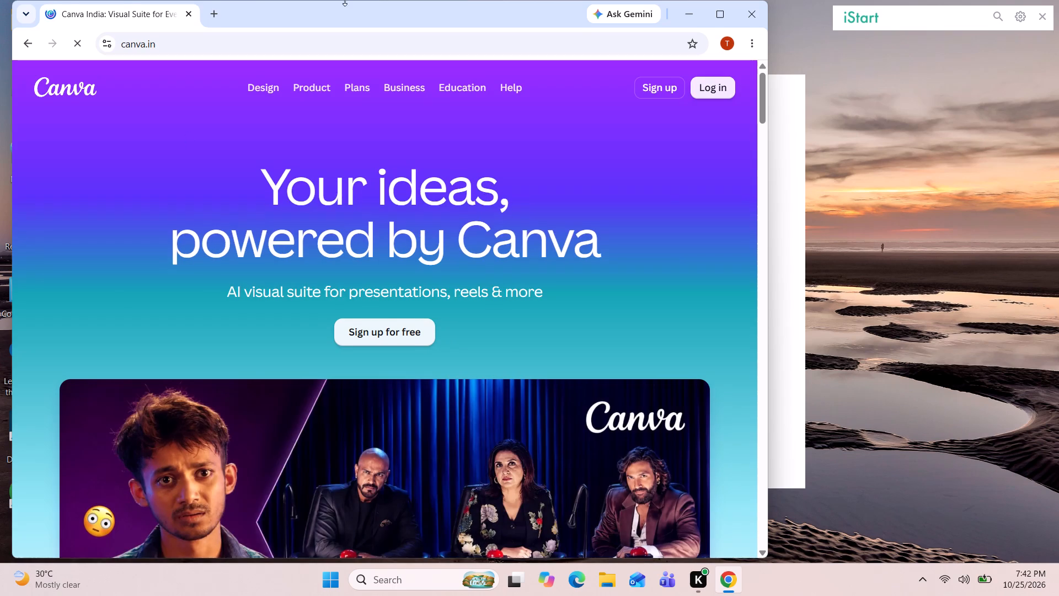
pyautogui.click(721, 82)
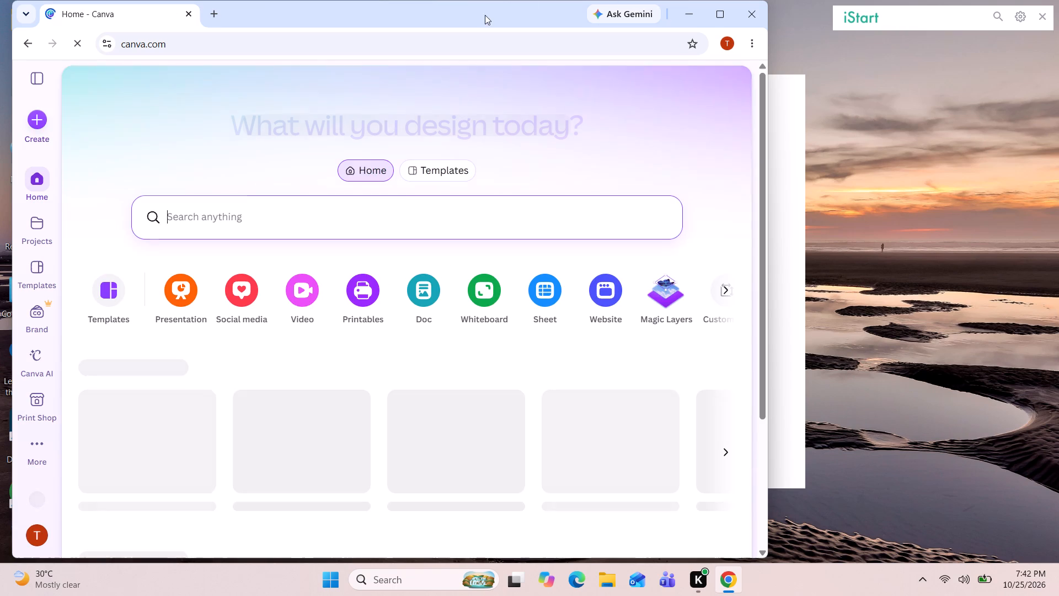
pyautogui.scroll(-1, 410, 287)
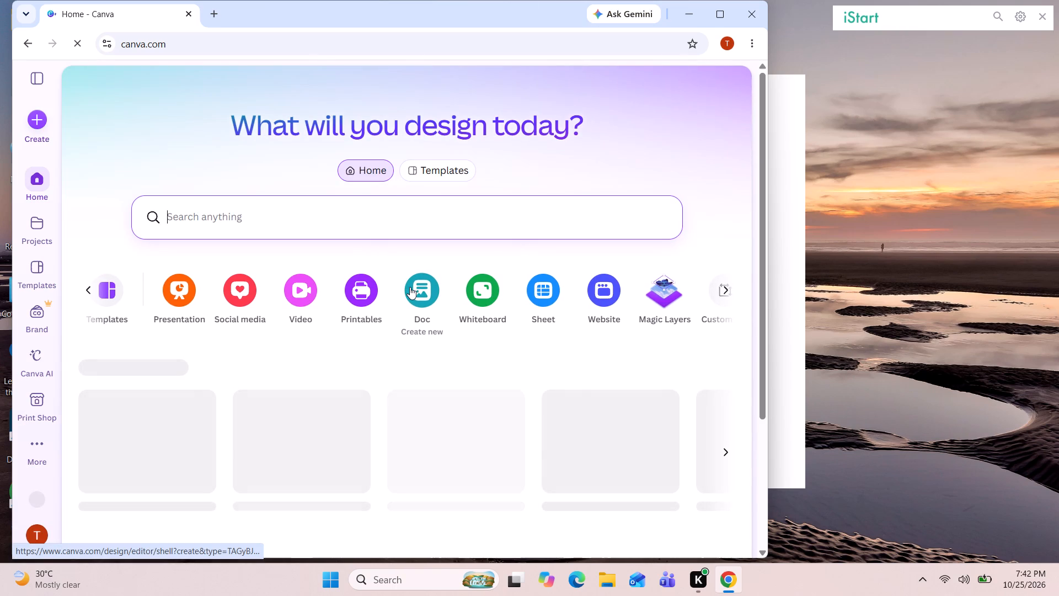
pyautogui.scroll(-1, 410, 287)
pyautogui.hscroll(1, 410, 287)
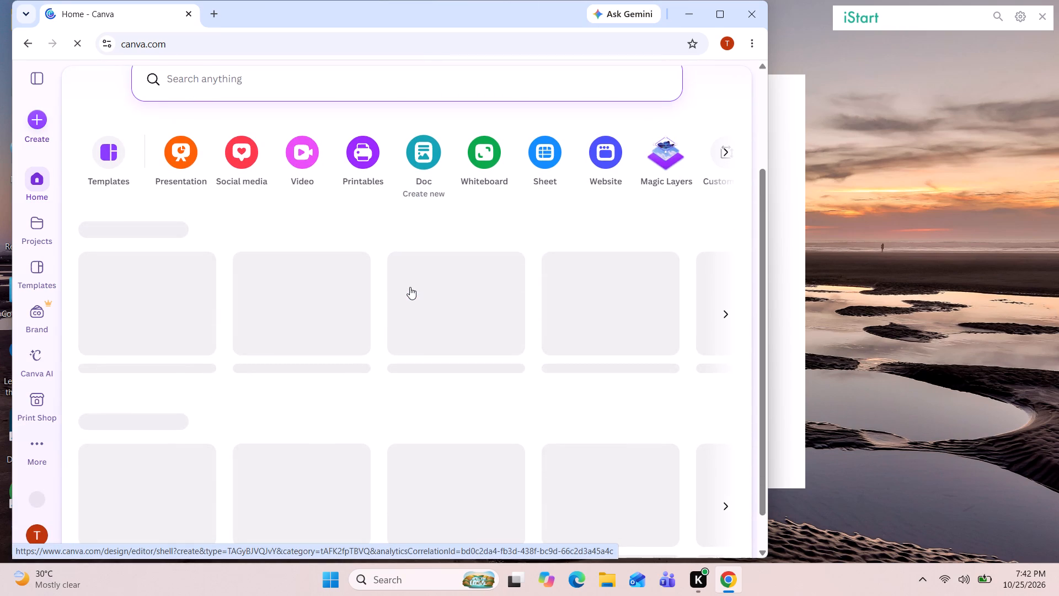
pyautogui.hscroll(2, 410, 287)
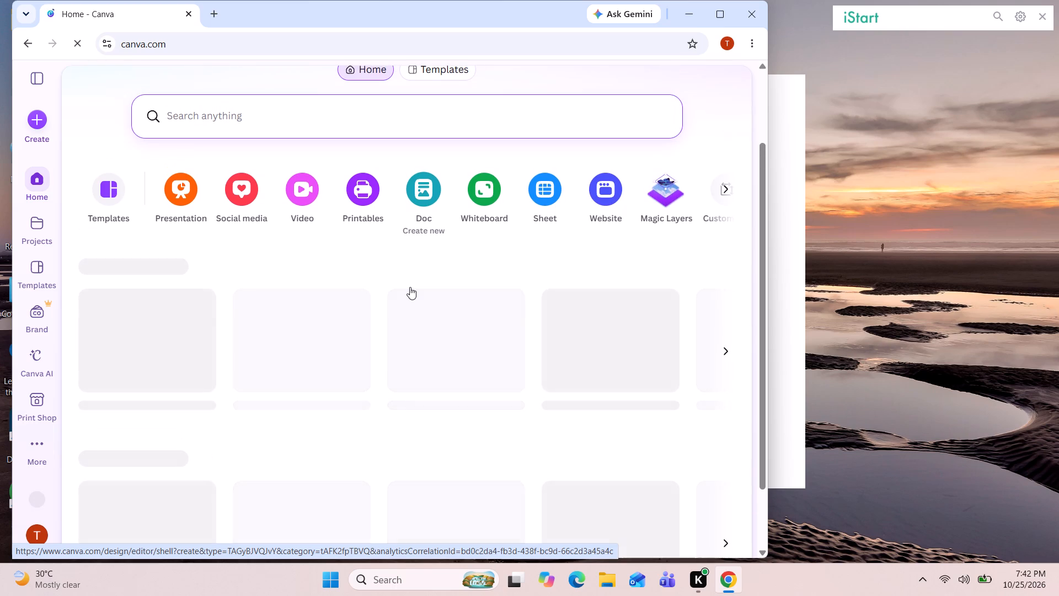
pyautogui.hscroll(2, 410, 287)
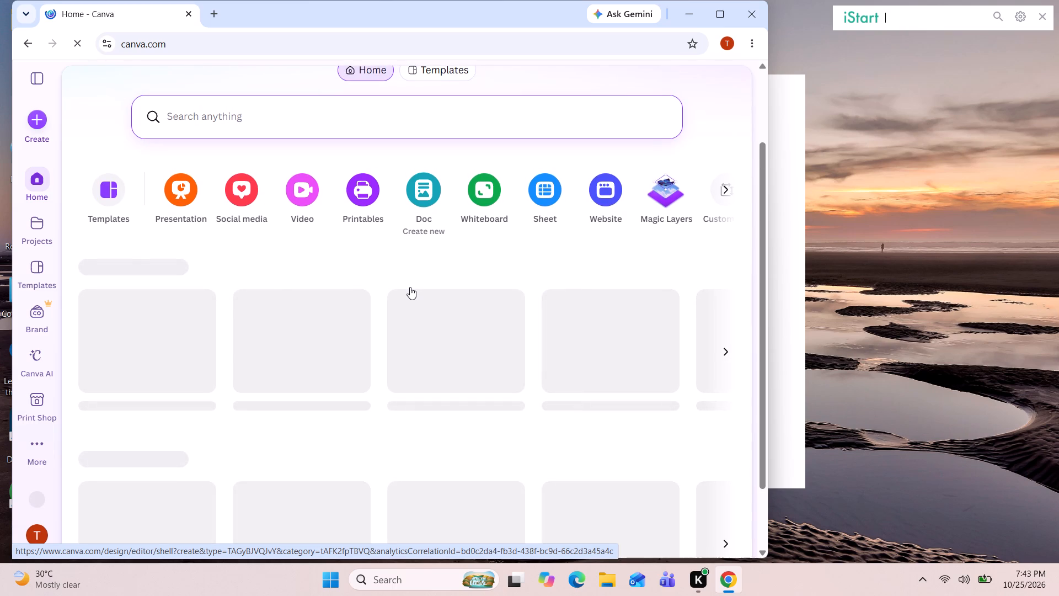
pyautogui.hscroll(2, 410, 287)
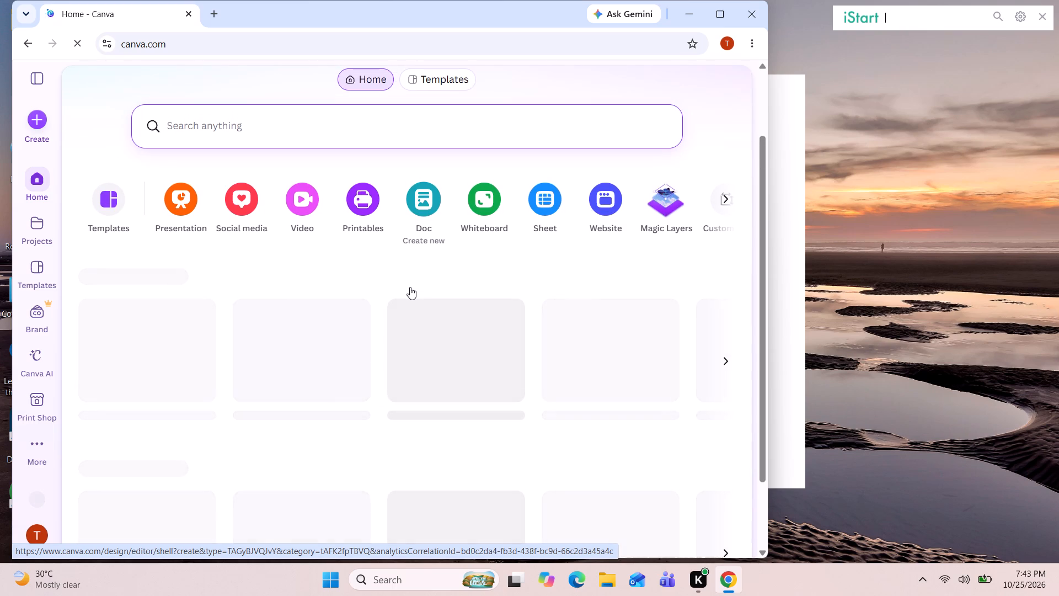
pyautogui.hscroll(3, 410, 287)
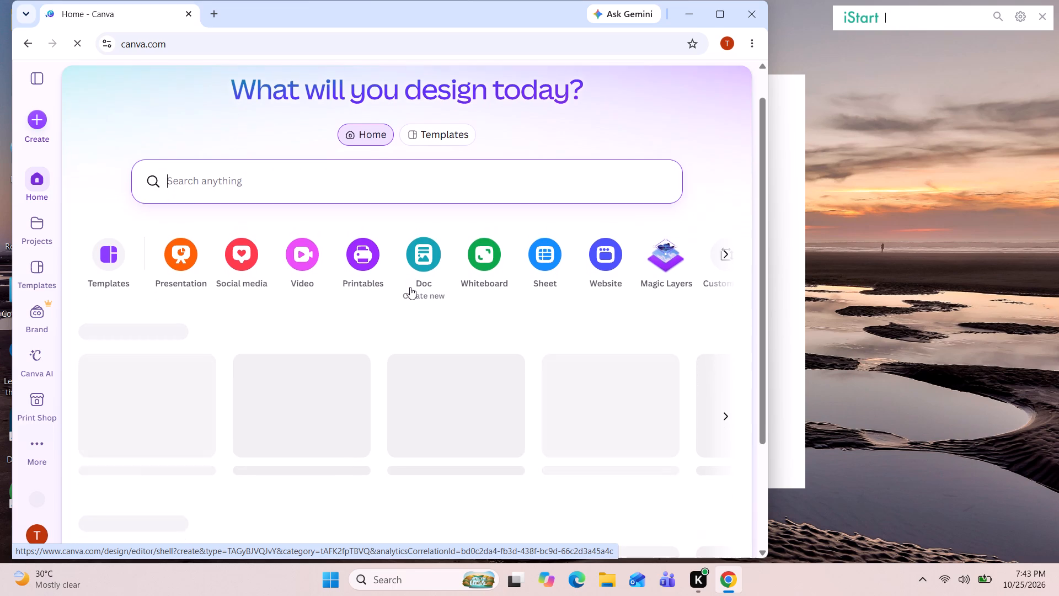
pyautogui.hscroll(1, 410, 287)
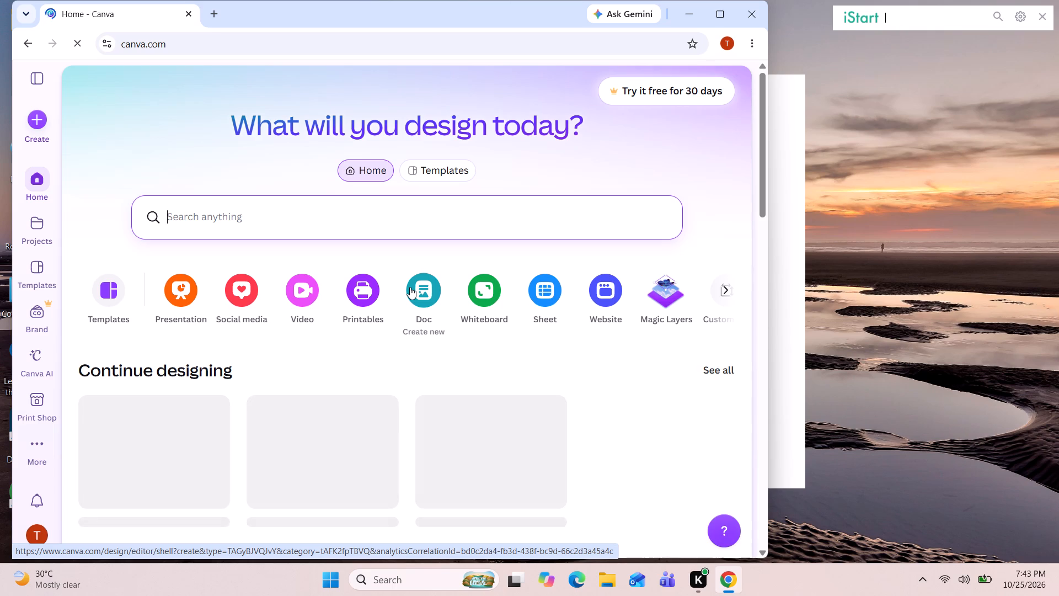
# Open the Logo category under Browse template categories on the Canva home page.
pyautogui.scroll(-1, 410, 287)
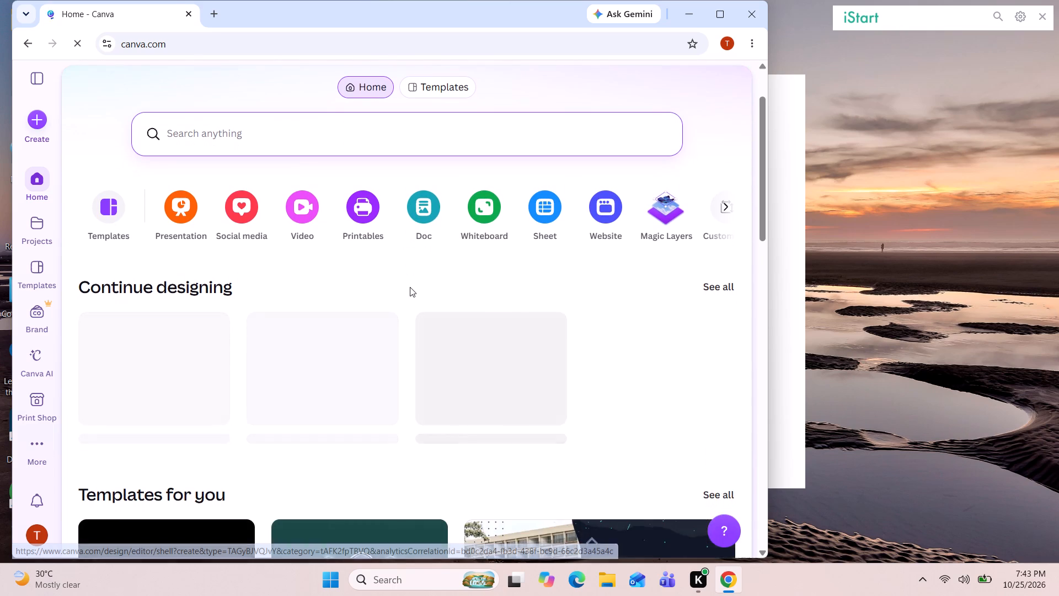
pyautogui.scroll(-2, 410, 287)
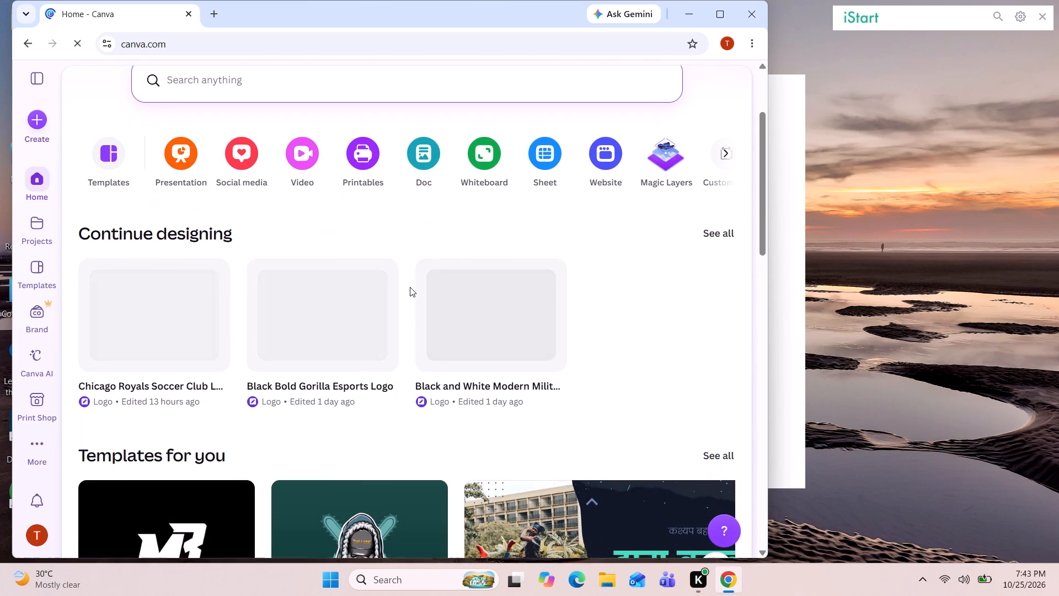
pyautogui.scroll(3, 410, 287)
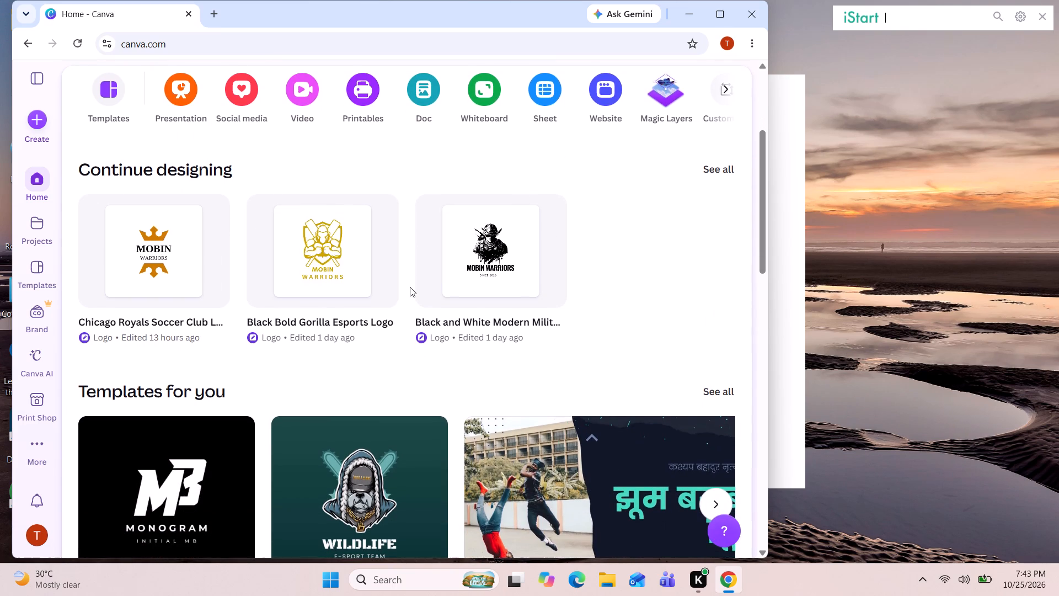
pyautogui.scroll(1, 410, 287)
pyautogui.scroll(-2, 412, 279)
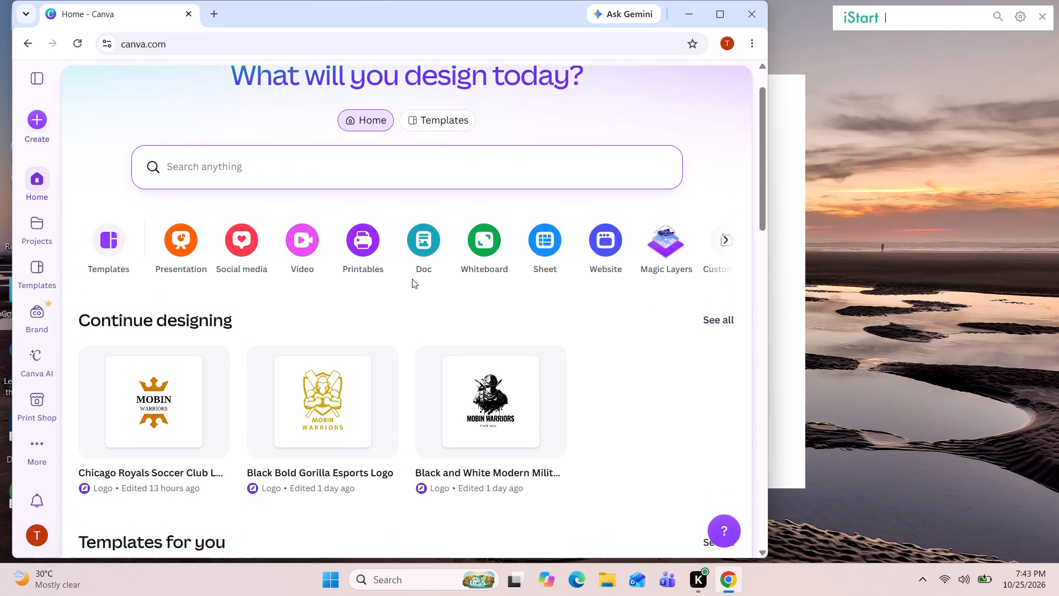
pyautogui.scroll(-4, 412, 279)
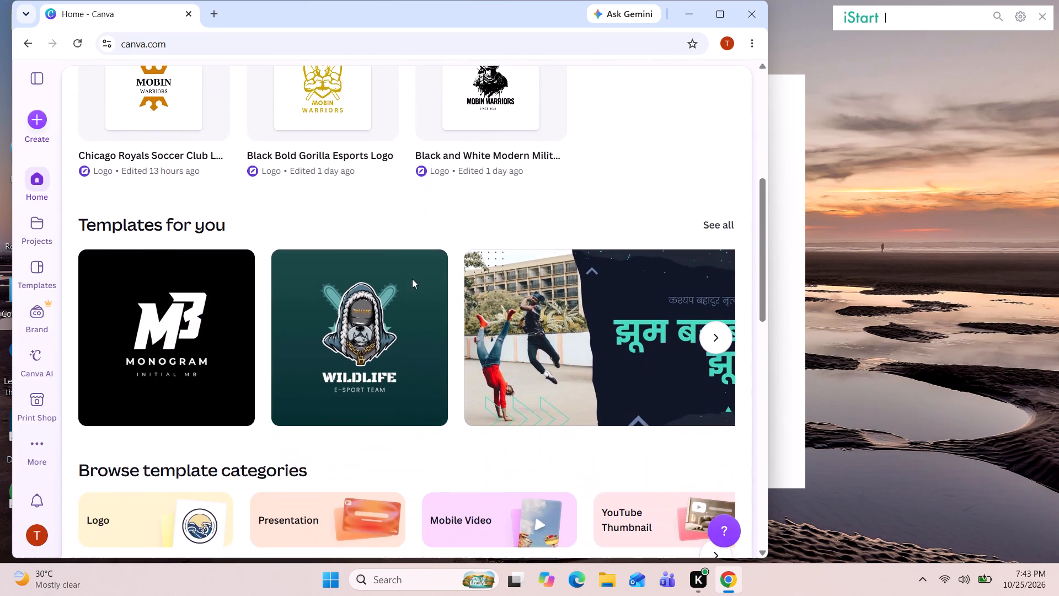
pyautogui.scroll(-2, 412, 279)
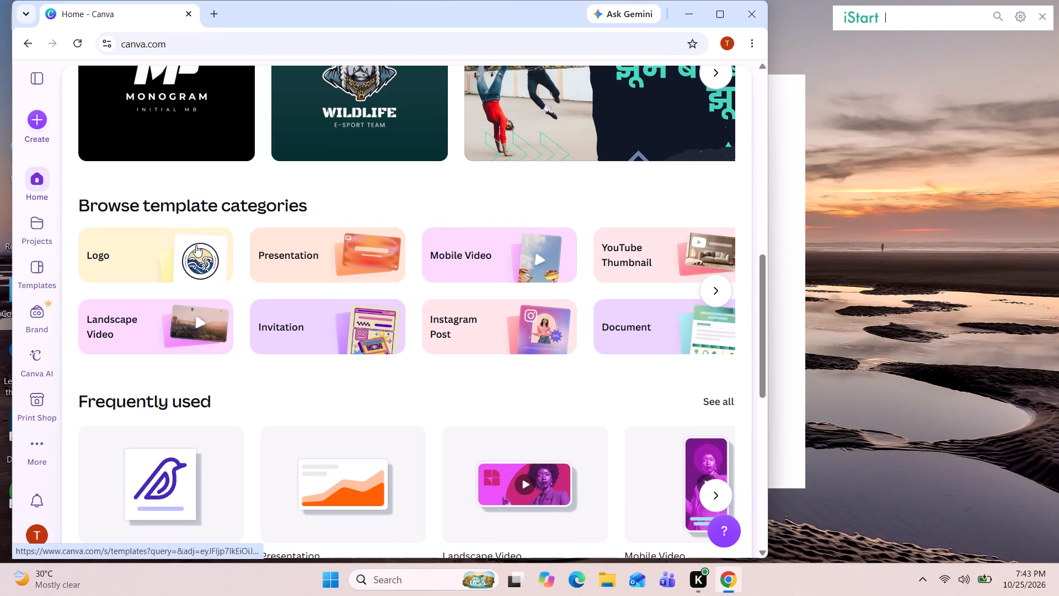
pyautogui.click(196, 245)
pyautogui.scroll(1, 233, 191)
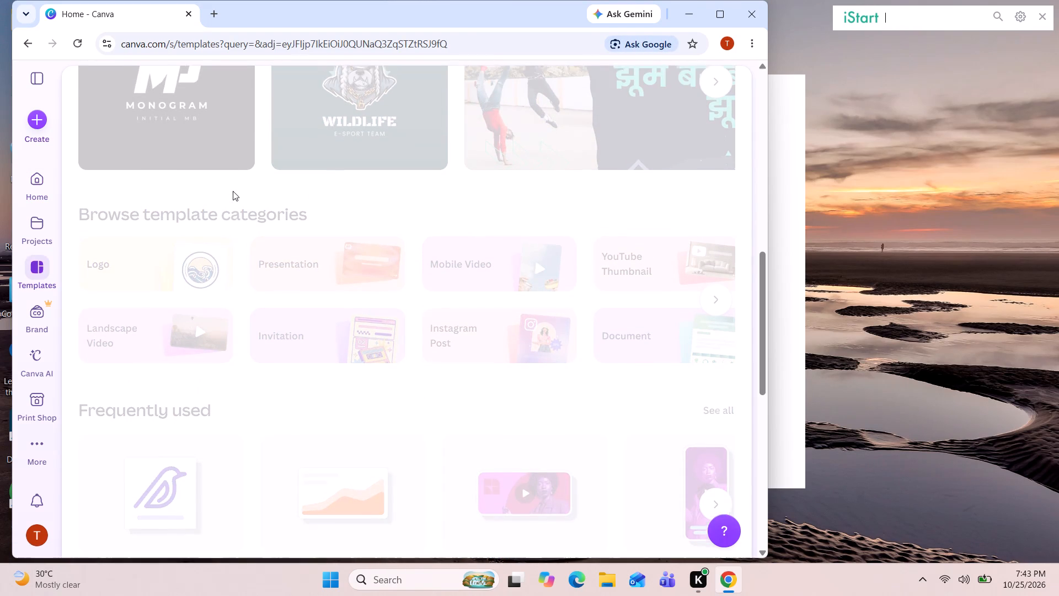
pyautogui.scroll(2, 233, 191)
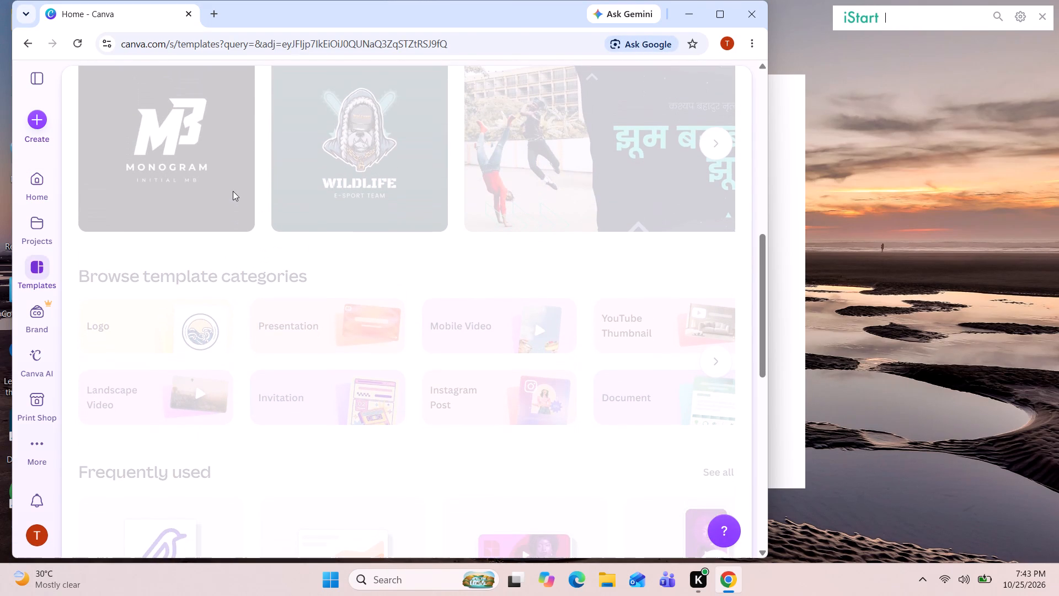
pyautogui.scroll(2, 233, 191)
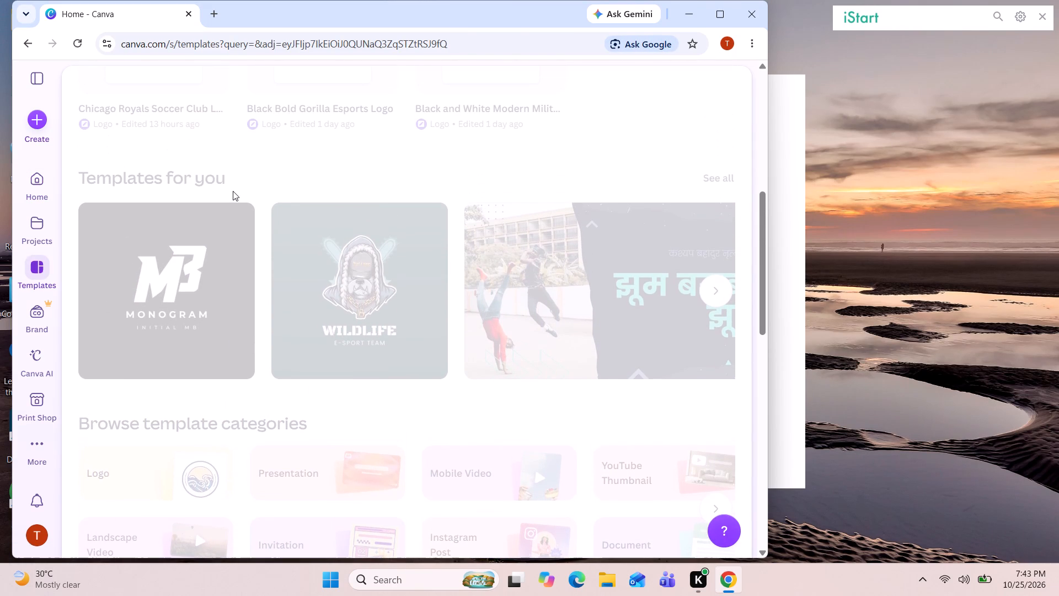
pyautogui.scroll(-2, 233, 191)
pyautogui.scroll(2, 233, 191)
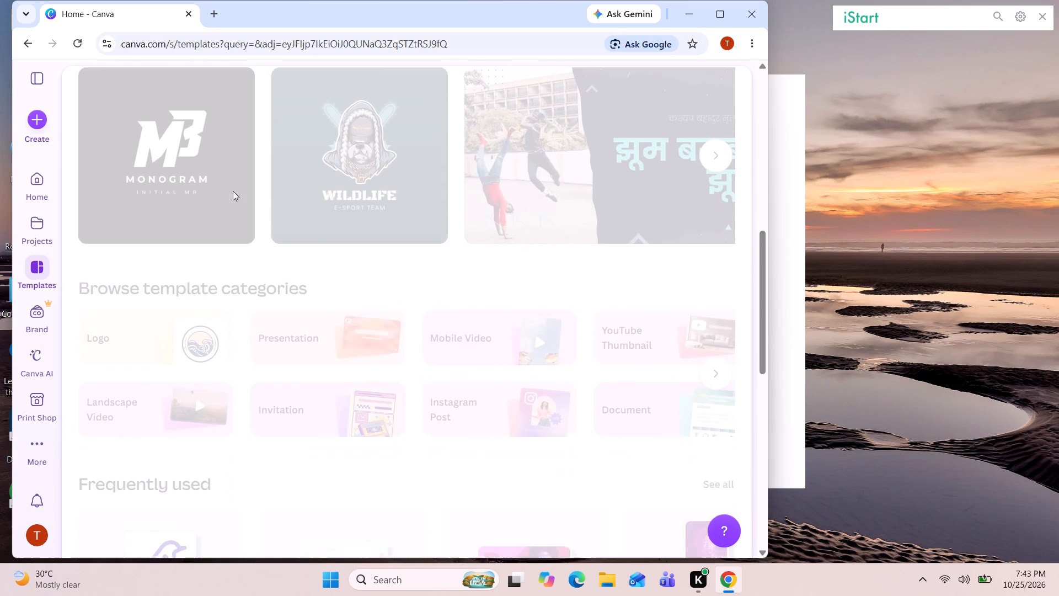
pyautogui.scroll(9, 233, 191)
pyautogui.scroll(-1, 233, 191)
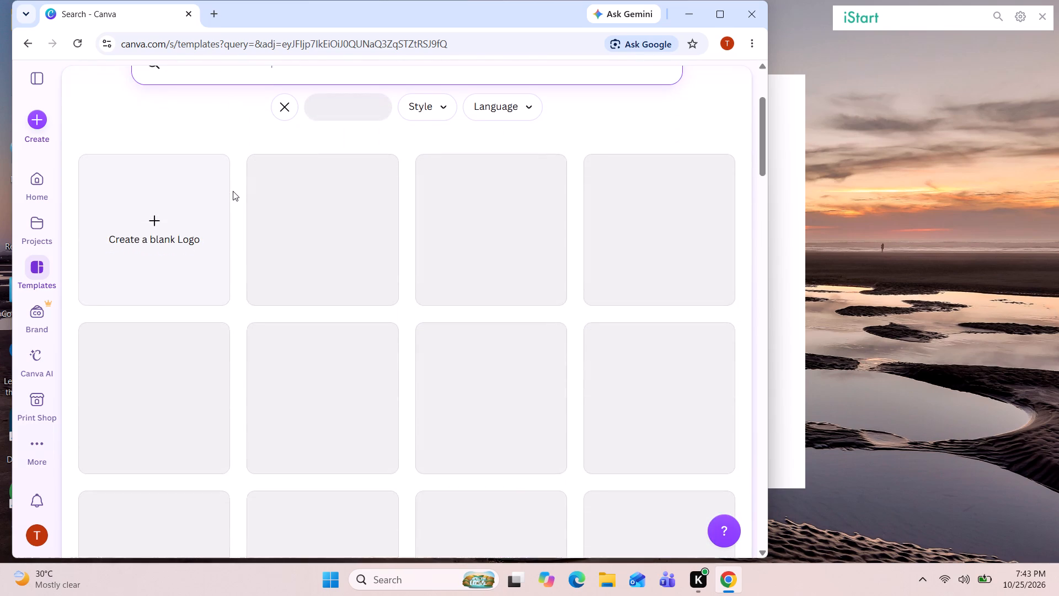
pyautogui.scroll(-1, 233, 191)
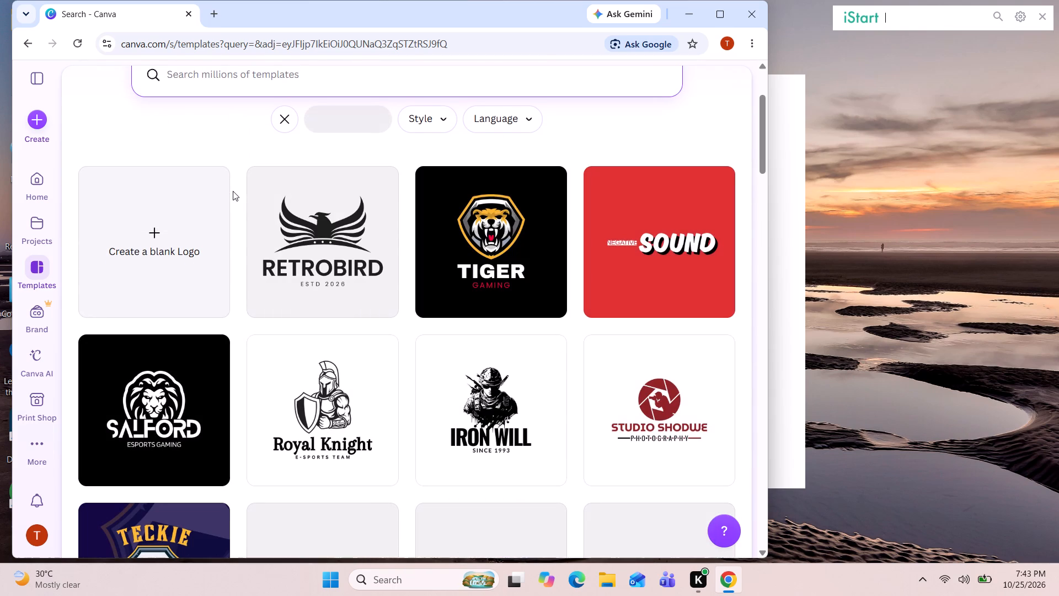
# Search the logo templates for "naan khaliya".
pyautogui.moveTo(233, 191); pyautogui.dragTo(253, 72)
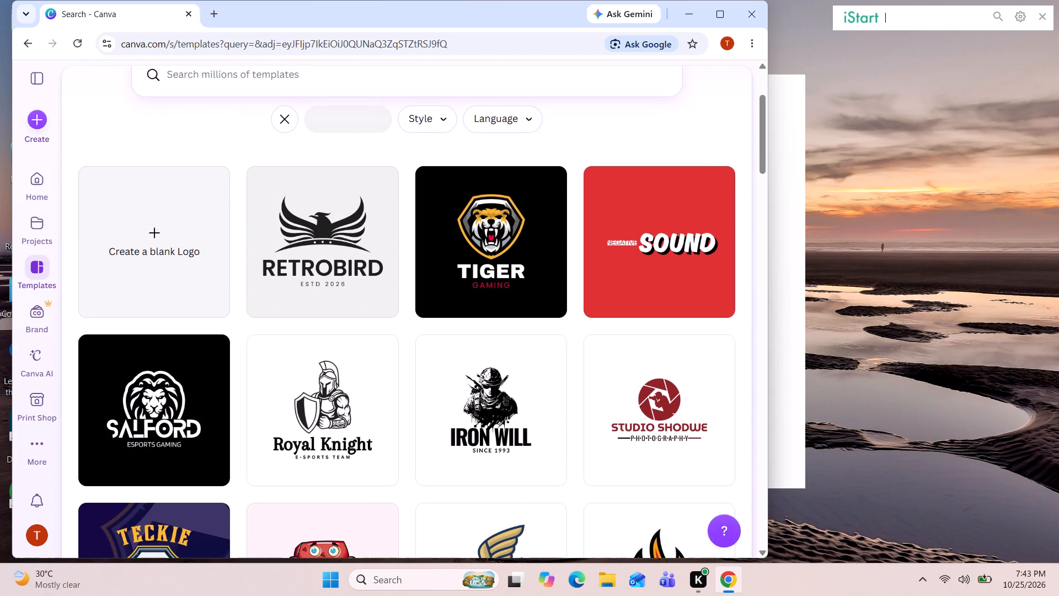
pyautogui.moveTo(253, 72); pyautogui.dragTo(261, 68)
pyautogui.click(261, 68)
pyautogui.write('naan')
pyautogui.press('space')
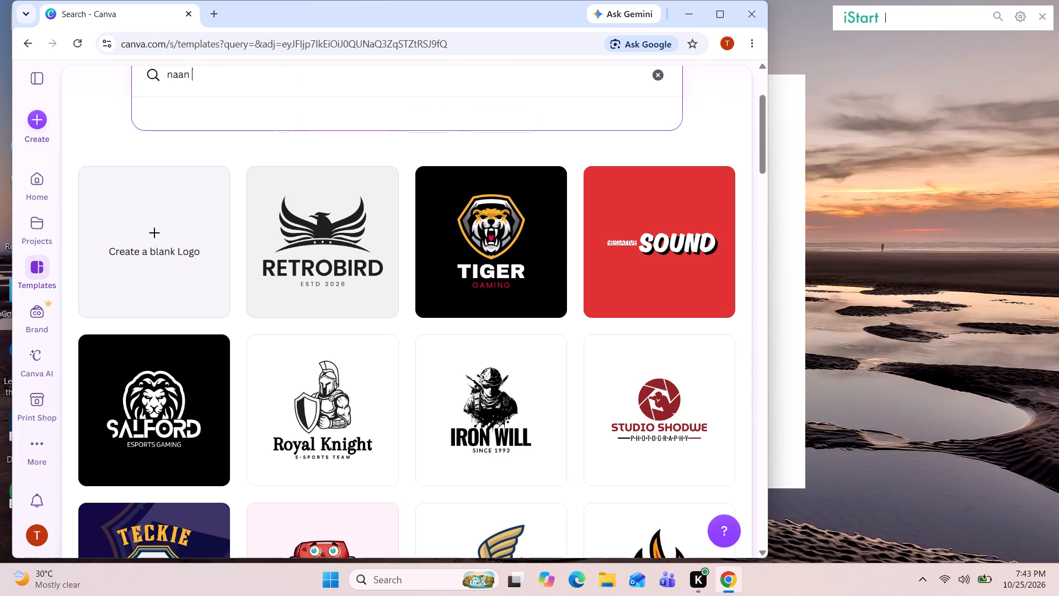
pyautogui.write('khaliya')
pyautogui.press('Return')
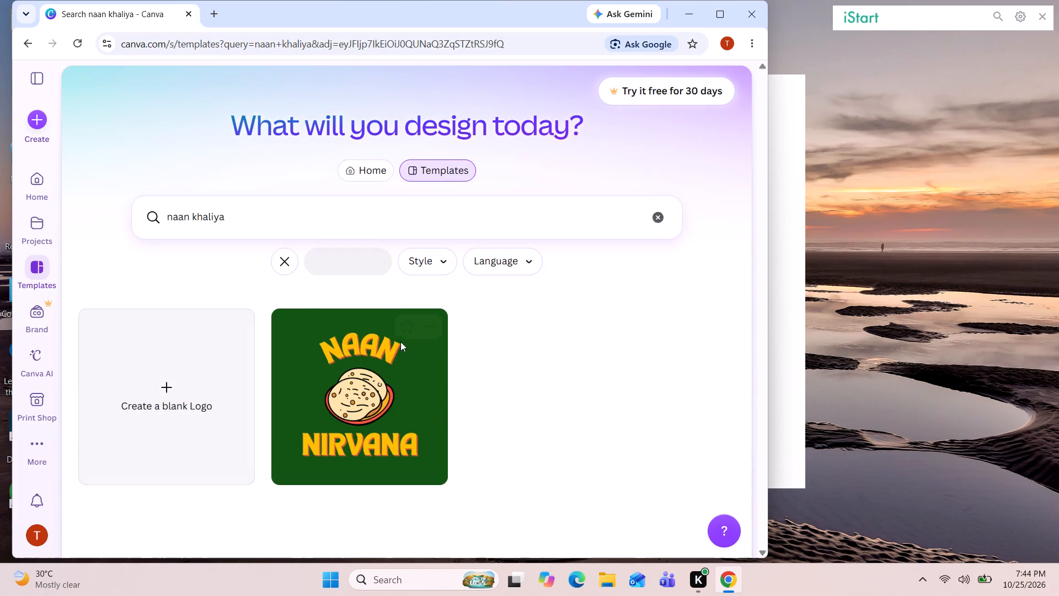
pyautogui.scroll(-1, 432, 402)
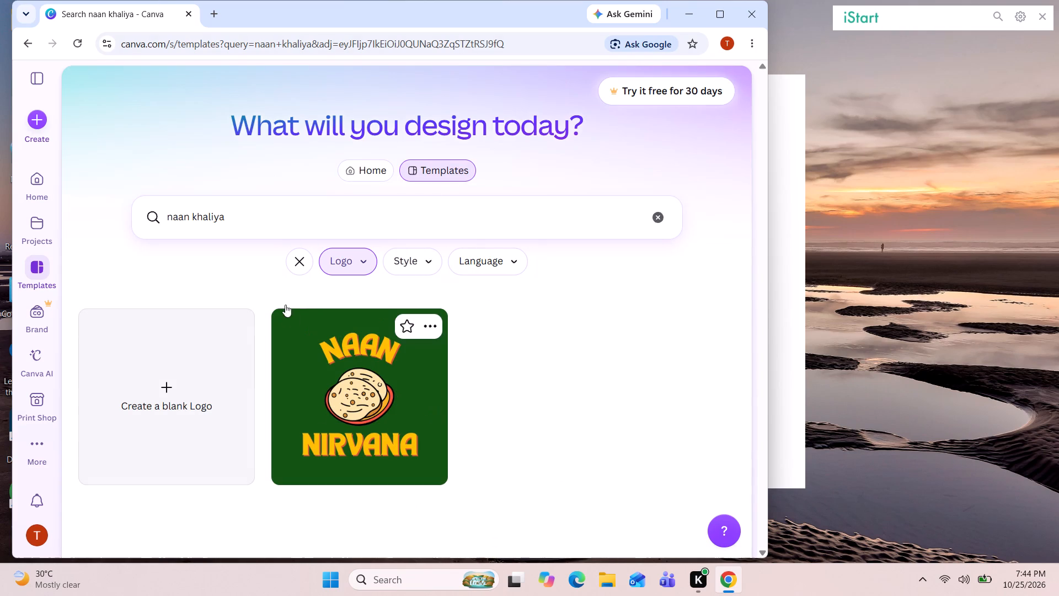
# Shorten the logo template search to "naan" and run it.
pyautogui.click(261, 219)
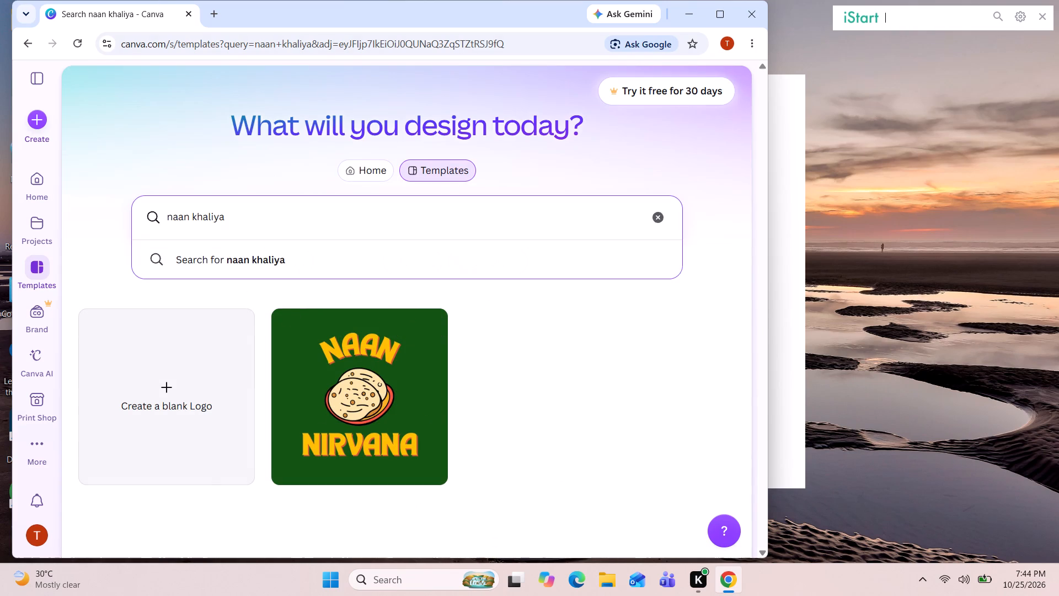
pyautogui.press('BackSpace')
pyautogui.press('BackSpace')
pyautogui.press('BackSpace')
pyautogui.press('BackSpace')
pyautogui.press('BackSpace')
pyautogui.press('BackSpace')
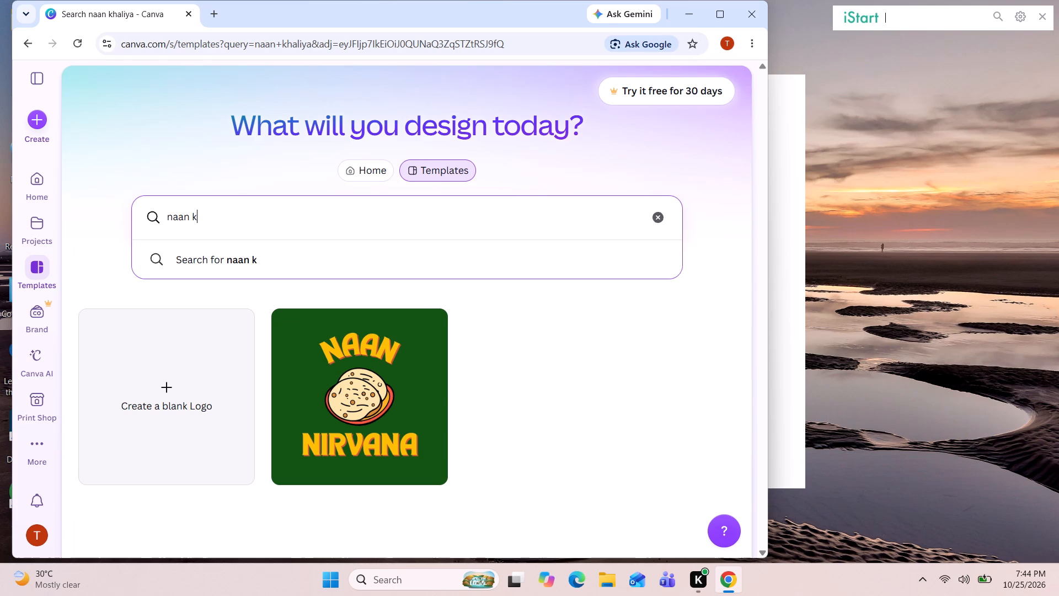
pyautogui.press('BackSpace')
pyautogui.press('Return')
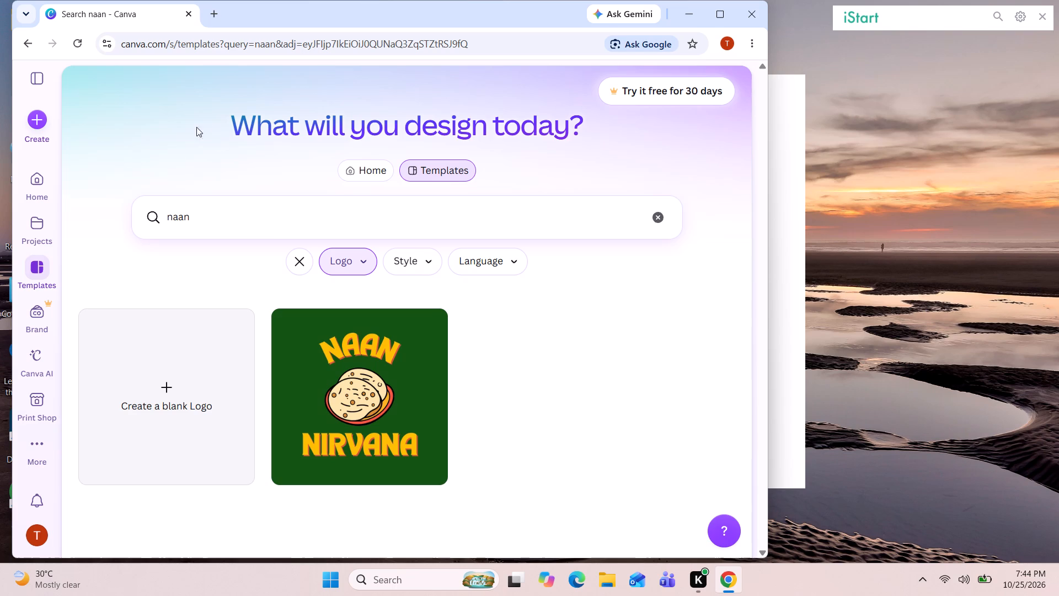
# Replace the search term with "biryani" and look through the matching logo templates.
pyautogui.click(205, 223)
pyautogui.press('BackSpace')
pyautogui.press('BackSpace')
pyautogui.press('BackSpace')
pyautogui.press('BackSpace')
pyautogui.press('BackSpace')
pyautogui.press('BackSpace')
pyautogui.press('BackSpace')
pyautogui.press('BackSpace')
pyautogui.press('BackSpace')
pyautogui.press('BackSpace')
pyautogui.press('BackSpace')
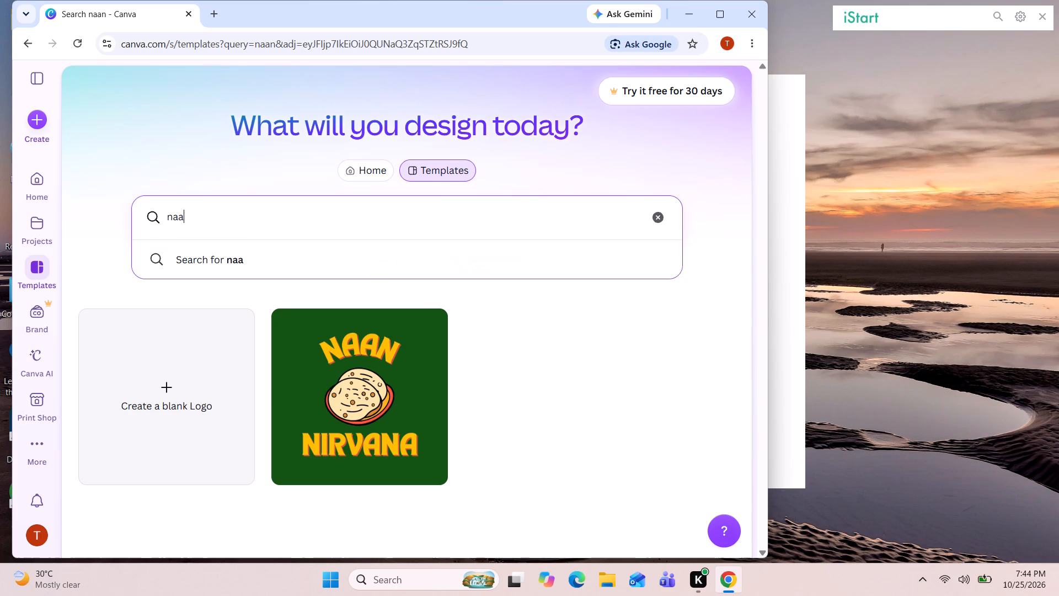
pyautogui.write('biryani')
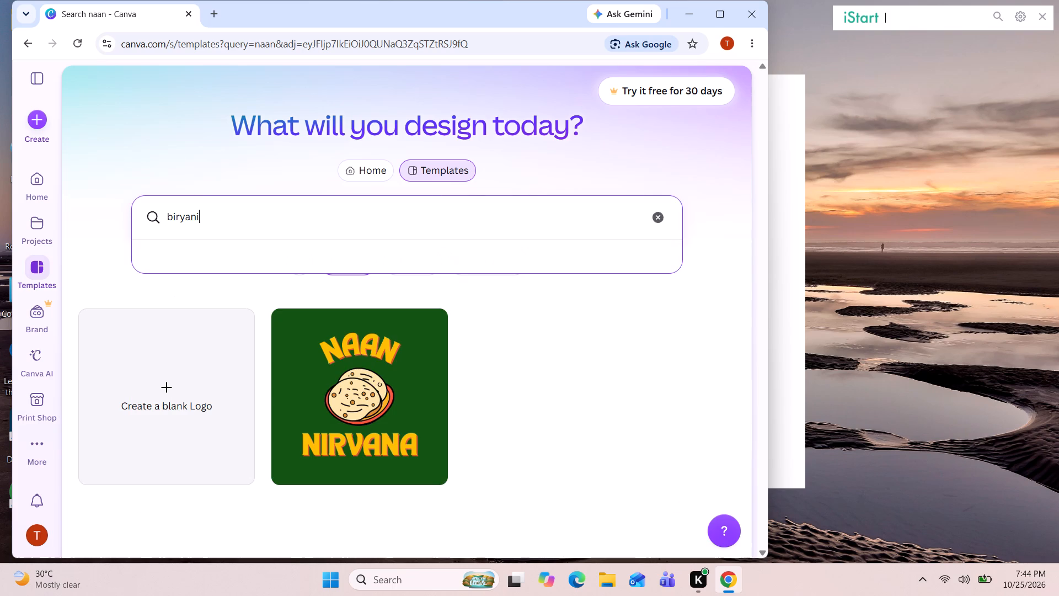
pyautogui.press('Return')
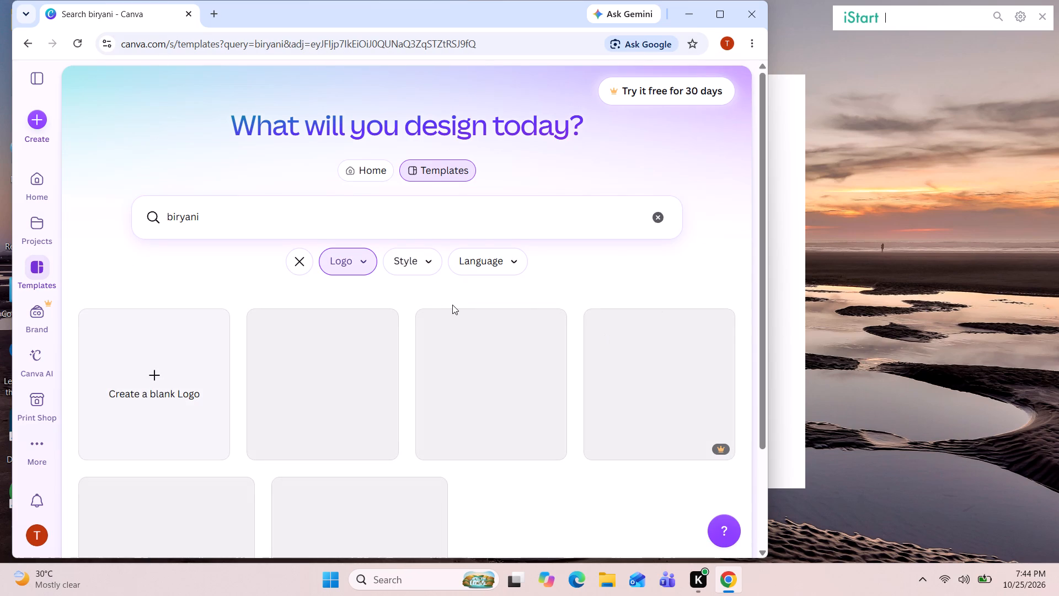
pyautogui.scroll(-1, 452, 305)
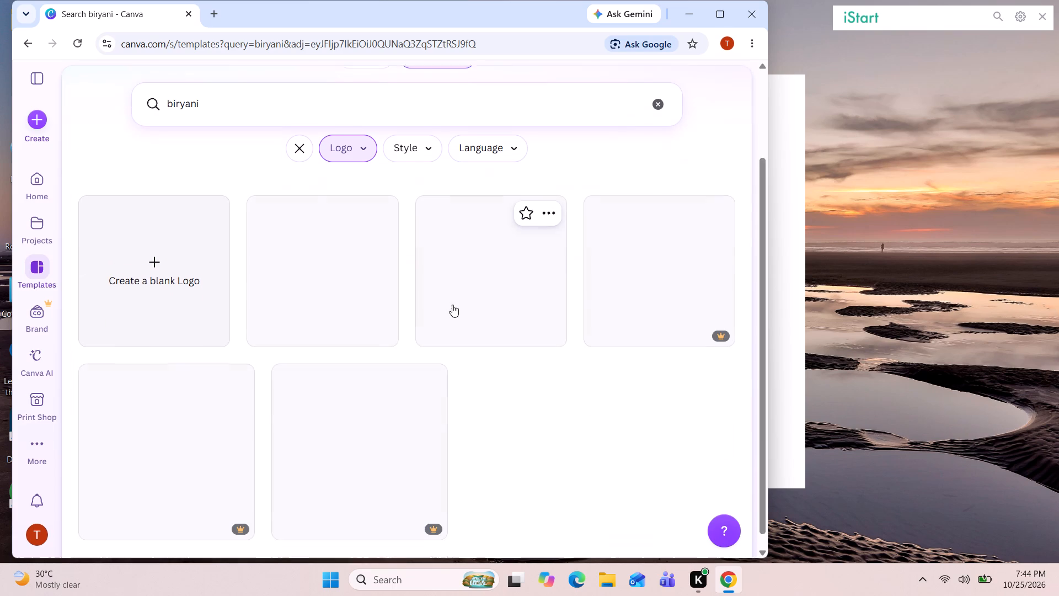
# Look through the logo templates matching "biryani" for a suitable design.
pyautogui.scroll(-2, 452, 305)
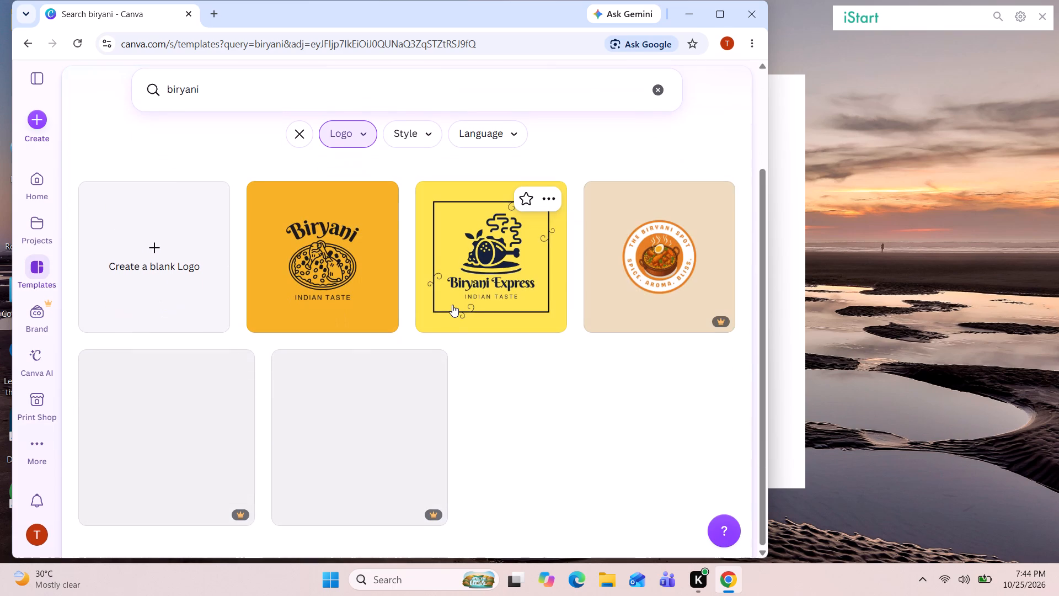
pyautogui.scroll(-1, 452, 305)
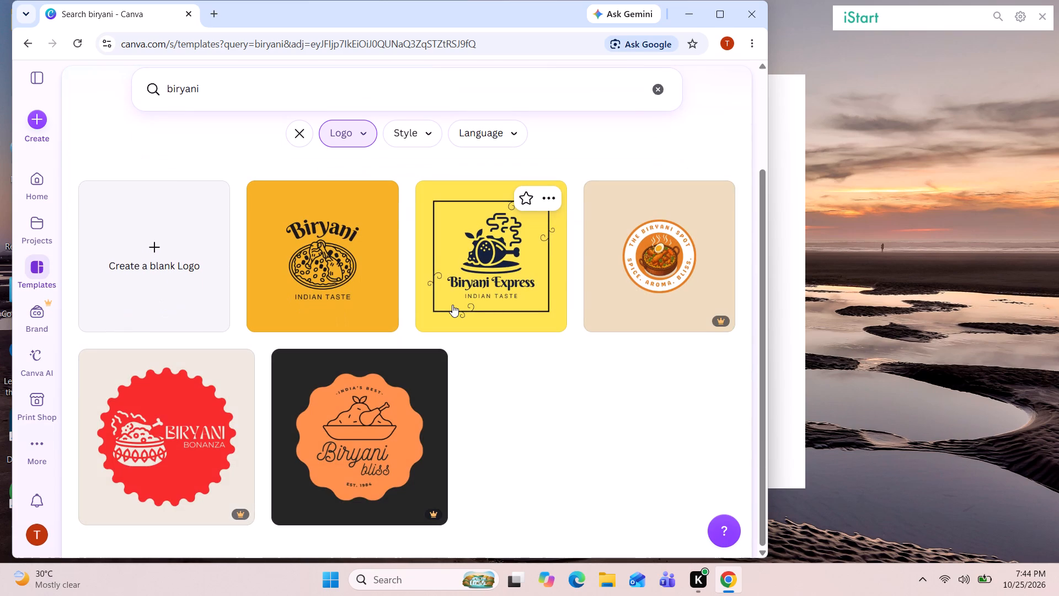
pyautogui.scroll(-2, 452, 305)
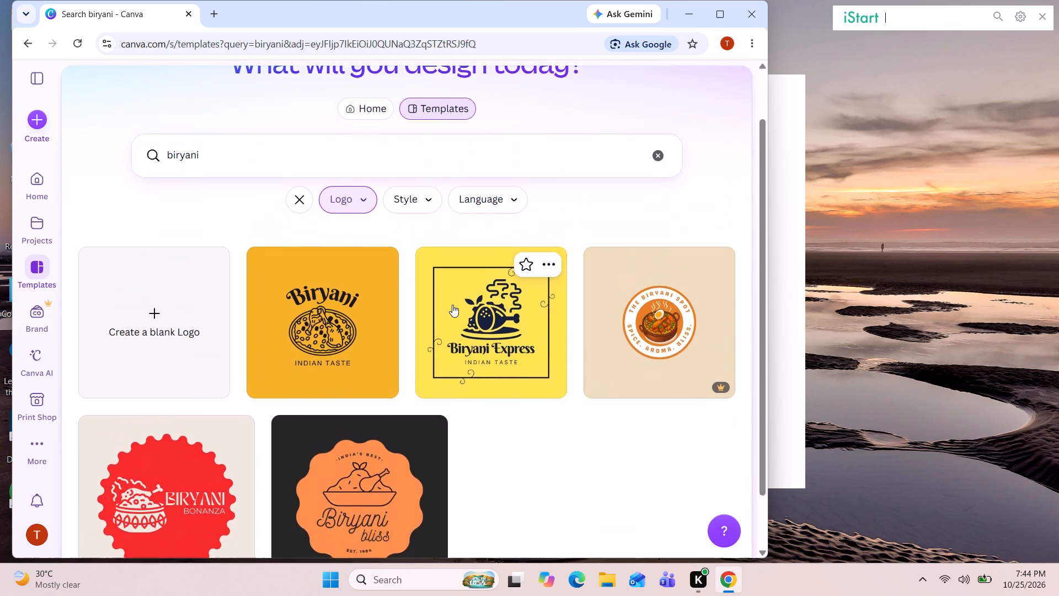
pyautogui.scroll(-2, 452, 305)
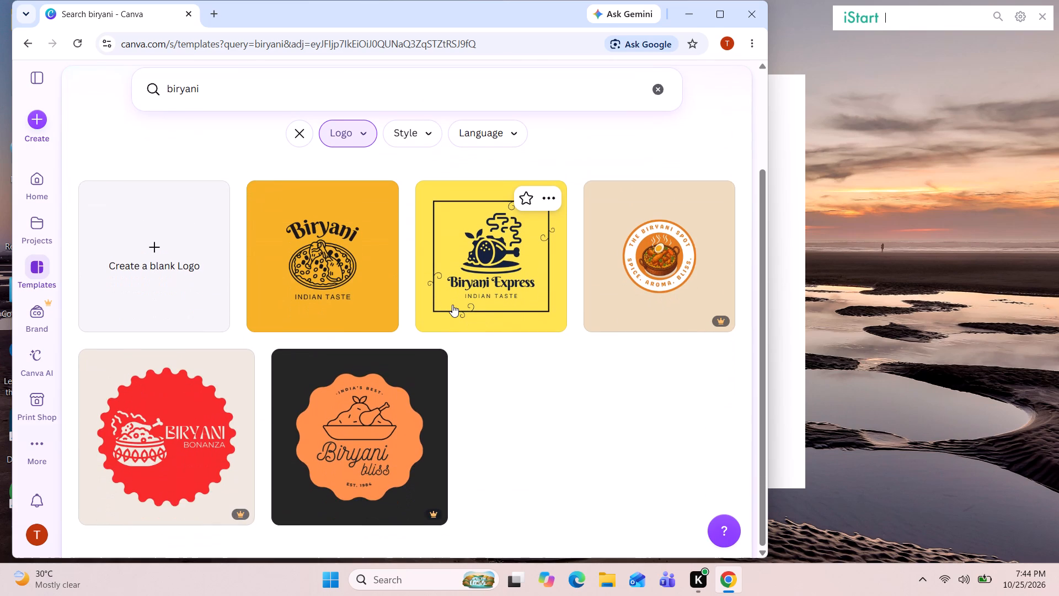
pyautogui.scroll(6, 452, 305)
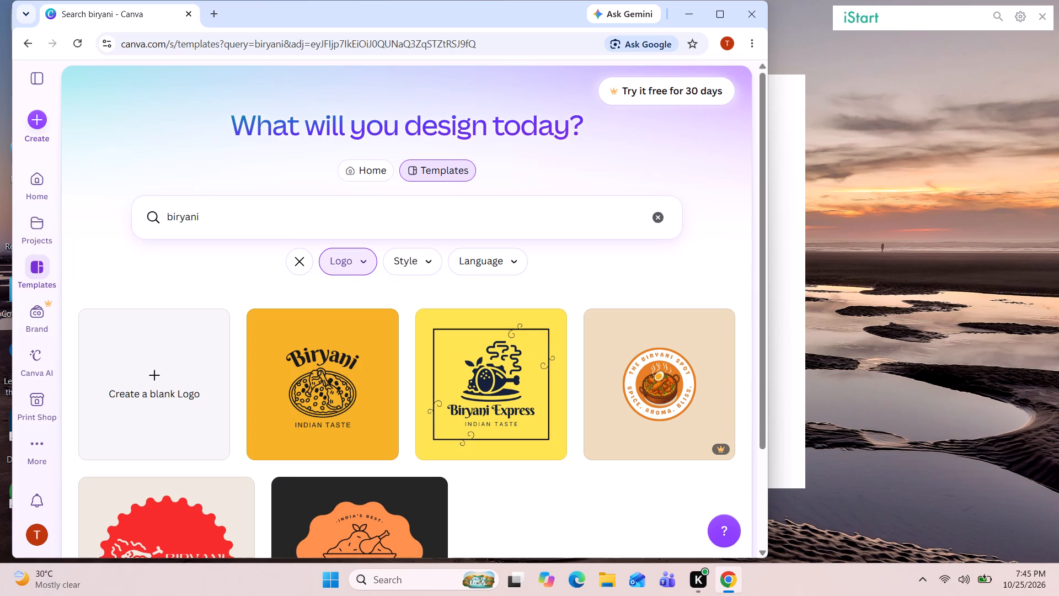
# Replace the logo template search term with "hotel" and run the search.
pyautogui.click(208, 217)
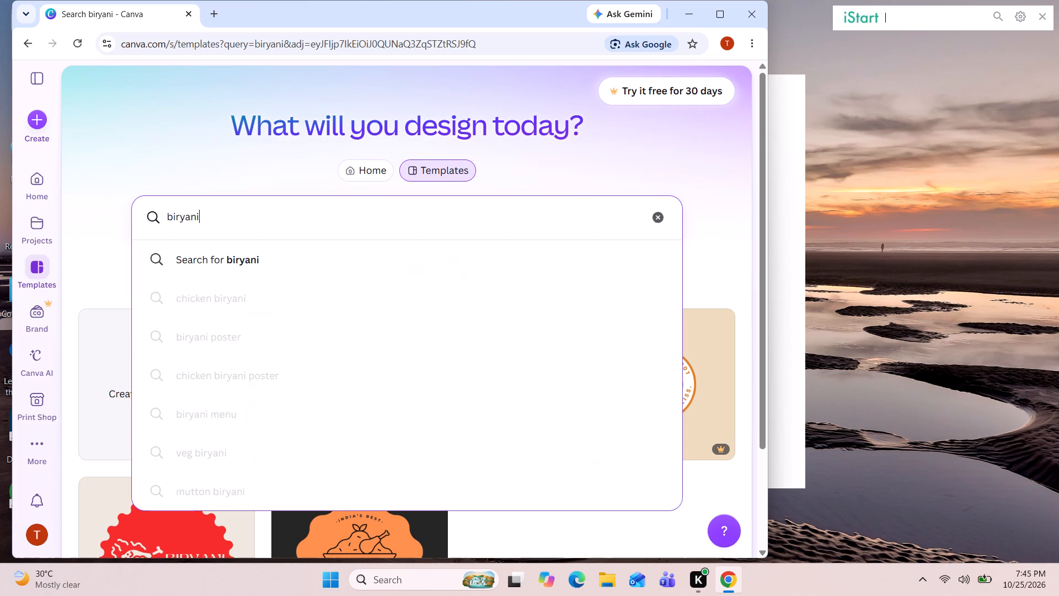
pyautogui.press('BackSpace')
pyautogui.press('BackSpace')
pyautogui.press('BackSpace')
pyautogui.press('BackSpace')
pyautogui.press('BackSpace')
pyautogui.press('BackSpace')
pyautogui.press('BackSpace')
pyautogui.press('BackSpace')
pyautogui.press('BackSpace')
pyautogui.press('BackSpace')
pyautogui.press('BackSpace')
pyautogui.press('BackSpace')
pyautogui.press('BackSpace')
pyautogui.press('BackSpace')
pyautogui.press('BackSpace')
pyautogui.write('hotel')
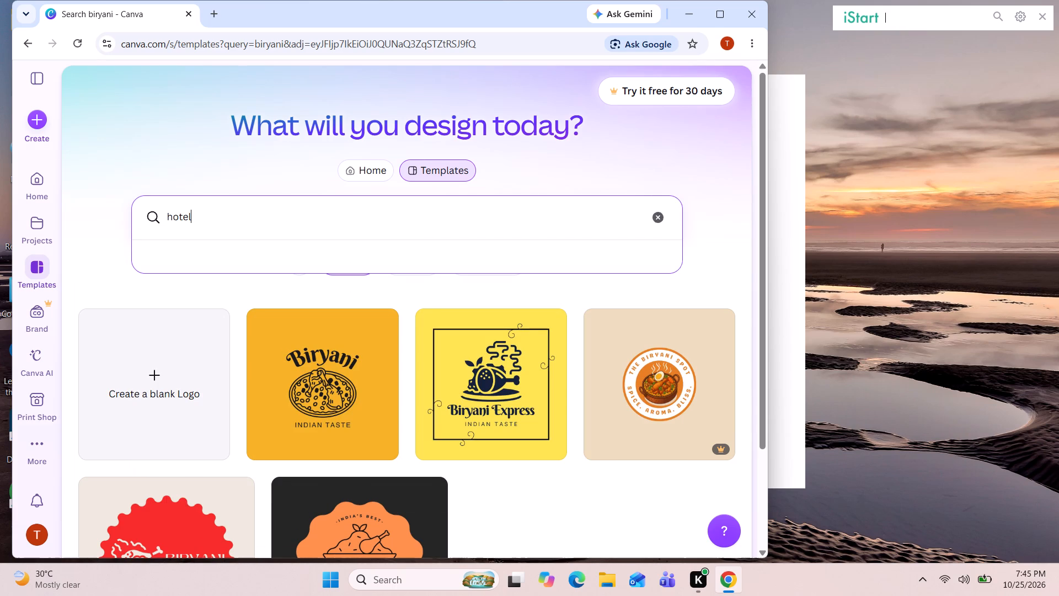
pyautogui.press('Return')
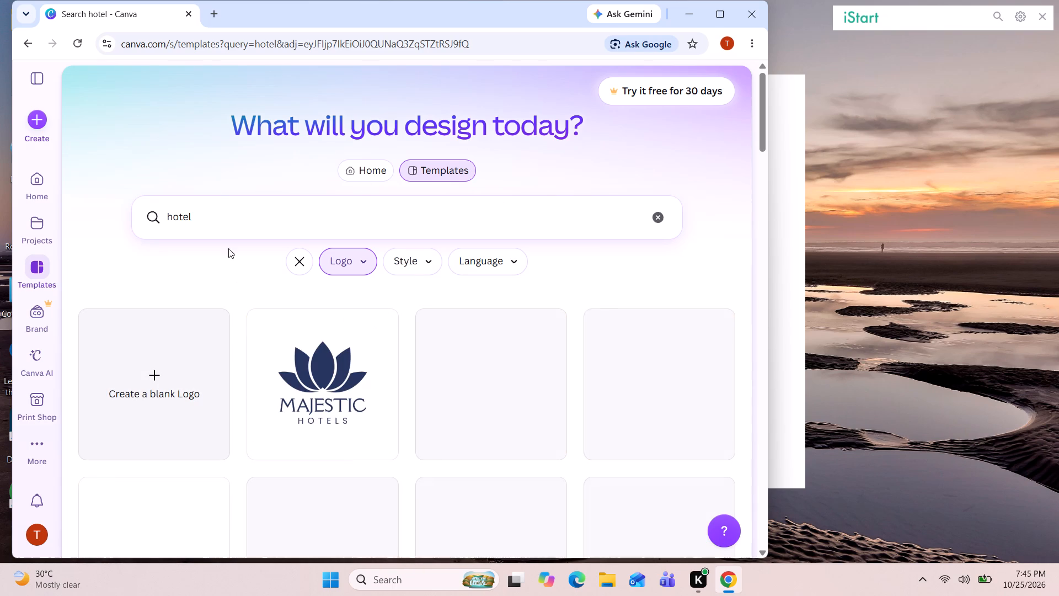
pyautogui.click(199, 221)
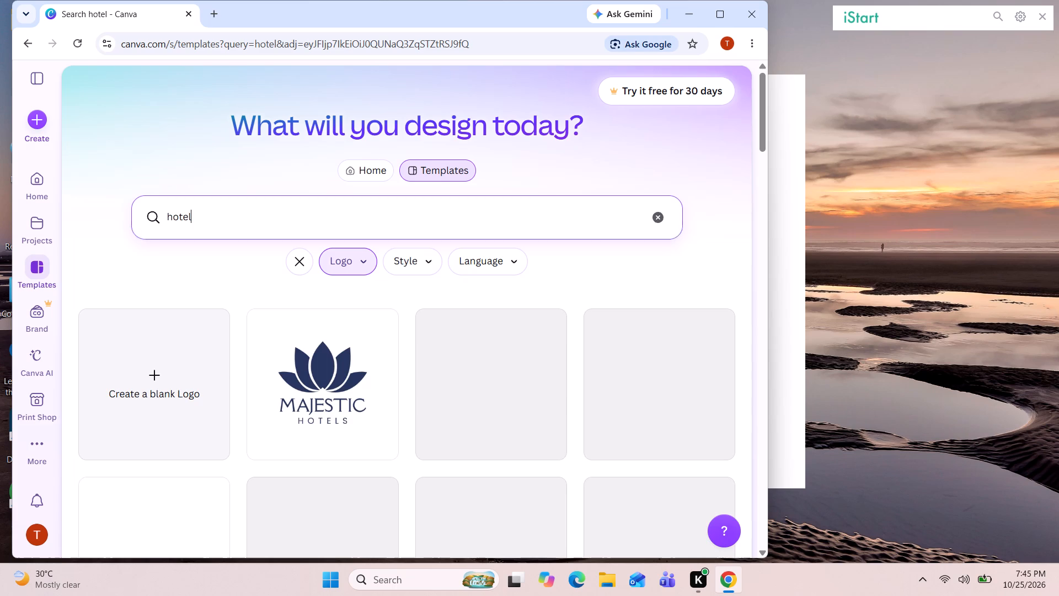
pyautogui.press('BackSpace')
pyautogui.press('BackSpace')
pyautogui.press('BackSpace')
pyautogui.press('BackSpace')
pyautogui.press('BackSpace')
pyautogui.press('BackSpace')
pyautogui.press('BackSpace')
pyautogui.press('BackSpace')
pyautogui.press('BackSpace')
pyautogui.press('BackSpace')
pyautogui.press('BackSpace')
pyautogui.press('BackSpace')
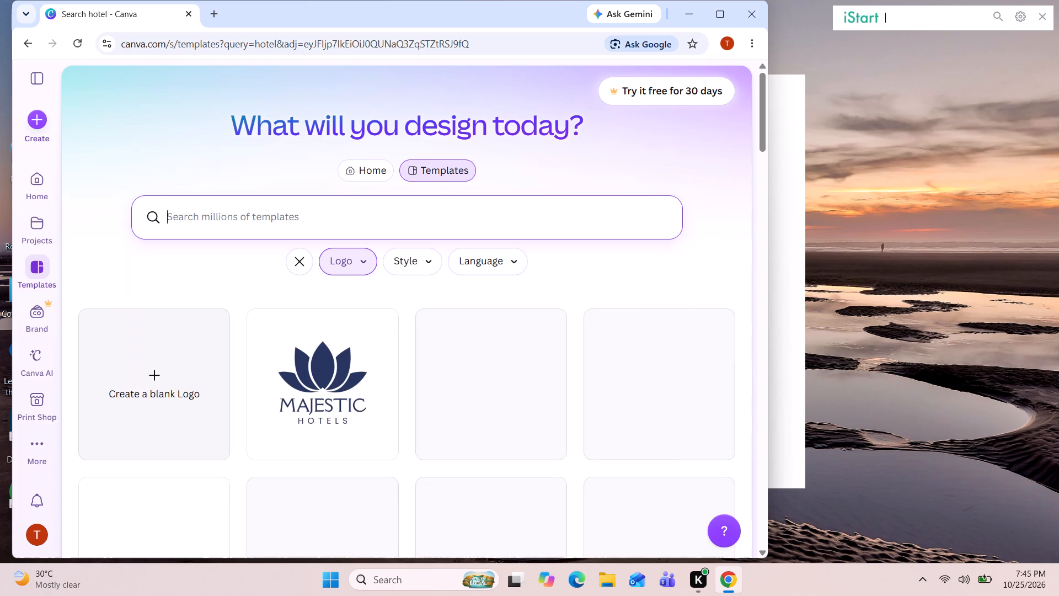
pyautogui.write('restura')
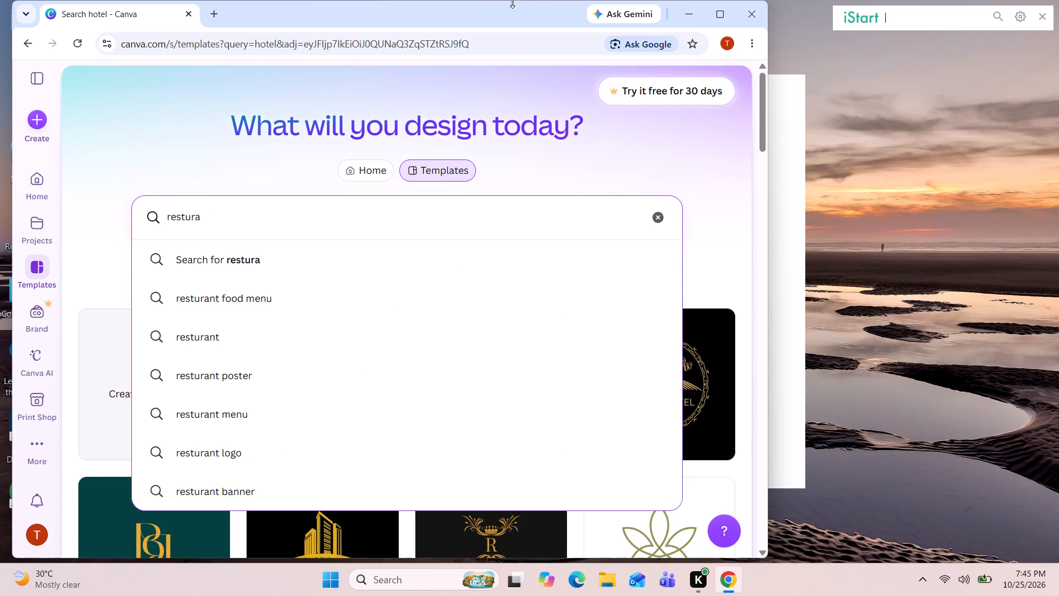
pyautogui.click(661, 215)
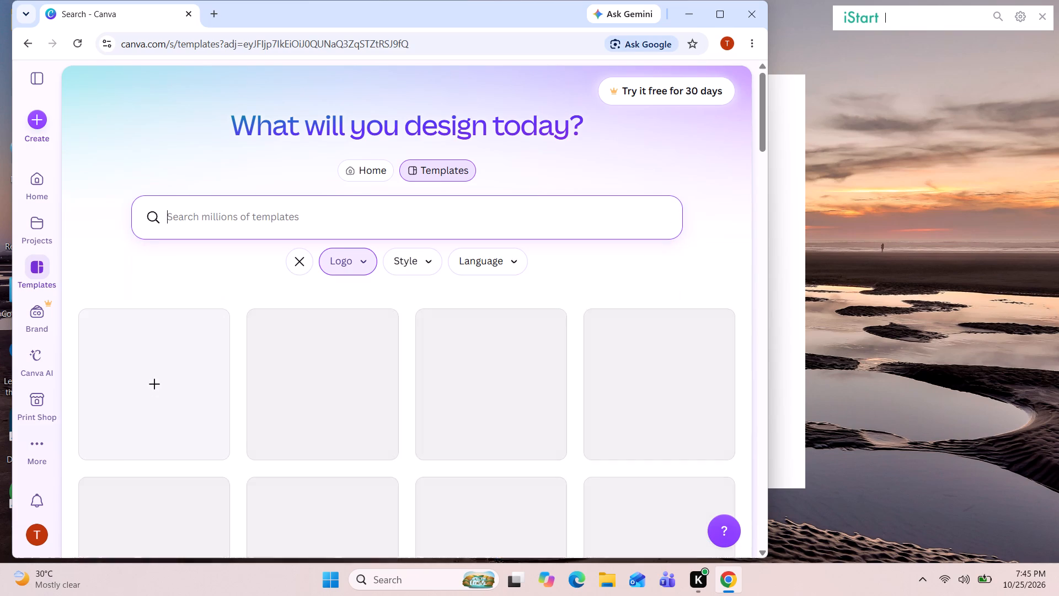
# Search the logo templates for "hotel" again and look through the matching designs.
pyautogui.click(315, 201)
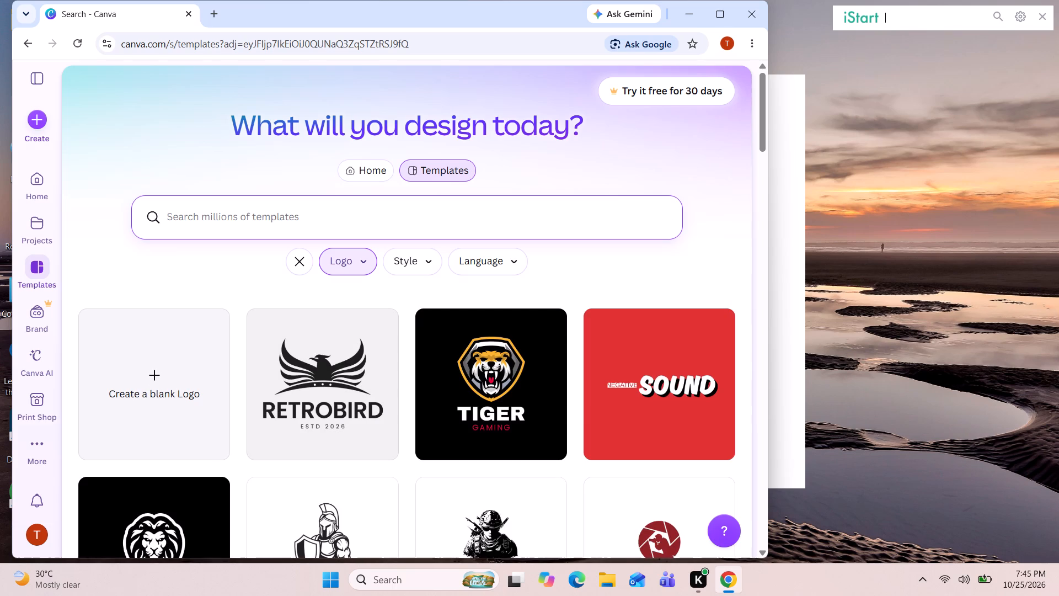
pyautogui.write('hotel')
pyautogui.click(299, 207)
pyautogui.write('hotel')
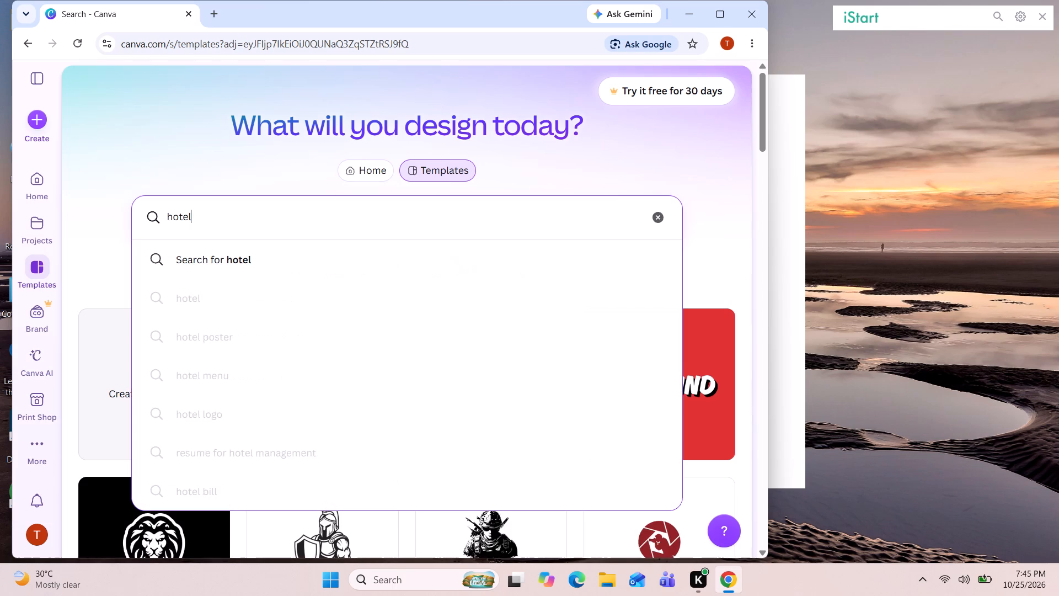
pyautogui.press('Return')
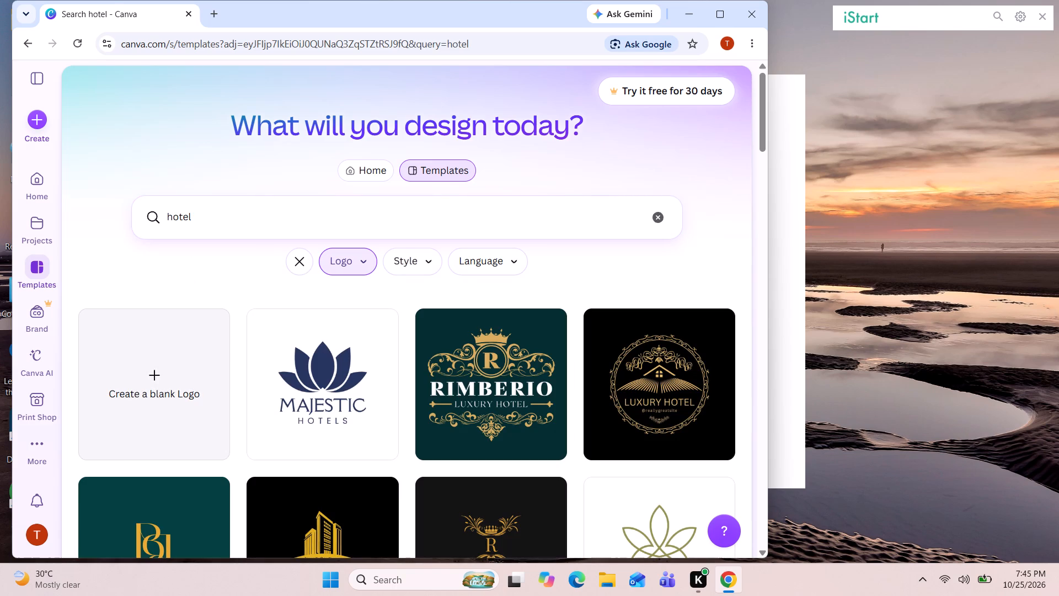
pyautogui.scroll(-2, 480, 400)
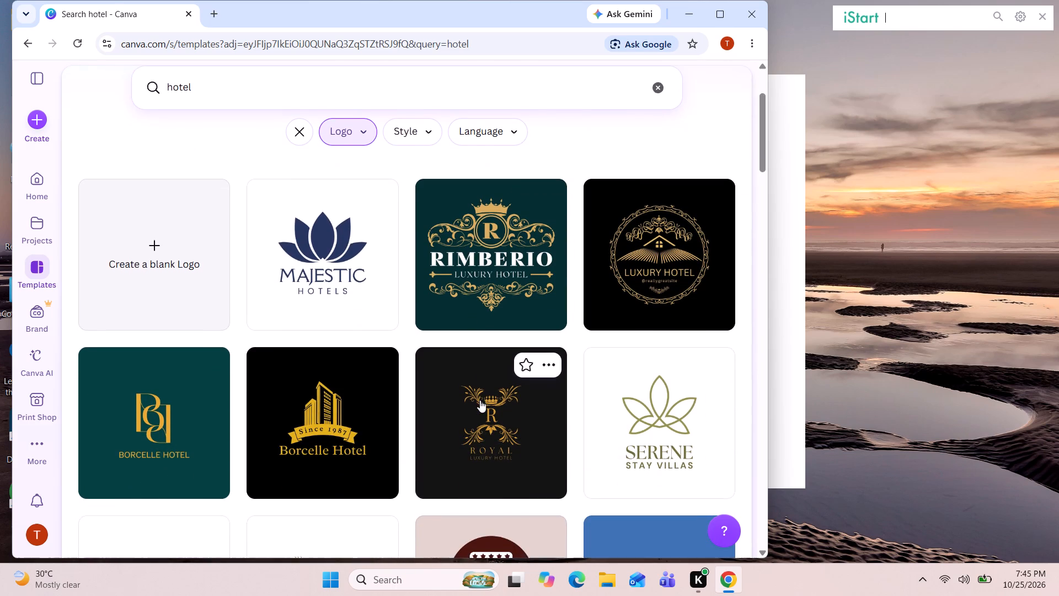
pyautogui.scroll(-4, 480, 400)
pyautogui.scroll(1, 480, 400)
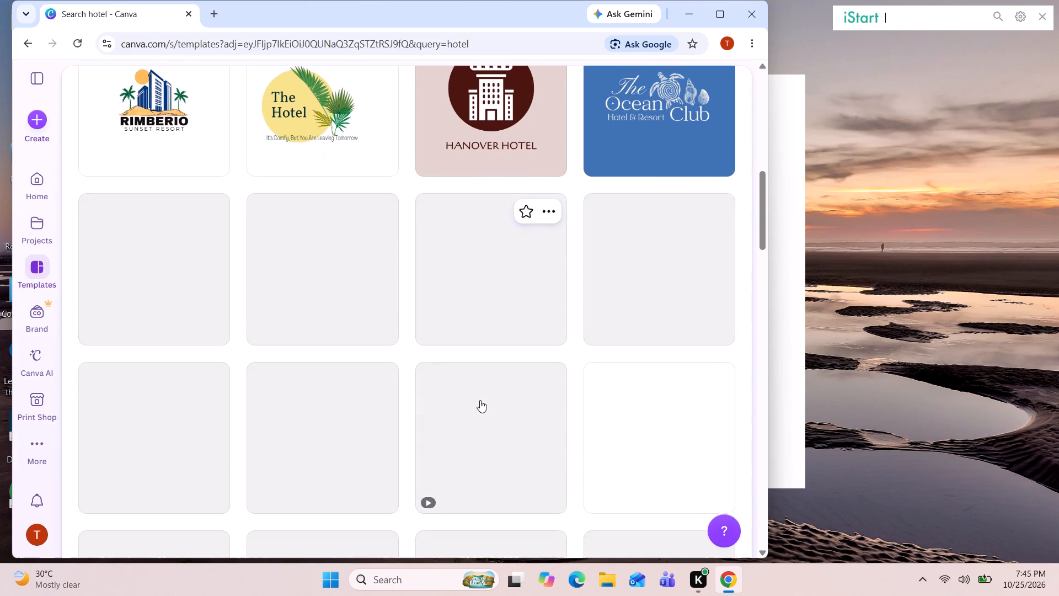
pyautogui.scroll(1, 480, 400)
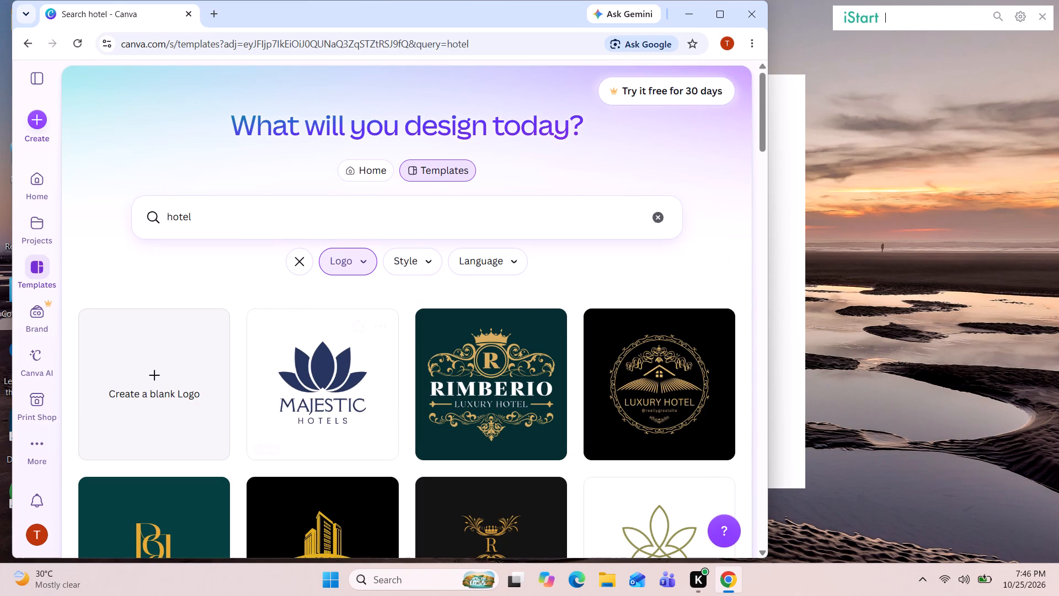
# Replace the search term with "resturant" and run the suggested "resturant logo" search.
pyautogui.click(244, 212)
pyautogui.press('BackSpace')
pyautogui.press('BackSpace')
pyautogui.press('BackSpace')
pyautogui.press('BackSpace')
pyautogui.press('BackSpace')
pyautogui.press('BackSpace')
pyautogui.press('BackSpace')
pyautogui.press('BackSpace')
pyautogui.press('BackSpace')
pyautogui.press('BackSpace')
pyautogui.press('BackSpace')
pyautogui.press('BackSpace')
pyautogui.press('BackSpace')
pyautogui.press('BackSpace')
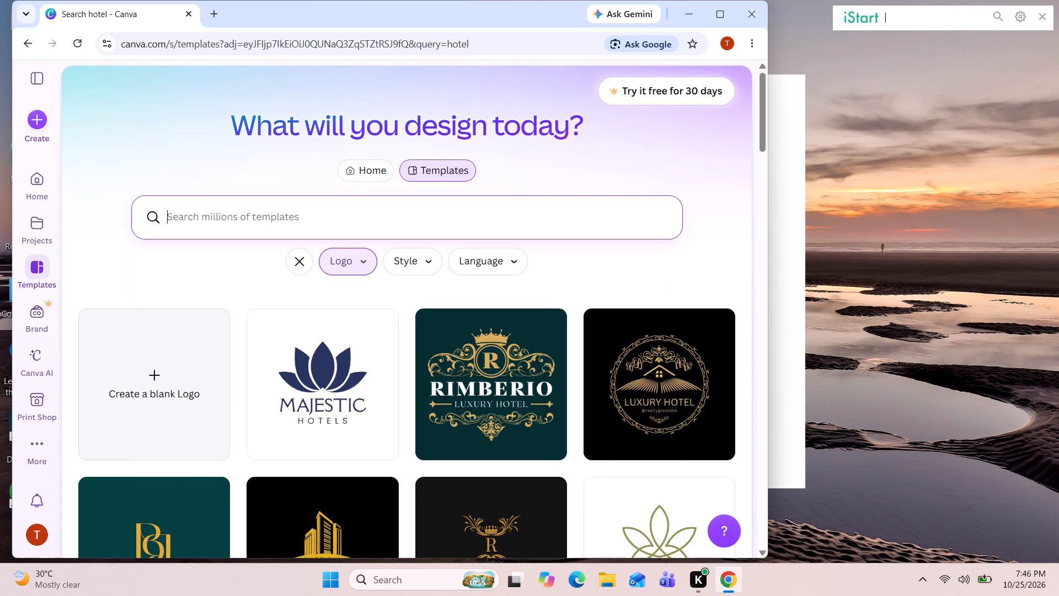
pyautogui.write('restura')
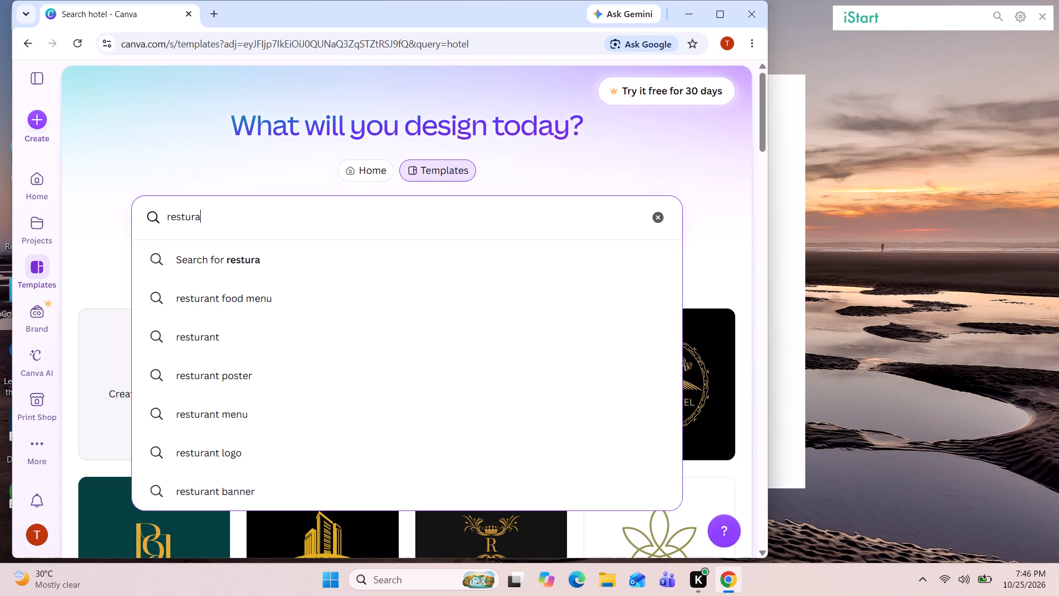
pyautogui.write('nt')
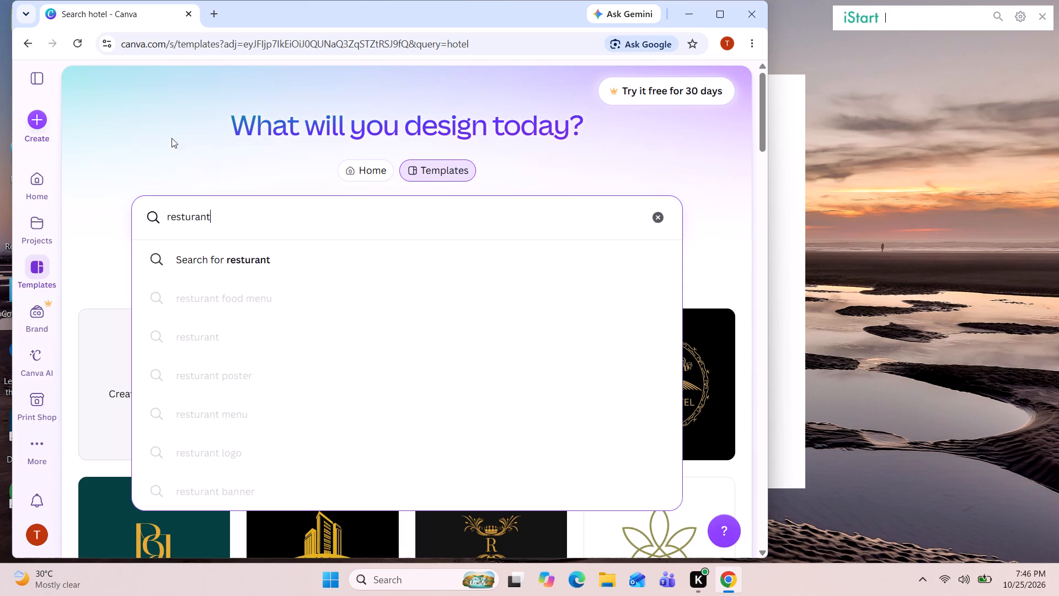
pyautogui.click(225, 452)
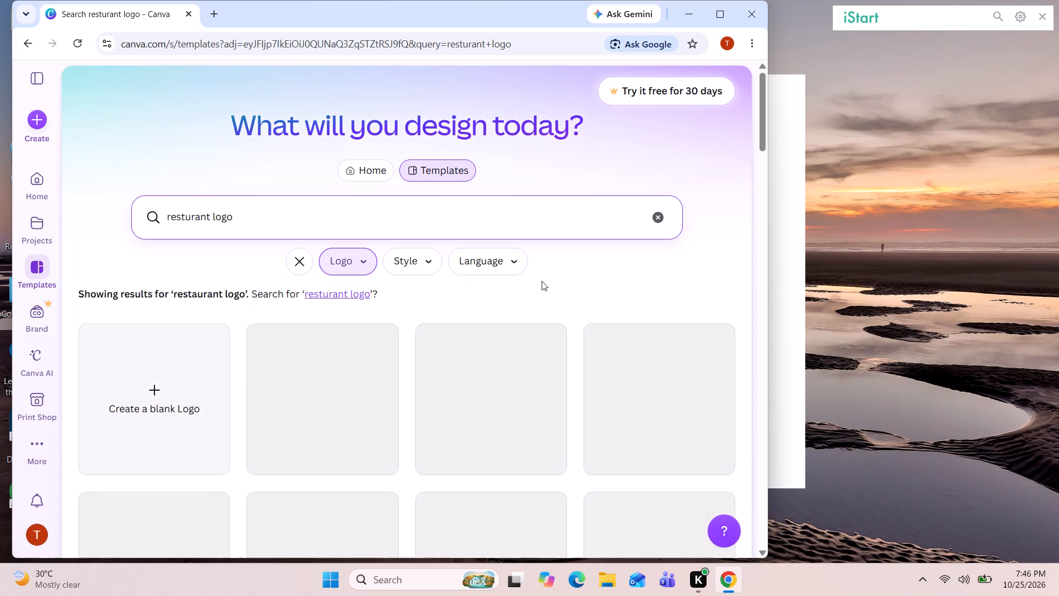
# Browse the restaurant logo templates for a design suited to an Indian food business.
pyautogui.scroll(-2, 472, 445)
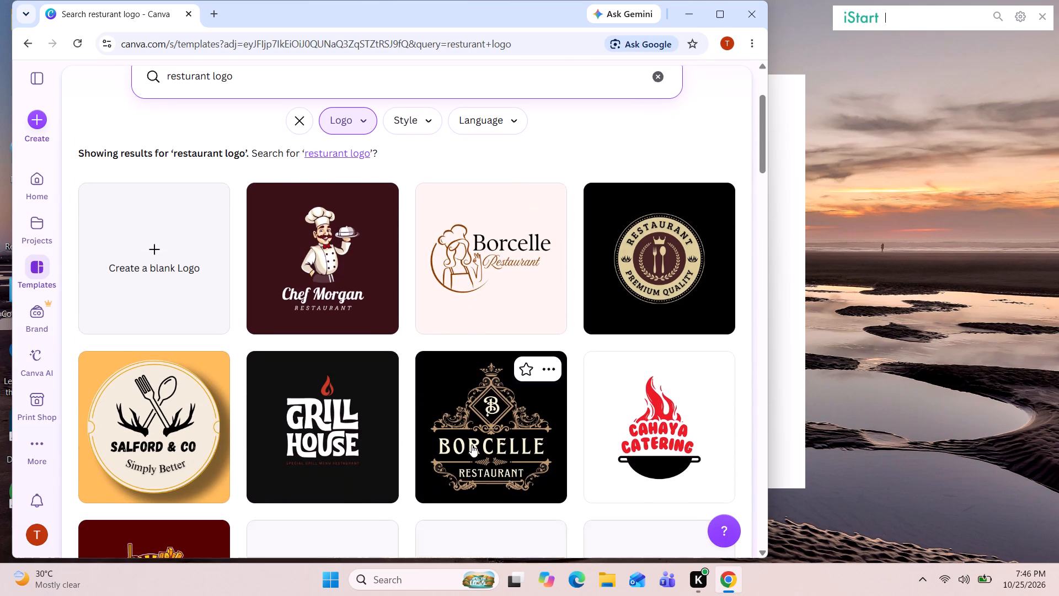
pyautogui.scroll(-2, 472, 445)
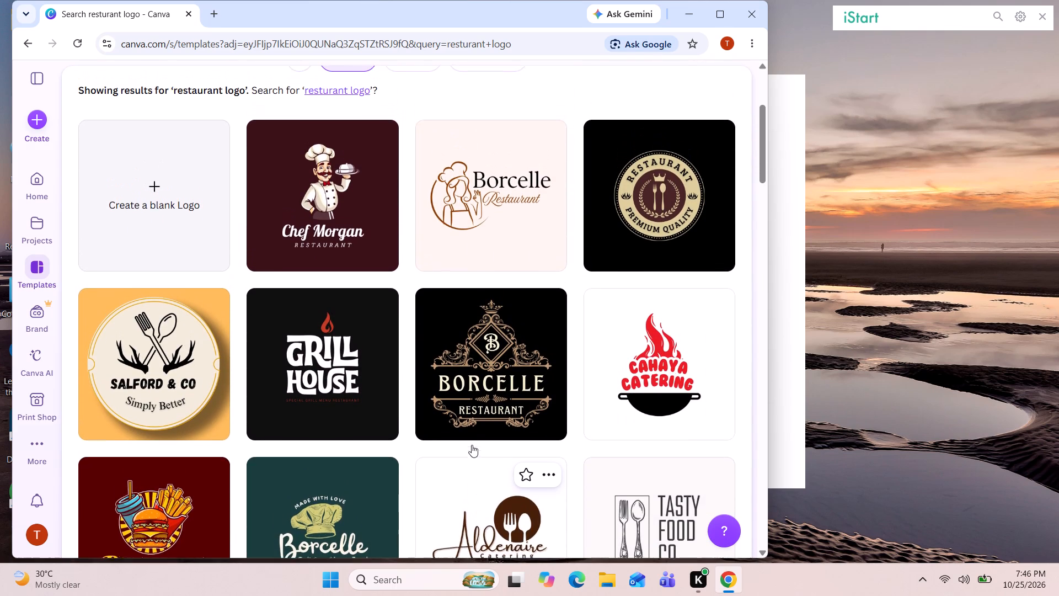
pyautogui.scroll(-2, 472, 445)
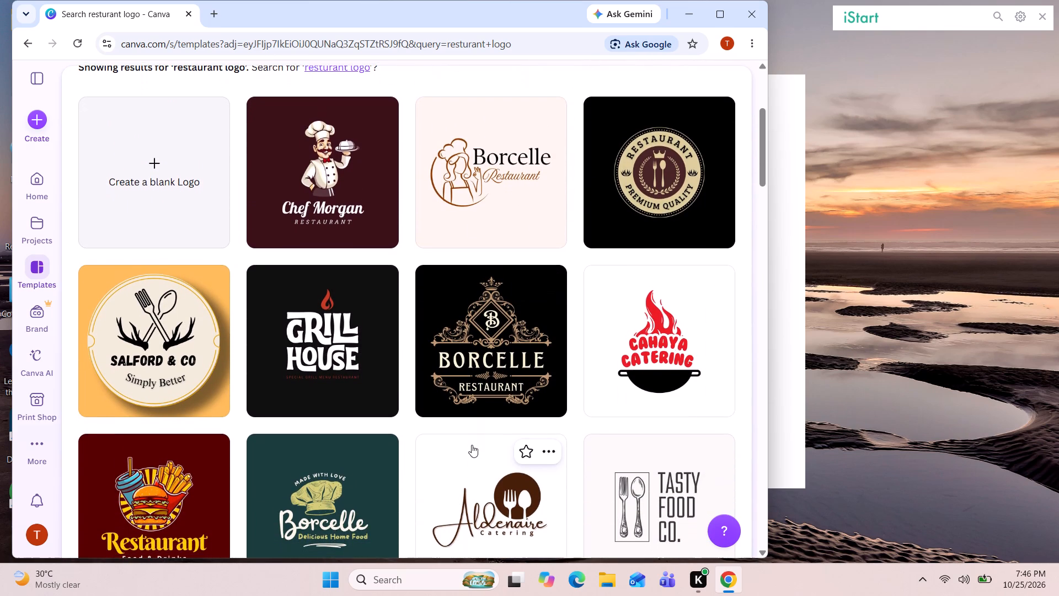
pyautogui.scroll(-5, 472, 445)
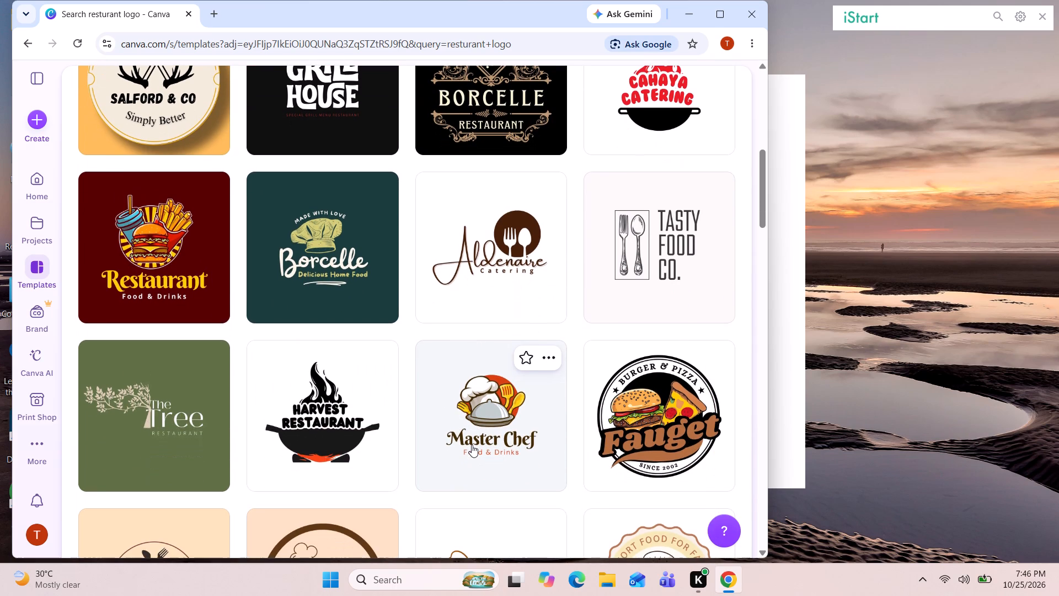
pyautogui.scroll(-1, 472, 445)
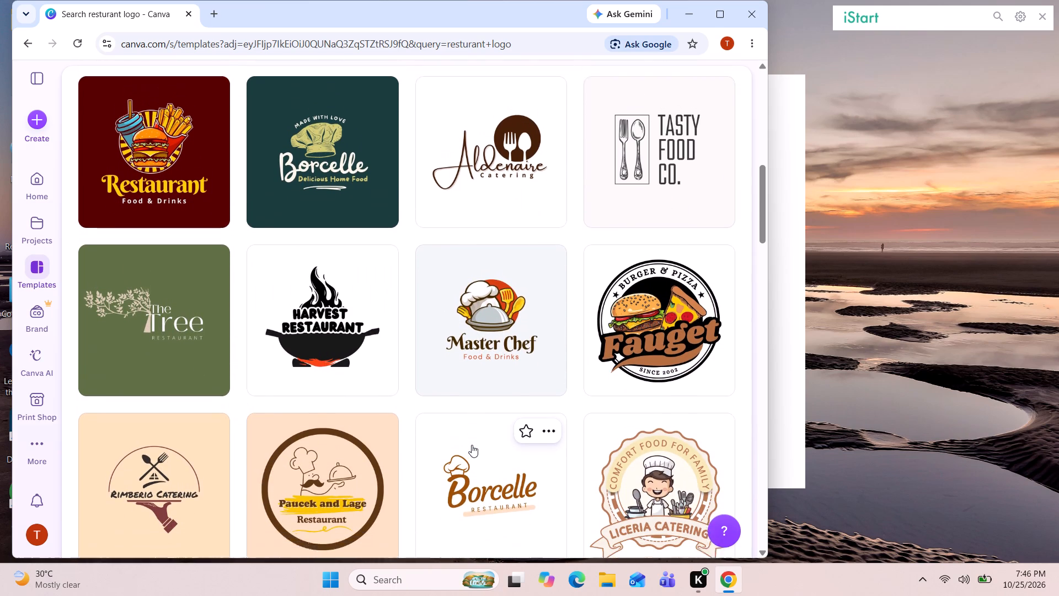
pyautogui.scroll(-2, 472, 445)
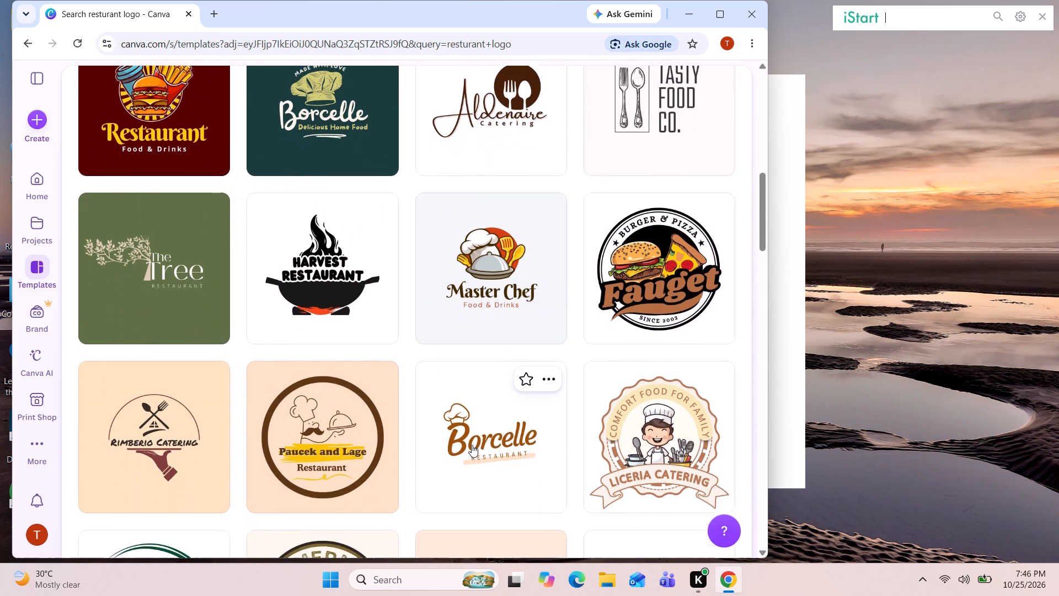
pyautogui.scroll(-2, 472, 445)
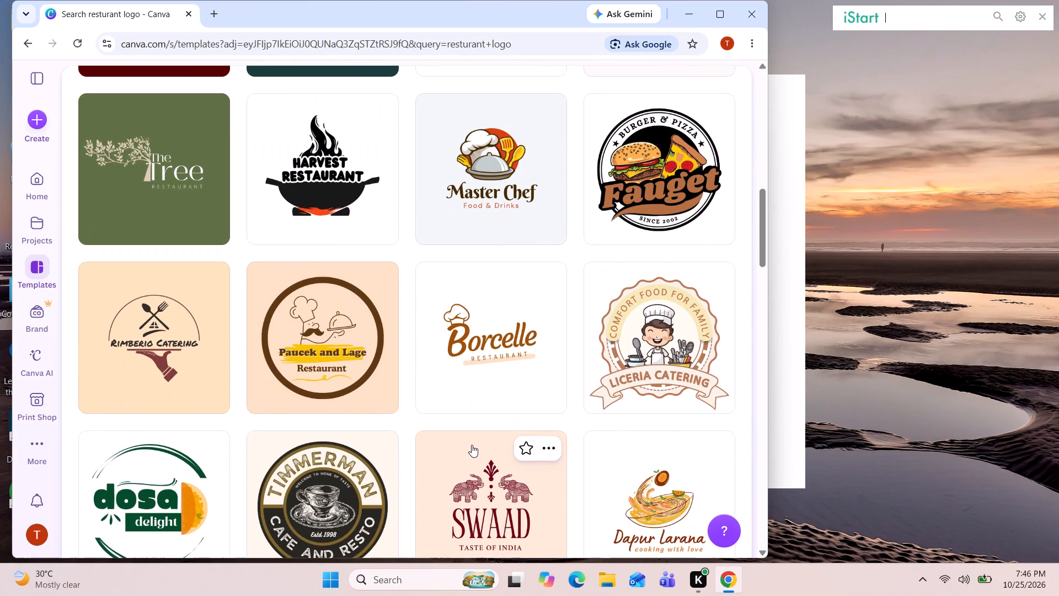
pyautogui.scroll(-1, 472, 445)
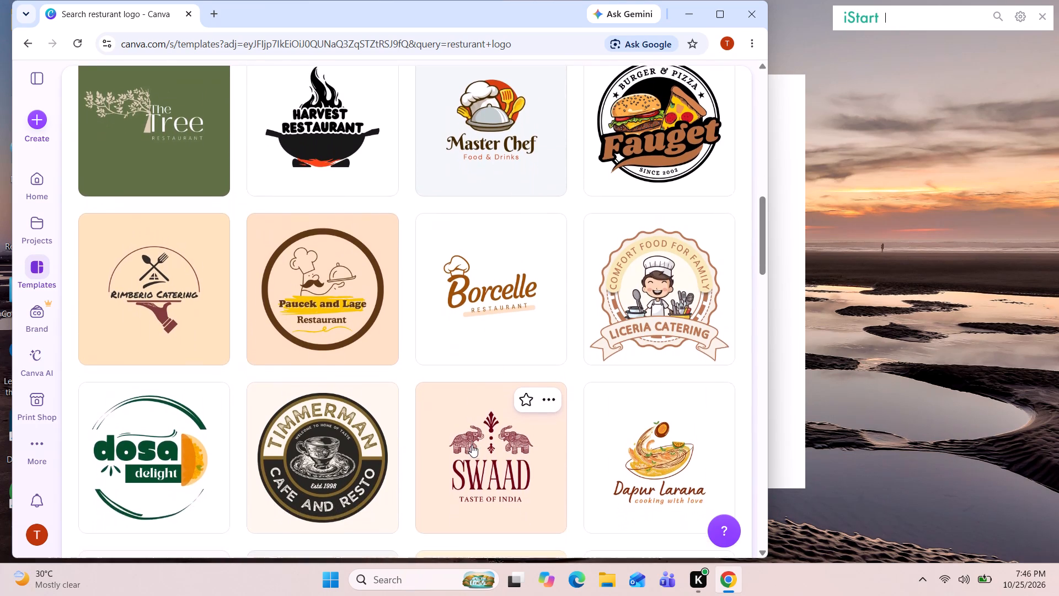
pyautogui.scroll(-1, 472, 445)
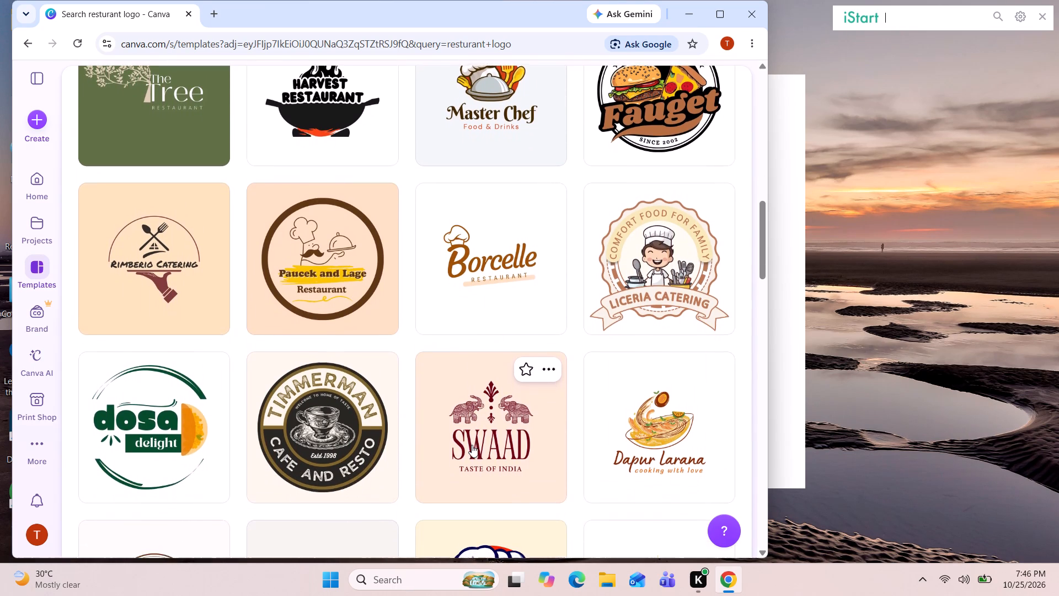
pyautogui.scroll(-1, 472, 445)
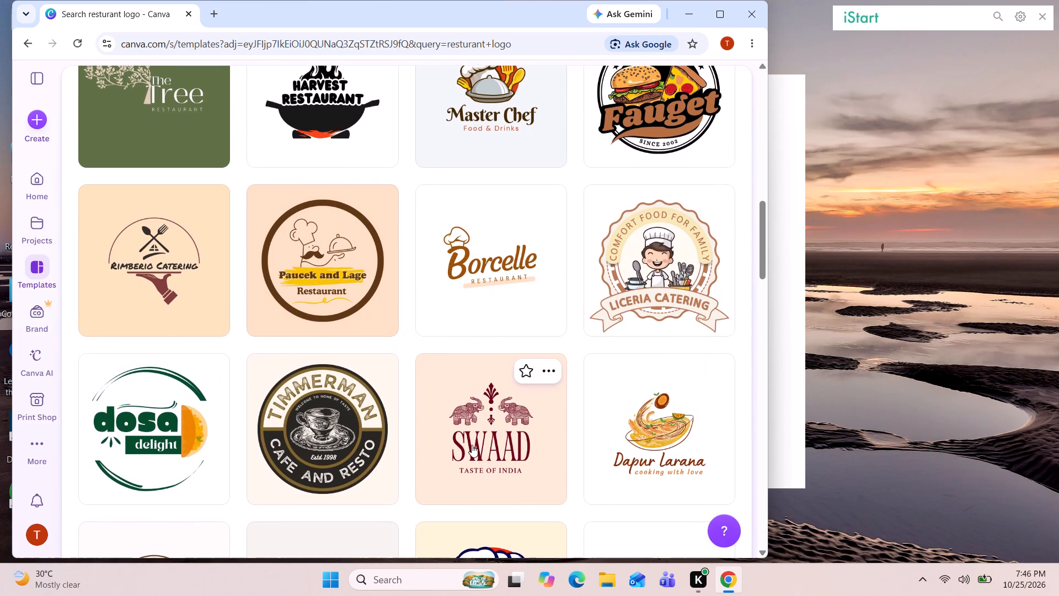
pyautogui.scroll(-2, 472, 445)
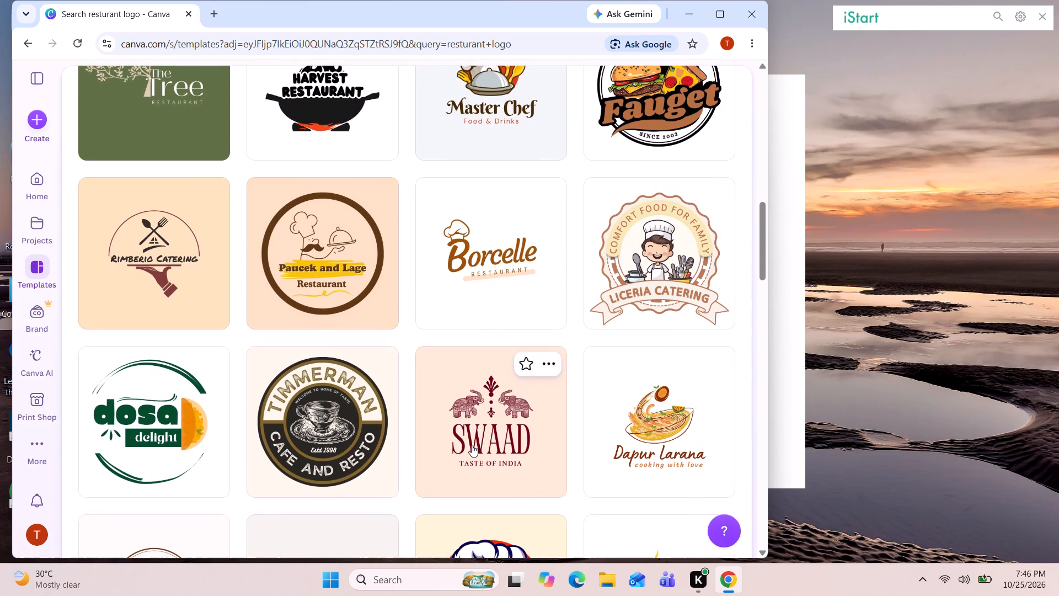
# Examine the further restaurant logo templates, down to the last loaded designs, for one suited to an Indian food business.
pyautogui.scroll(-1, 472, 445)
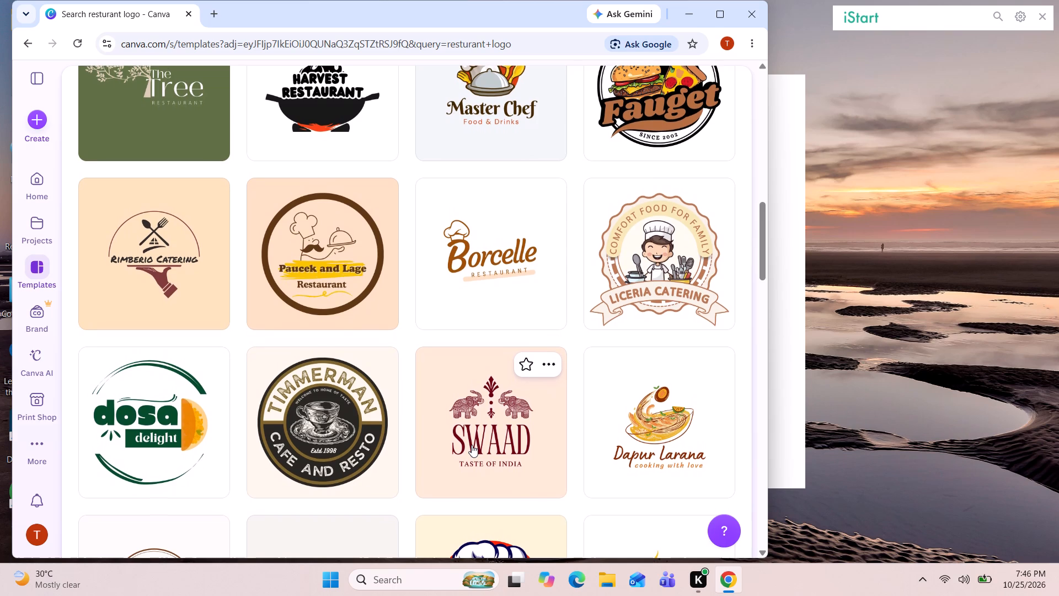
pyautogui.scroll(-1, 472, 445)
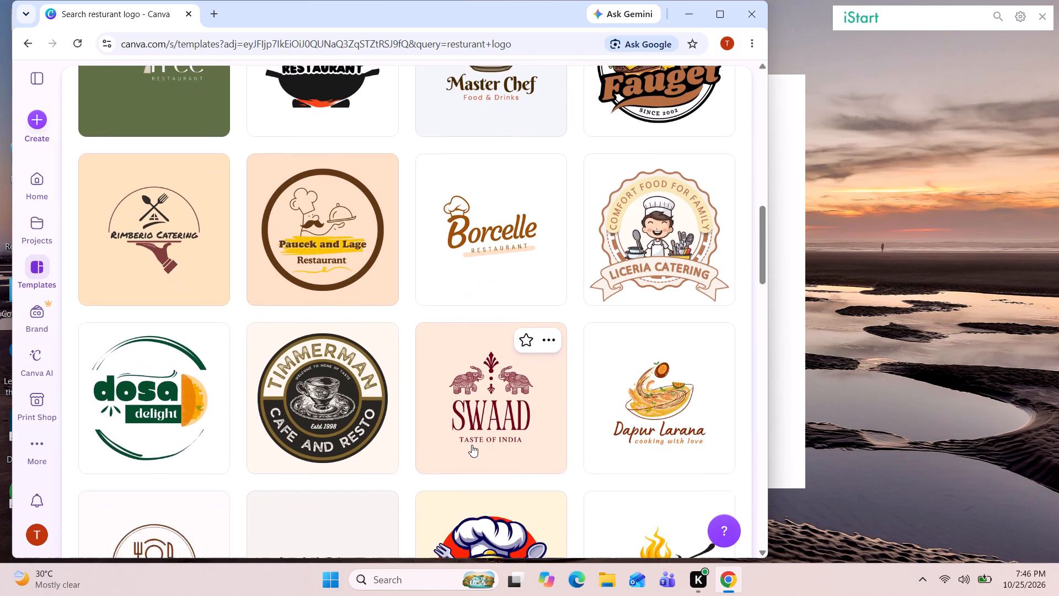
pyautogui.scroll(-1, 472, 445)
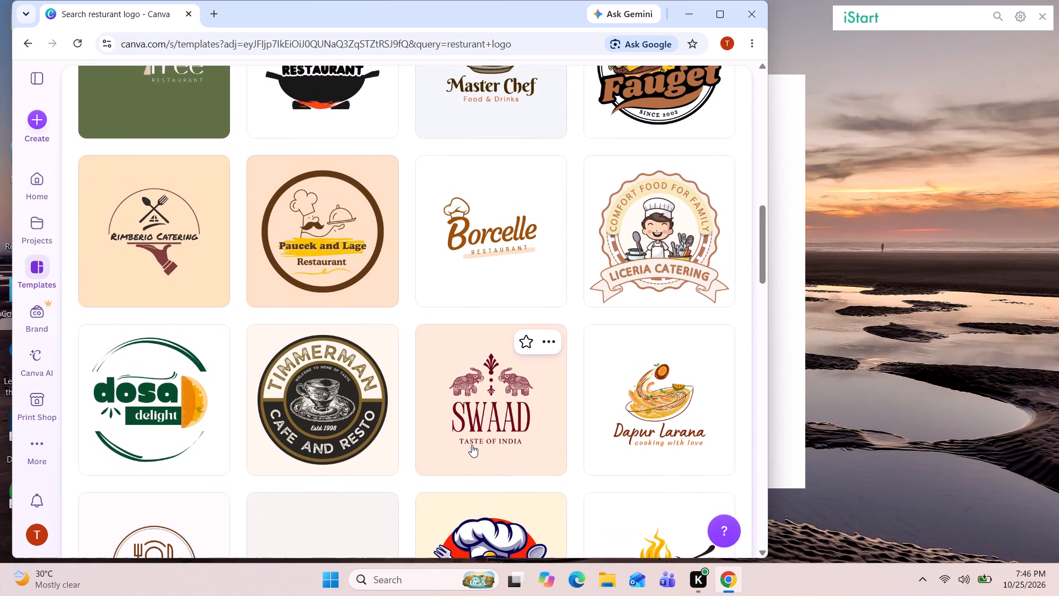
pyautogui.scroll(-1, 472, 445)
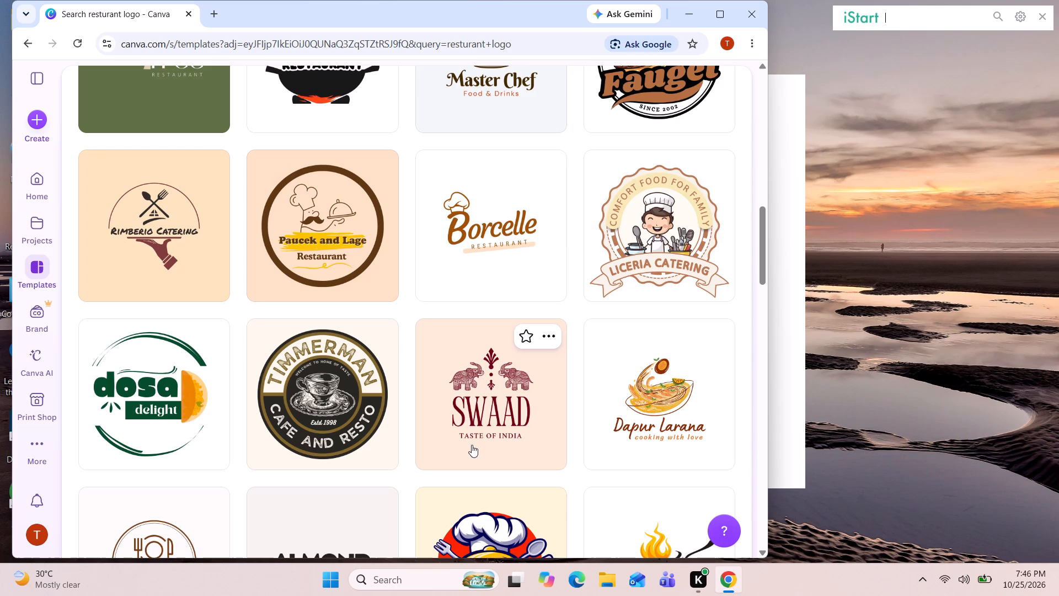
pyautogui.scroll(-4, 472, 445)
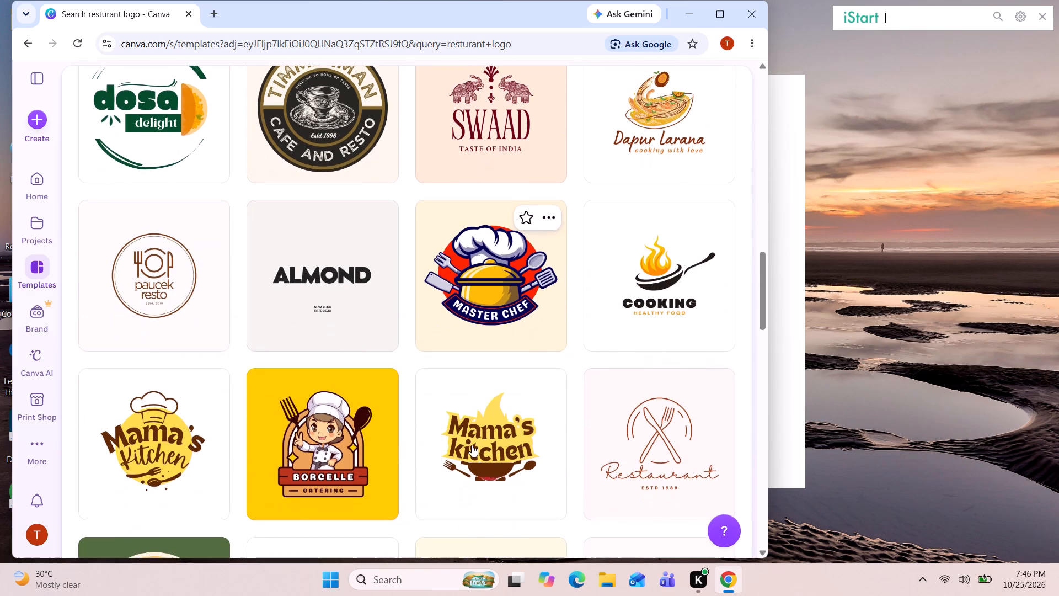
pyautogui.scroll(-3, 472, 445)
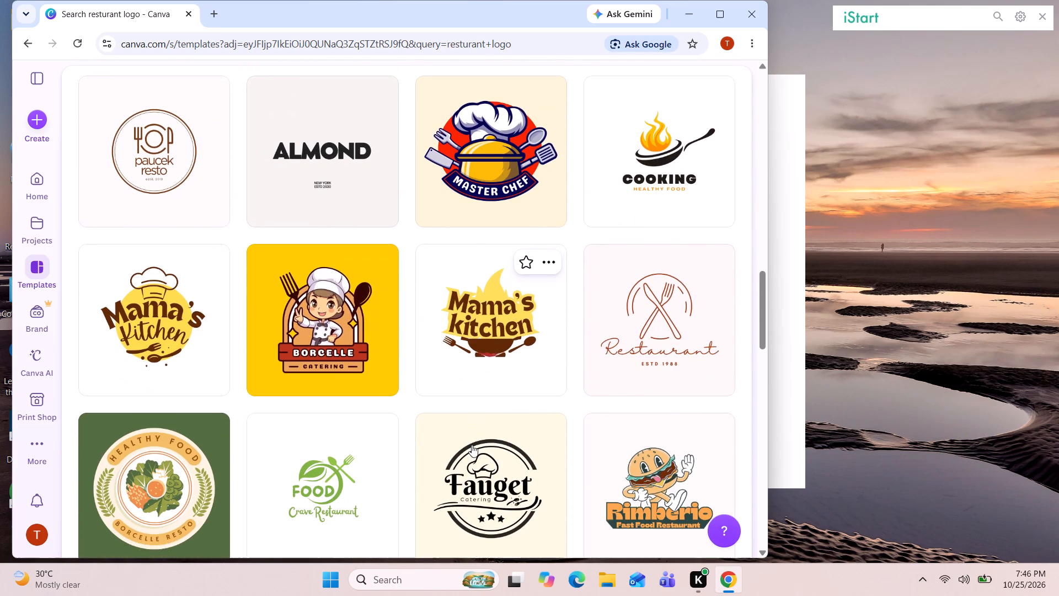
pyautogui.scroll(-6, 472, 445)
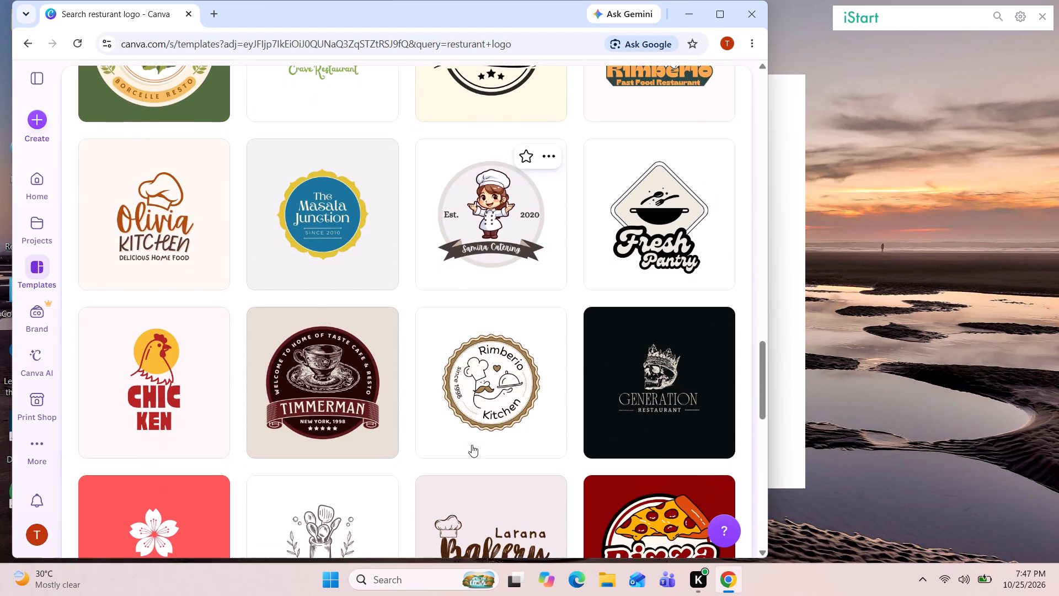
pyautogui.scroll(-3, 472, 445)
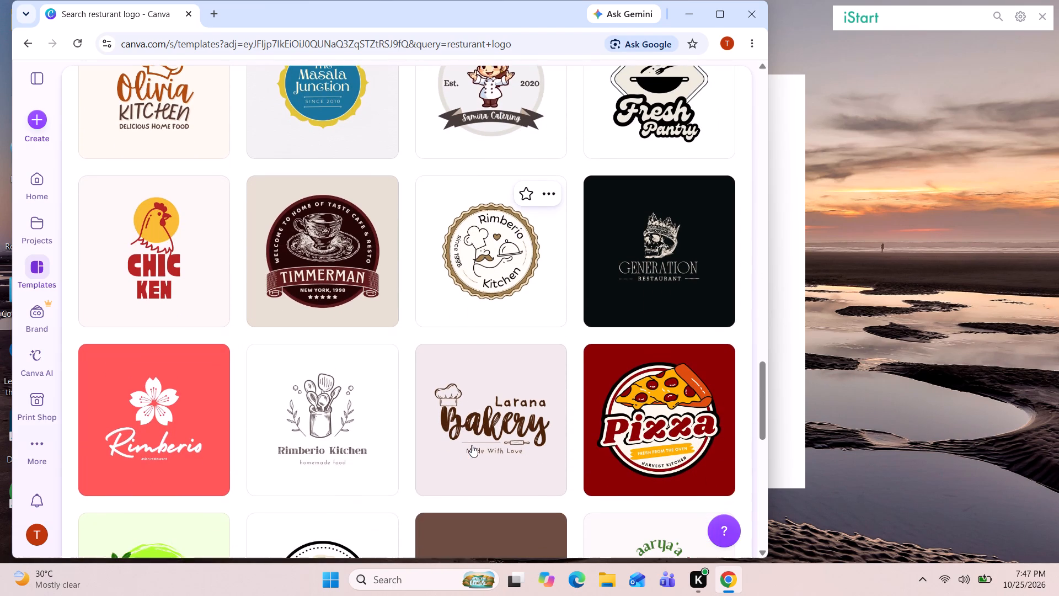
pyautogui.scroll(-3, 472, 445)
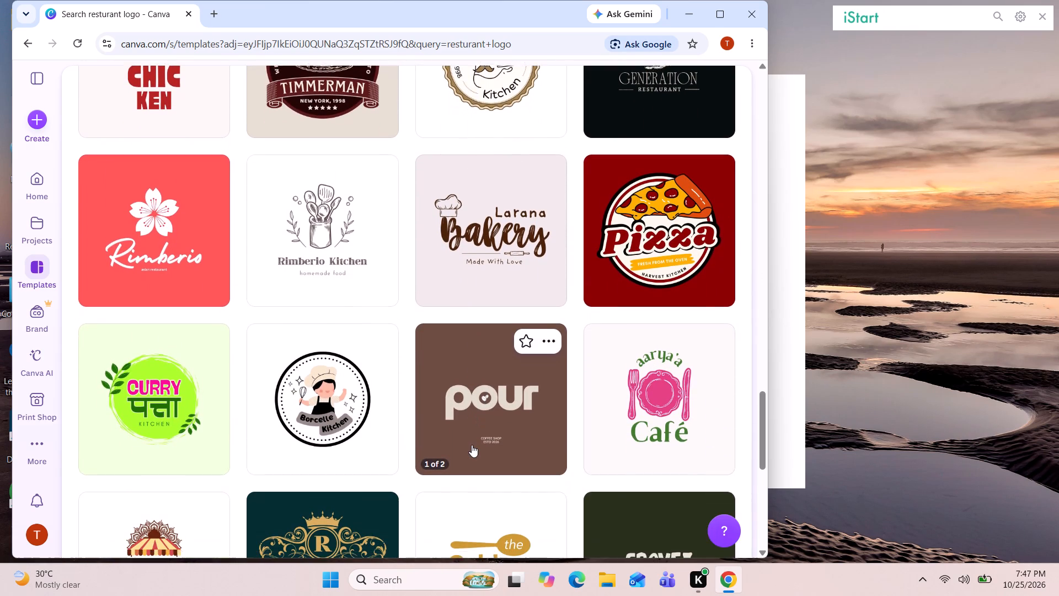
pyautogui.scroll(-1, 472, 445)
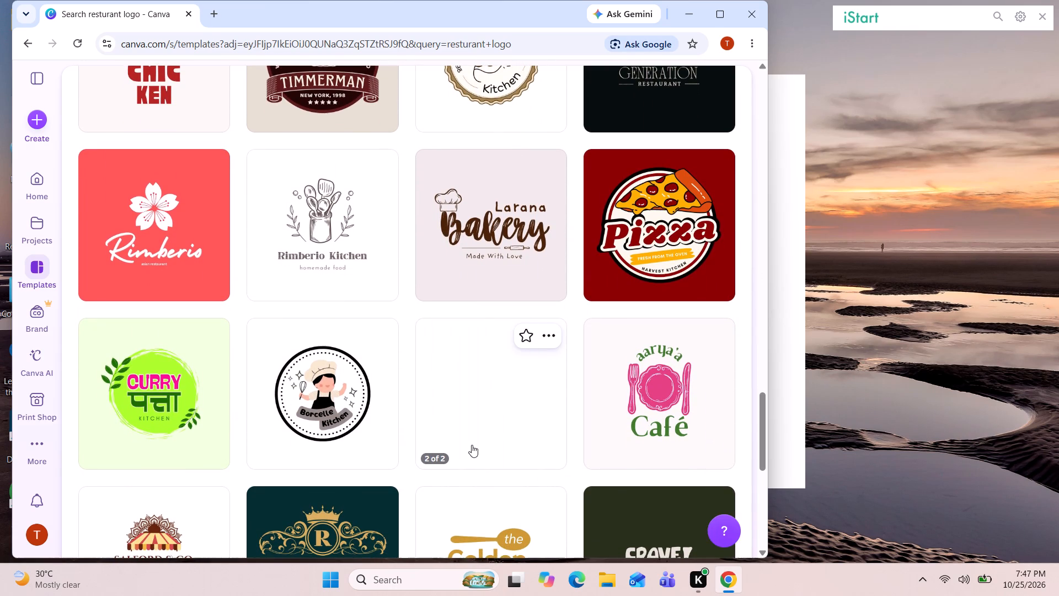
pyautogui.scroll(-1, 472, 445)
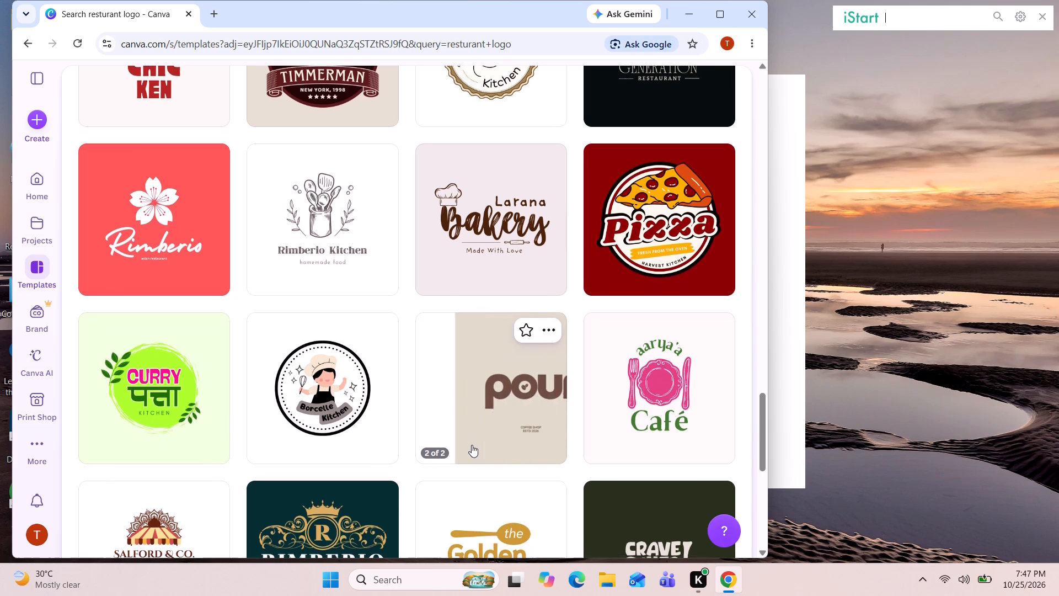
pyautogui.scroll(-2, 472, 445)
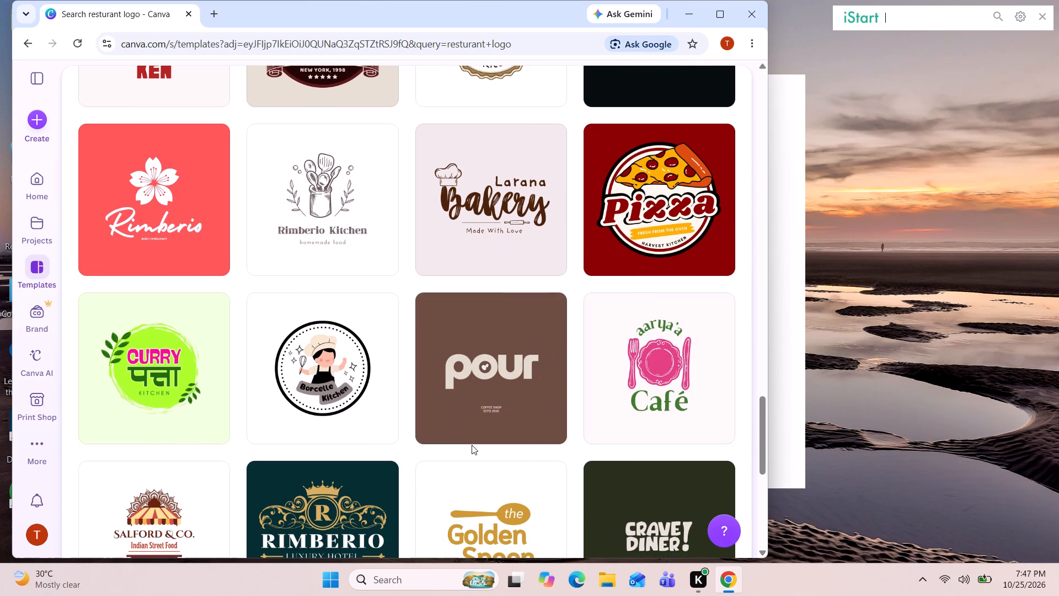
pyautogui.scroll(-2, 472, 445)
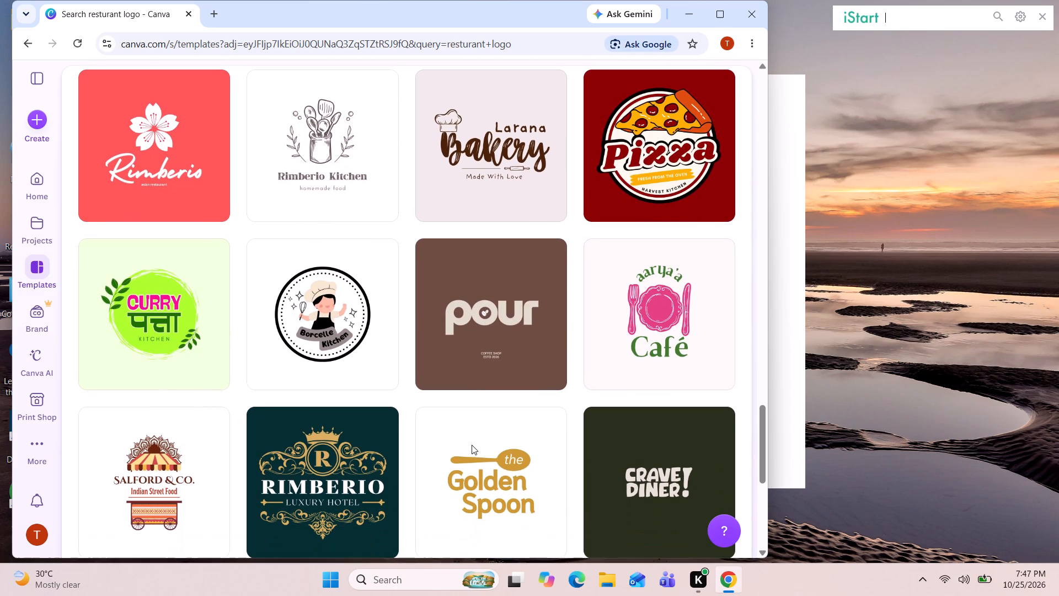
pyautogui.scroll(-6, 472, 445)
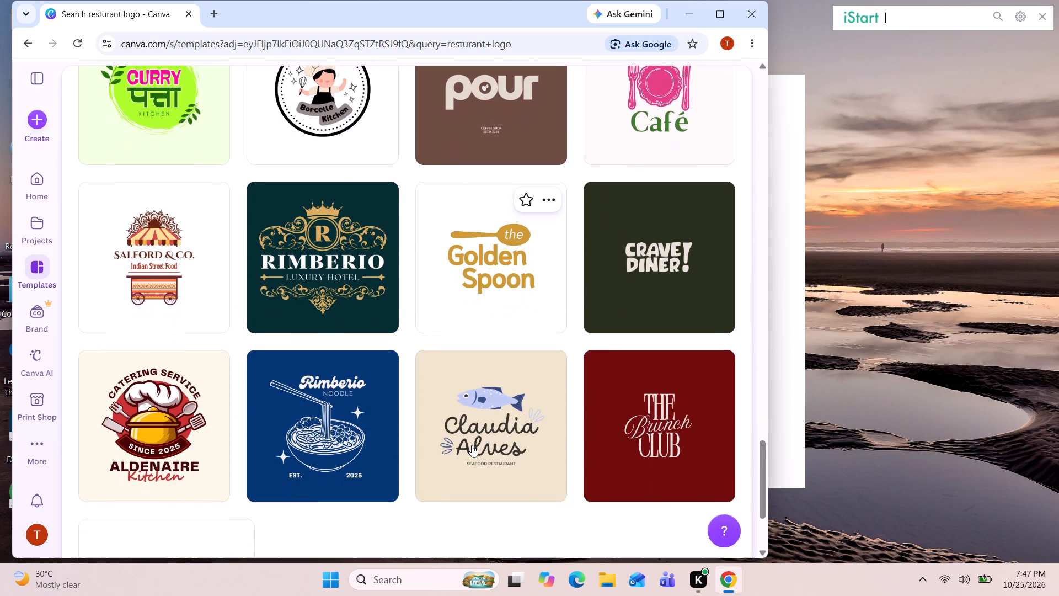
pyautogui.scroll(-4, 472, 445)
# Go back to the start of the restaurant logo results and review the designs a second time.
pyautogui.scroll(5, 472, 445)
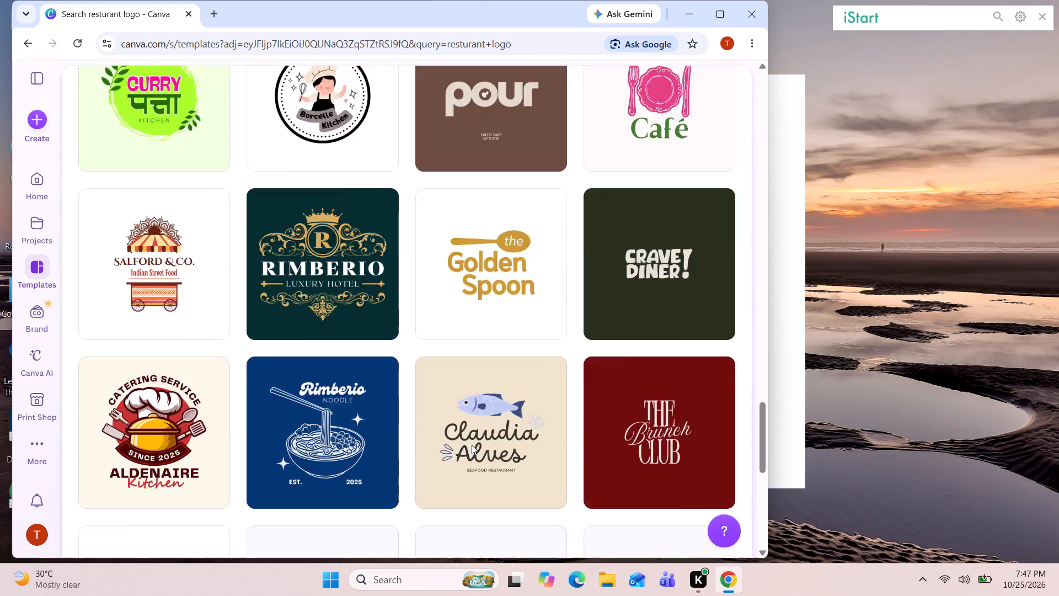
pyautogui.scroll(8, 472, 445)
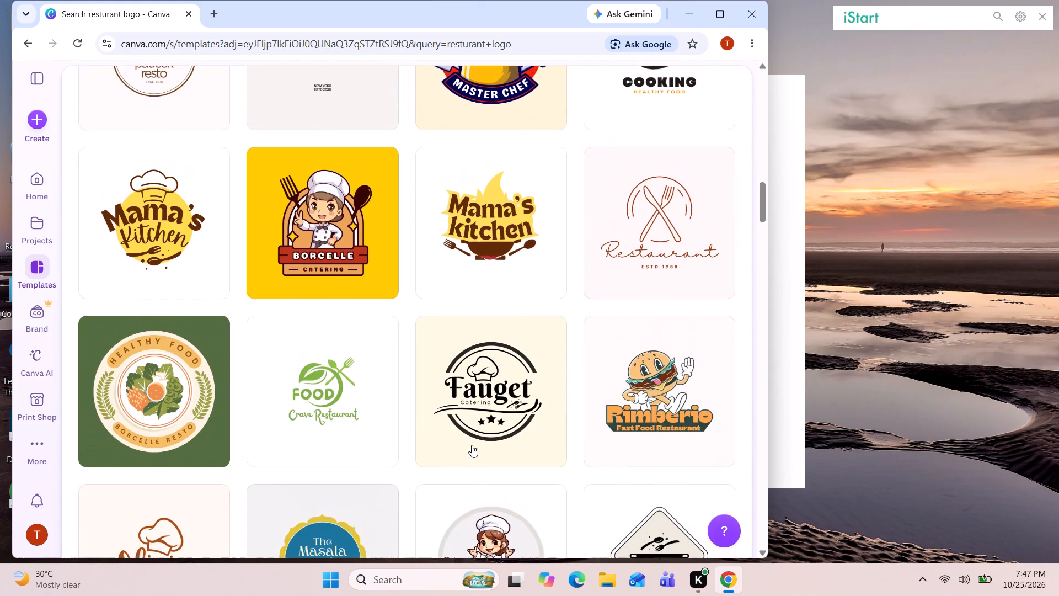
pyautogui.scroll(10, 472, 445)
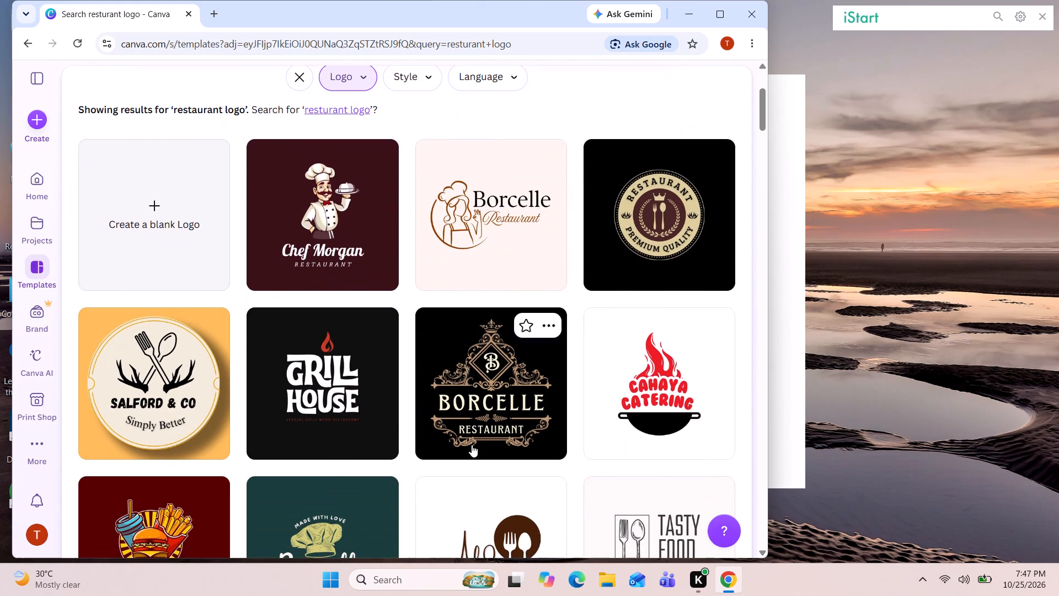
pyautogui.scroll(-3, 472, 445)
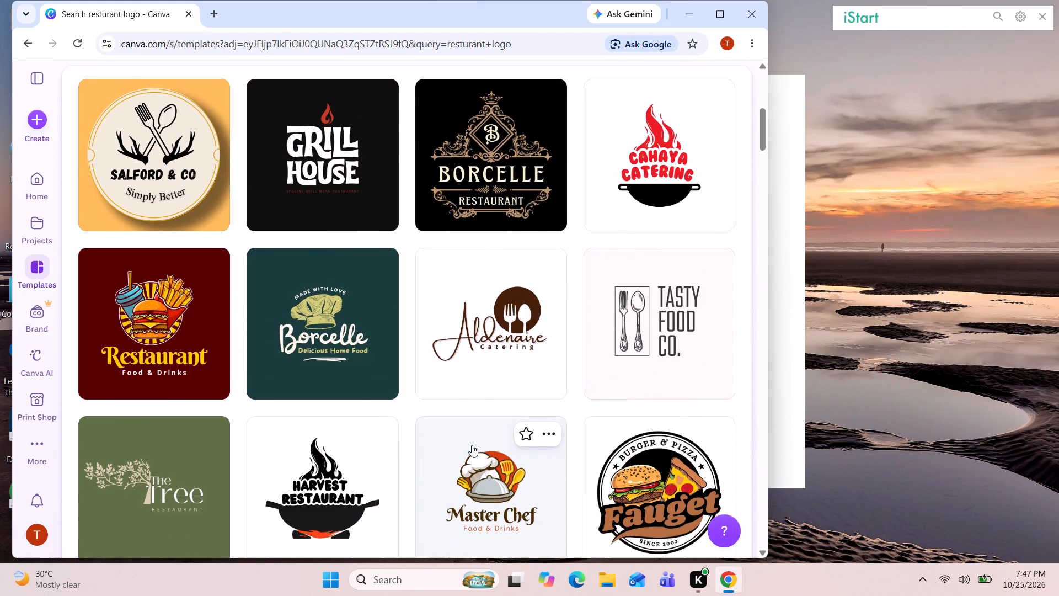
pyautogui.scroll(-2, 472, 445)
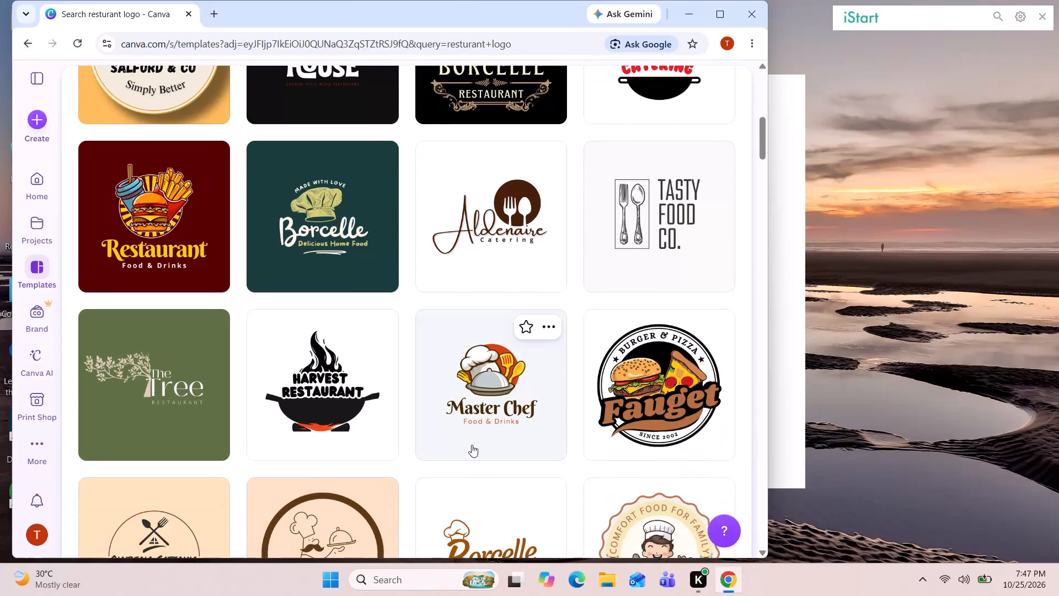
pyautogui.scroll(-1, 472, 445)
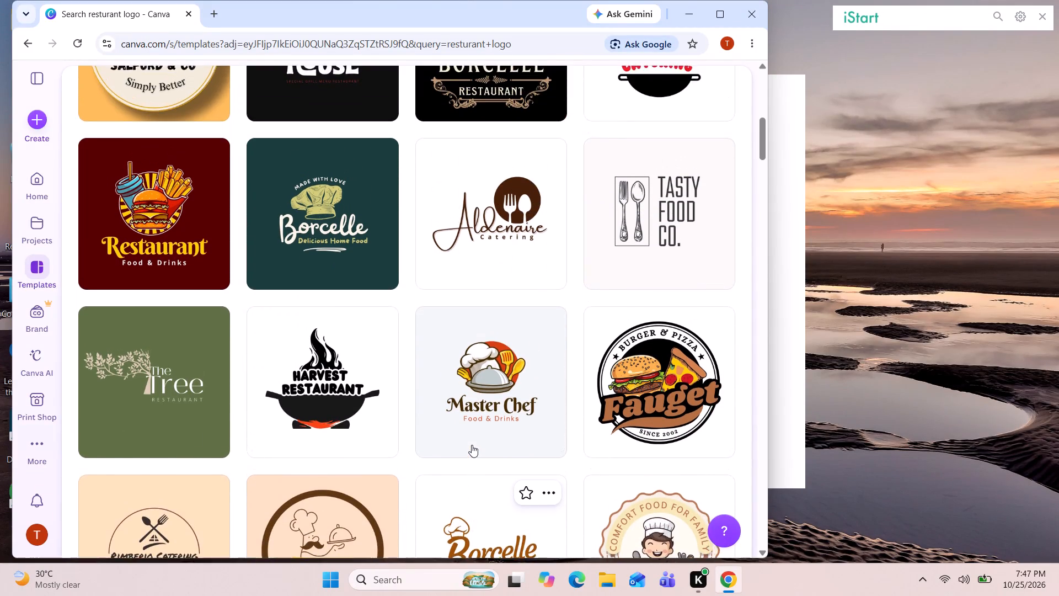
pyautogui.scroll(-2, 472, 445)
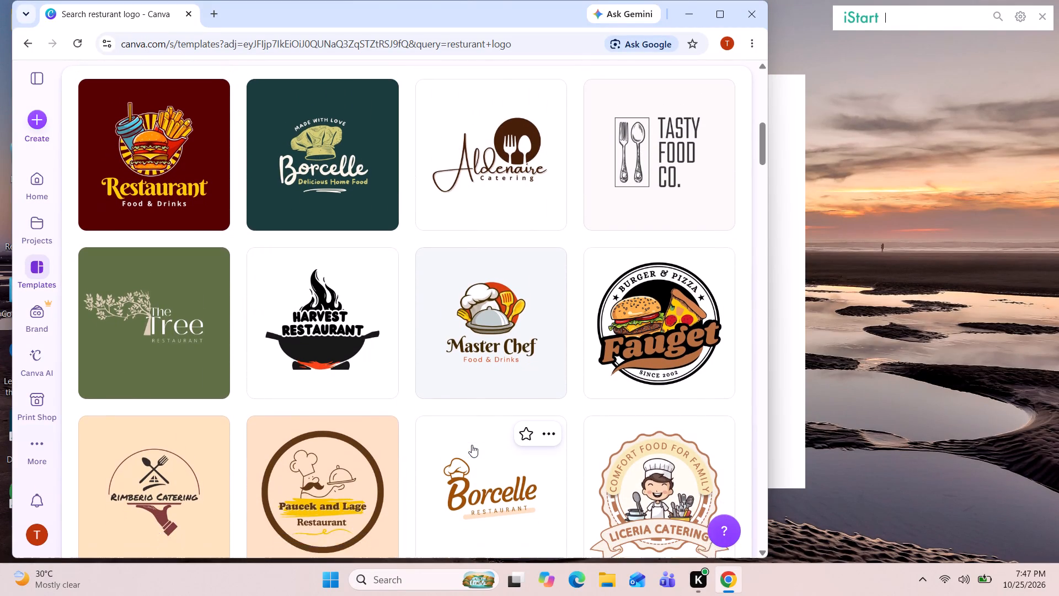
pyautogui.scroll(-2, 472, 445)
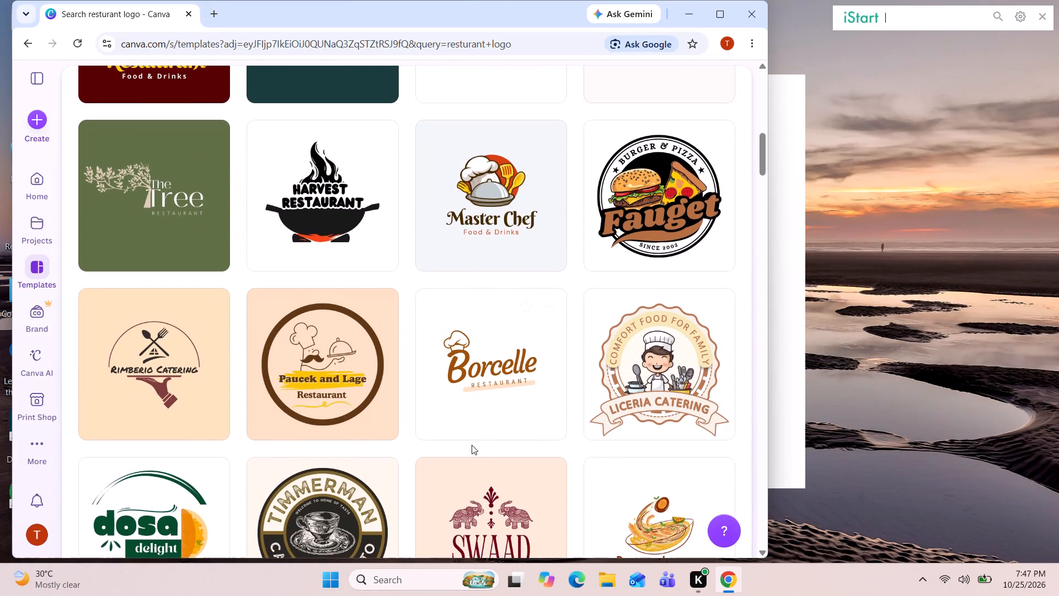
pyautogui.scroll(-2, 472, 445)
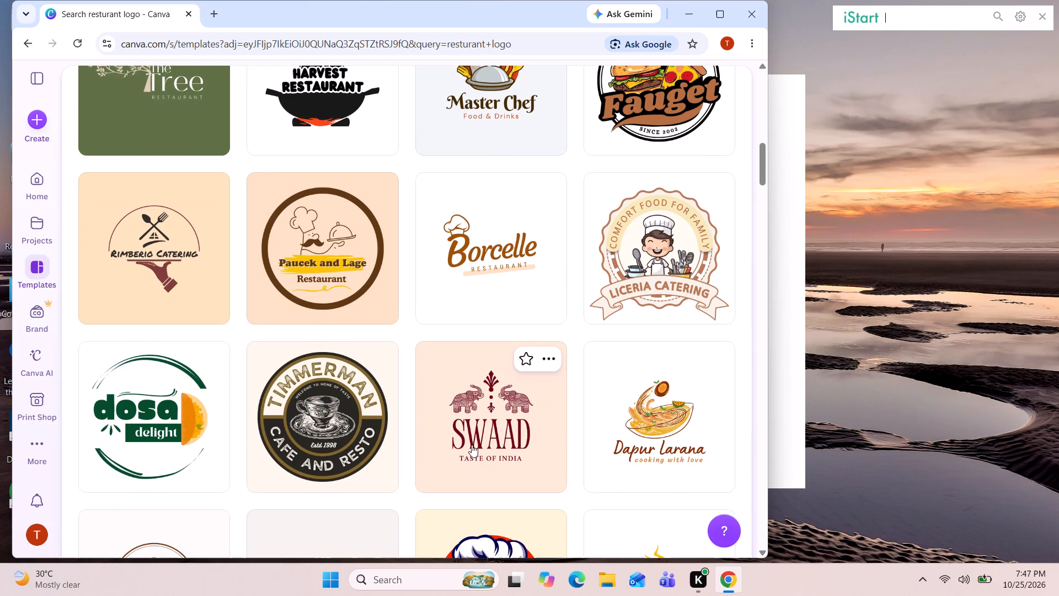
pyautogui.scroll(-5, 472, 445)
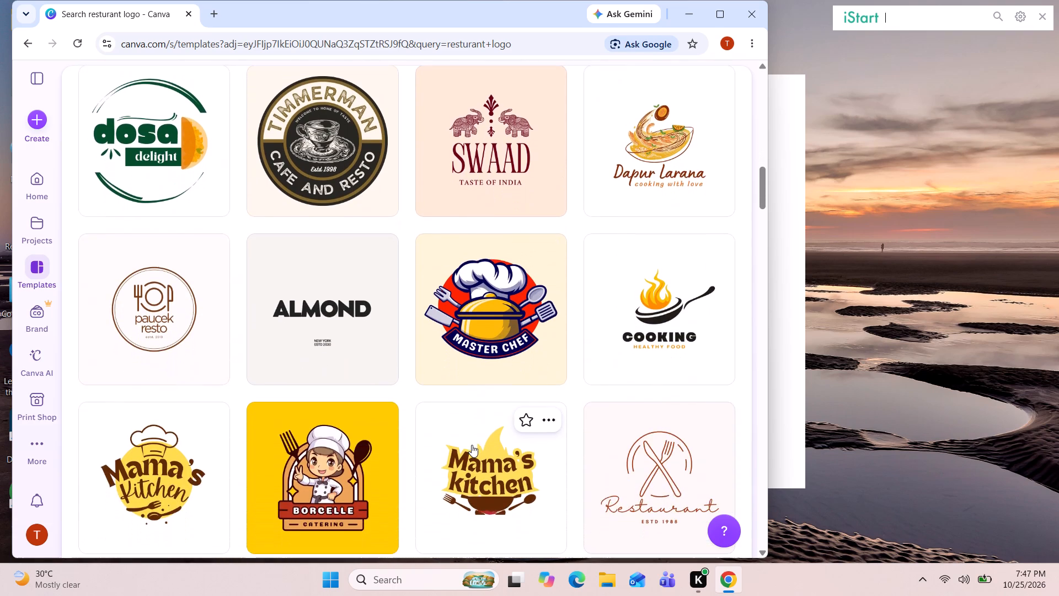
pyautogui.scroll(-9, 472, 445)
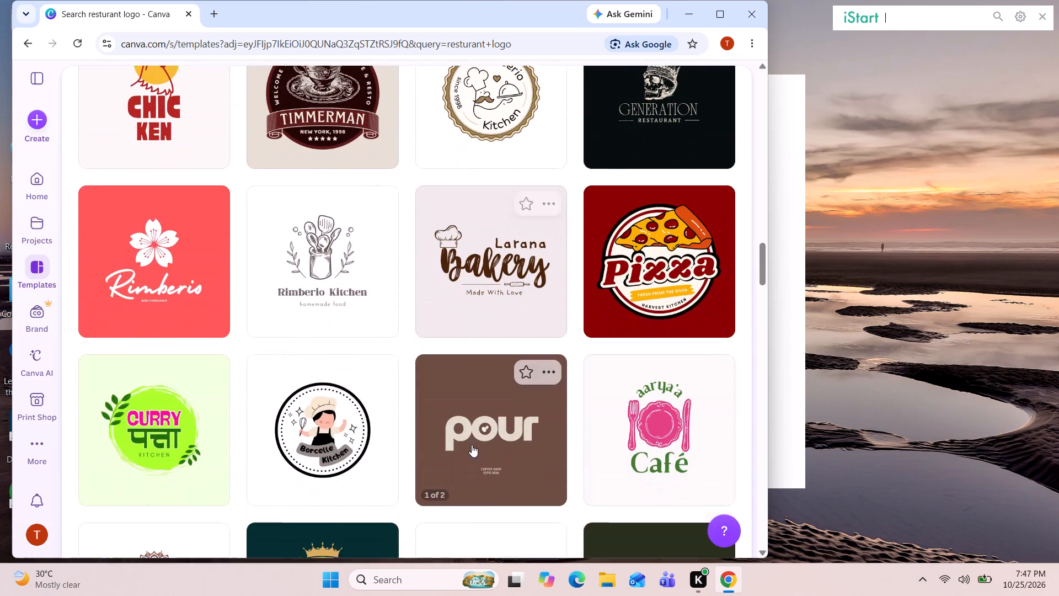
pyautogui.scroll(-2, 472, 445)
pyautogui.scroll(12, 472, 445)
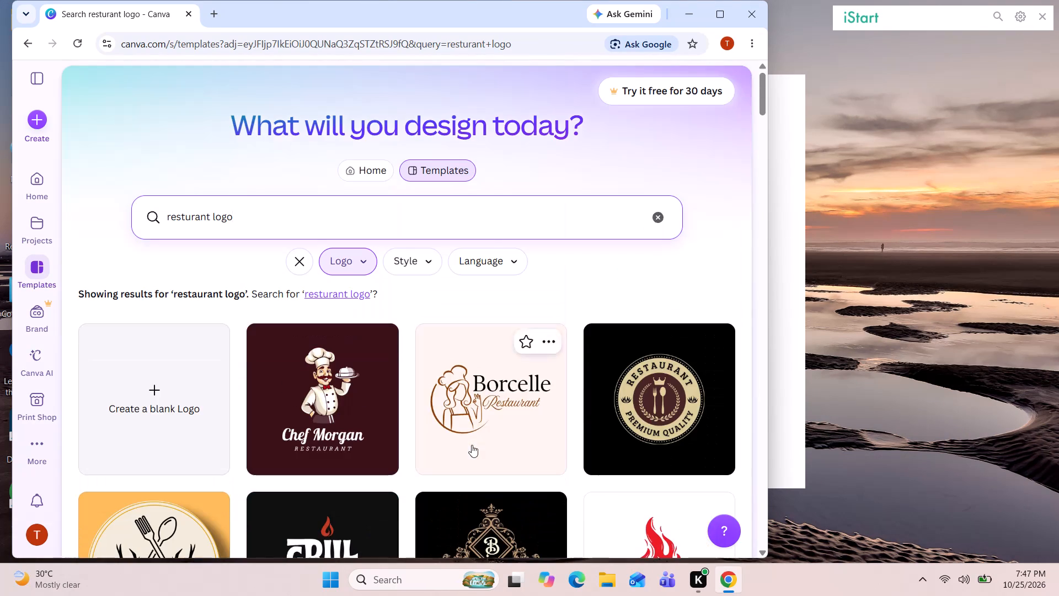
# Filter the restaurant logo templates by language, choosing Hindi.
pyautogui.click(513, 259)
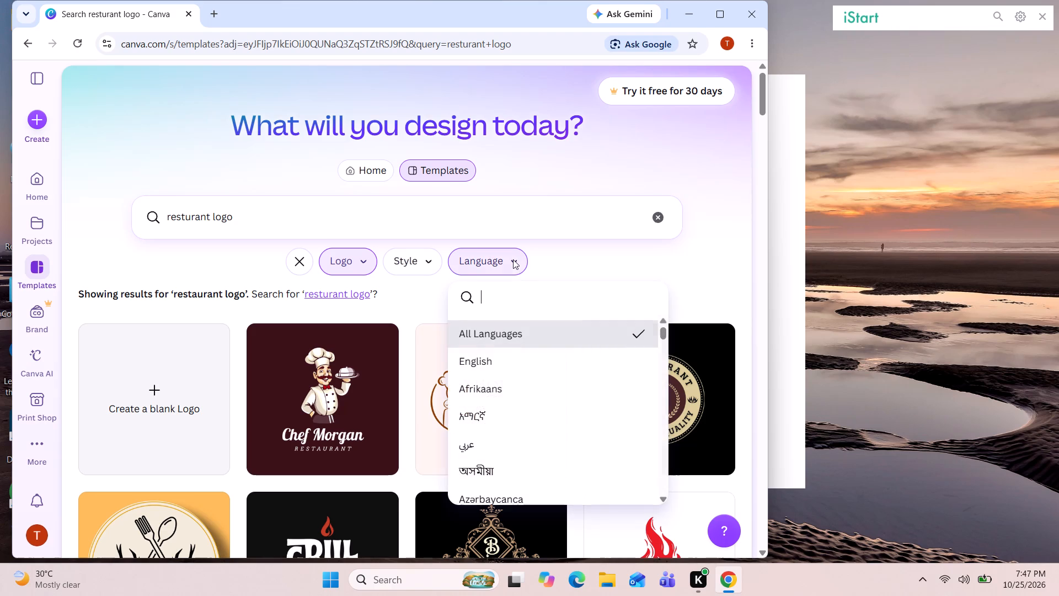
pyautogui.scroll(-2, 486, 440)
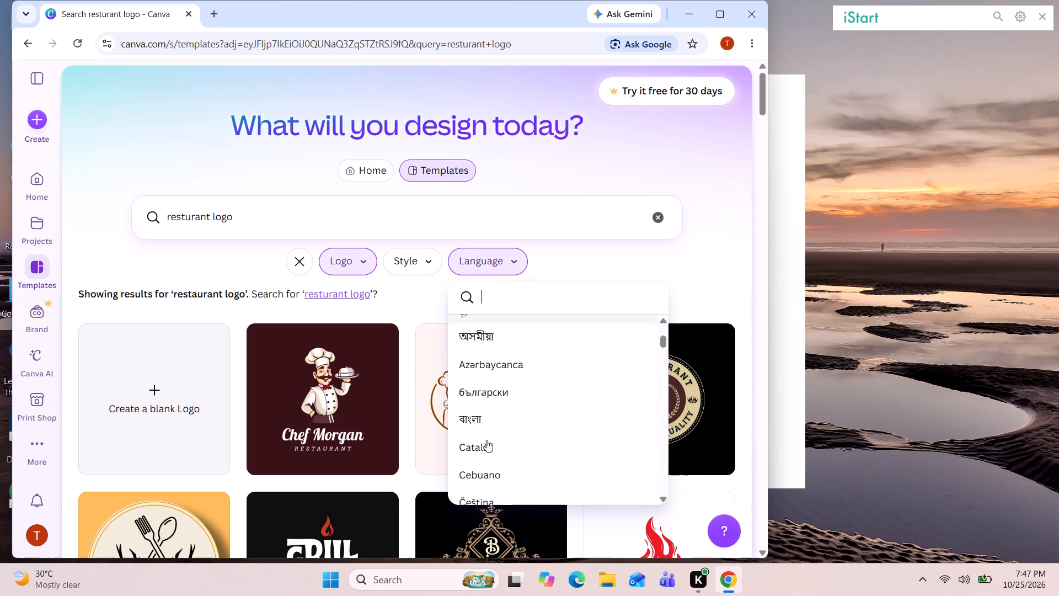
pyautogui.scroll(-5, 486, 440)
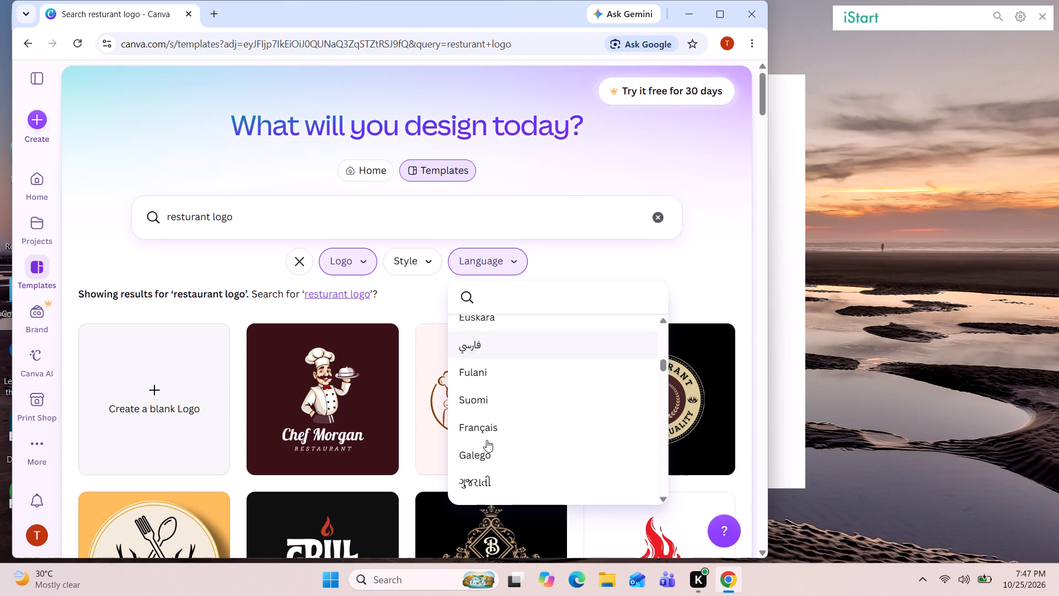
pyautogui.scroll(-6, 486, 440)
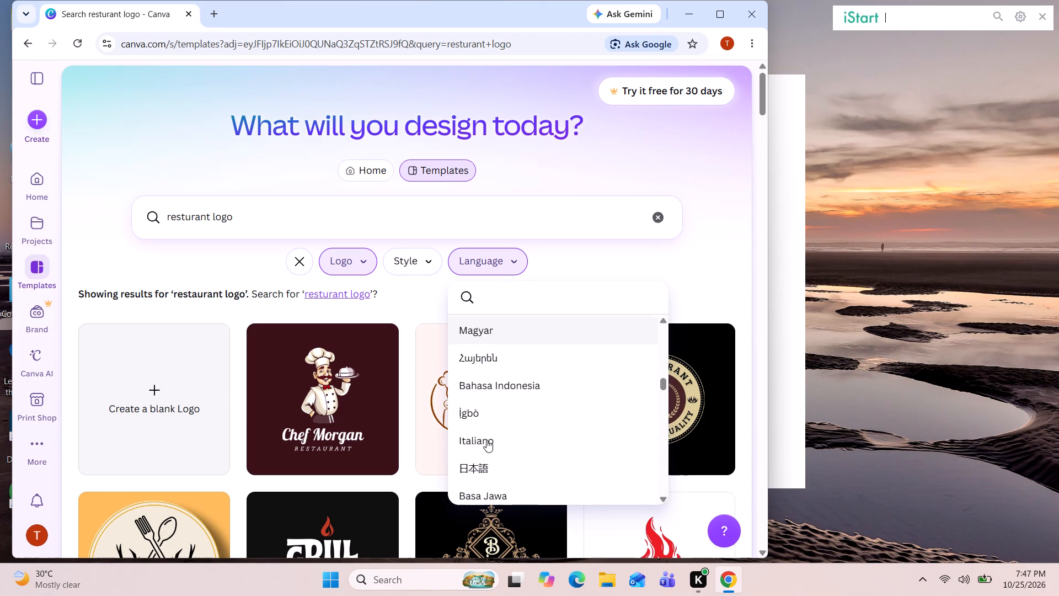
pyautogui.scroll(-8, 486, 440)
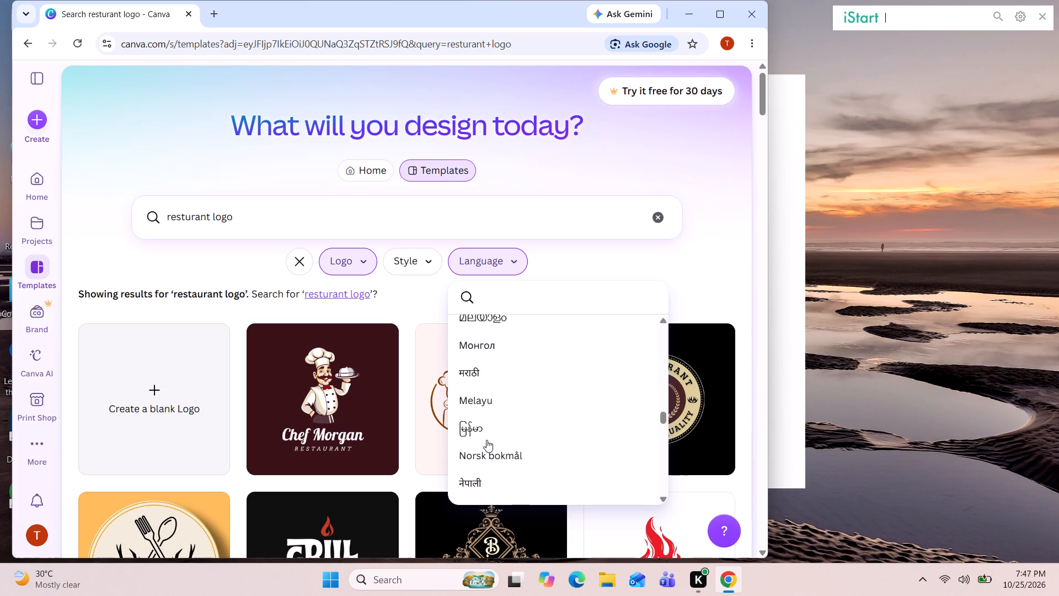
pyautogui.scroll(1, 486, 440)
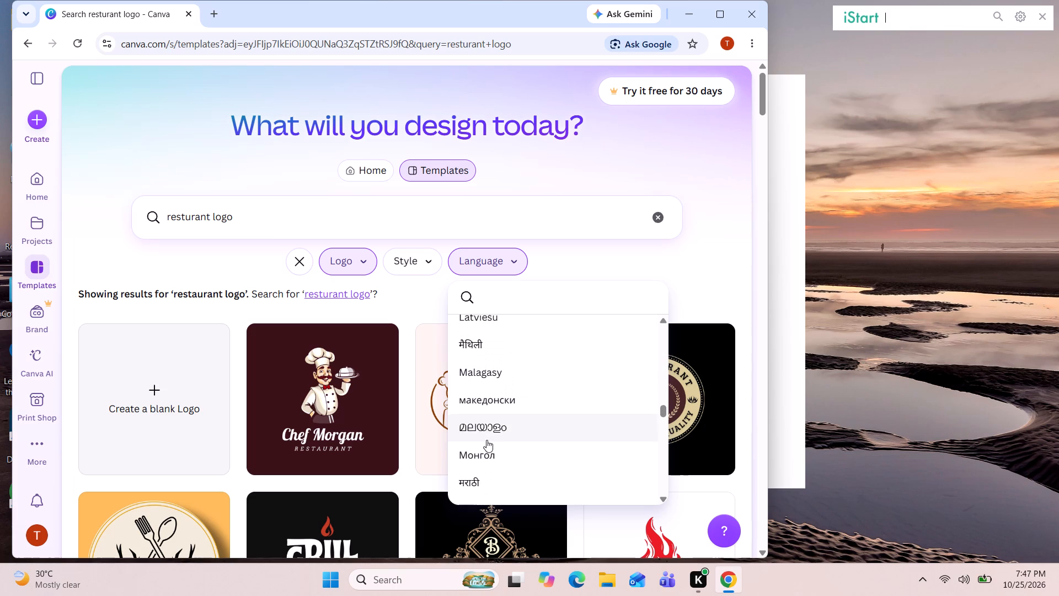
pyautogui.scroll(5, 486, 440)
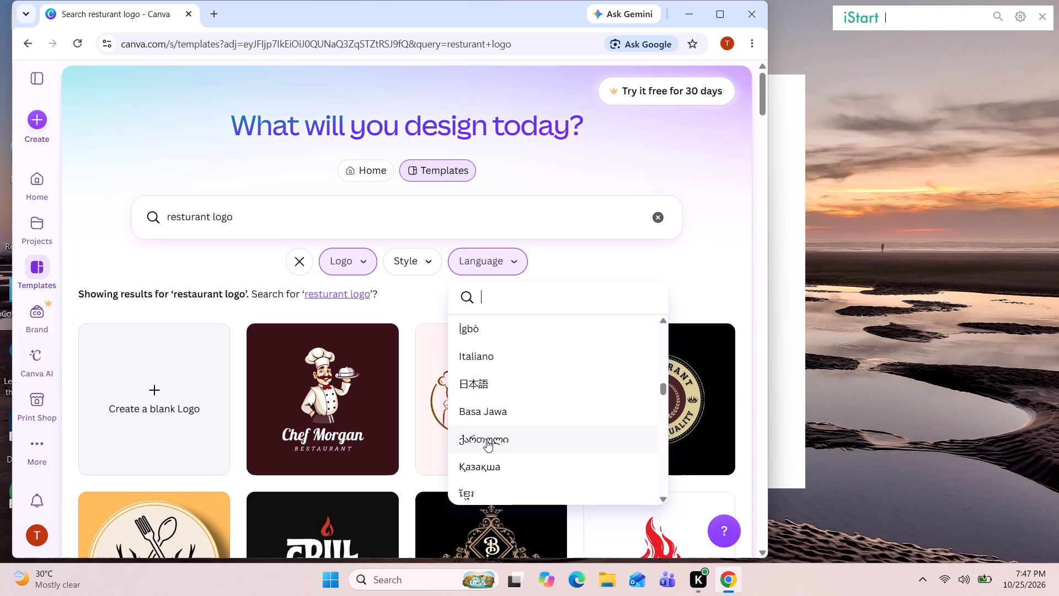
pyautogui.scroll(3, 486, 440)
pyautogui.click(488, 350)
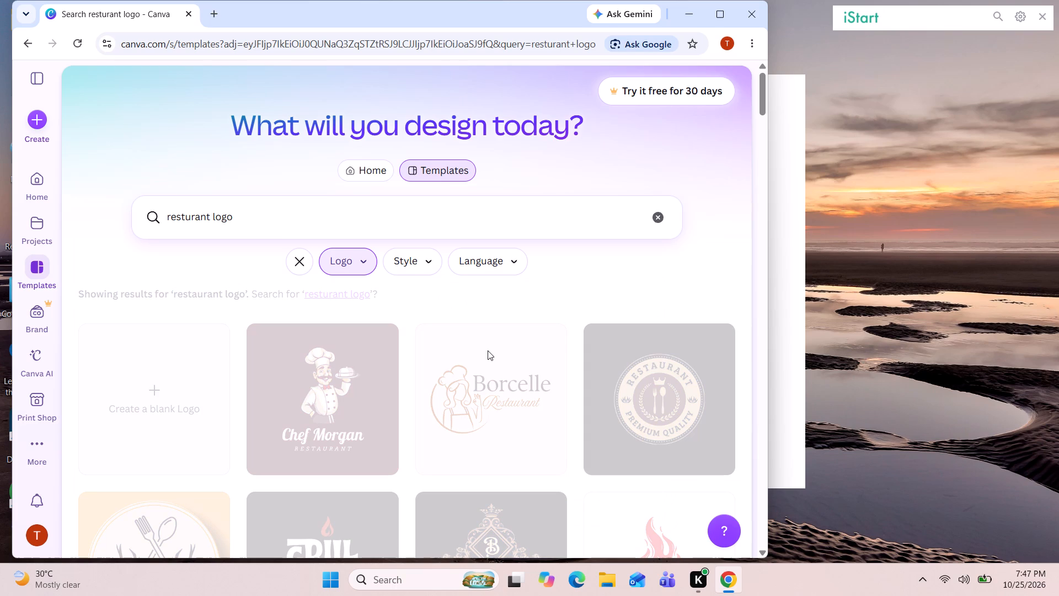
# Examine the Hindi restaurant logo templates, down to the last design, for one suited to an Indian food business.
pyautogui.scroll(-1, 488, 350)
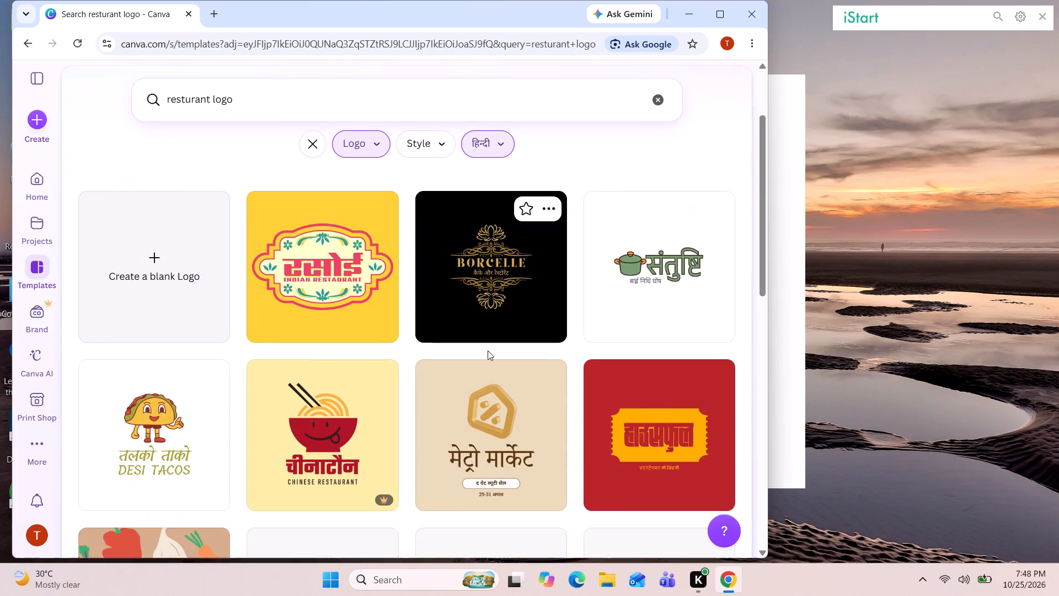
pyautogui.scroll(-2, 488, 350)
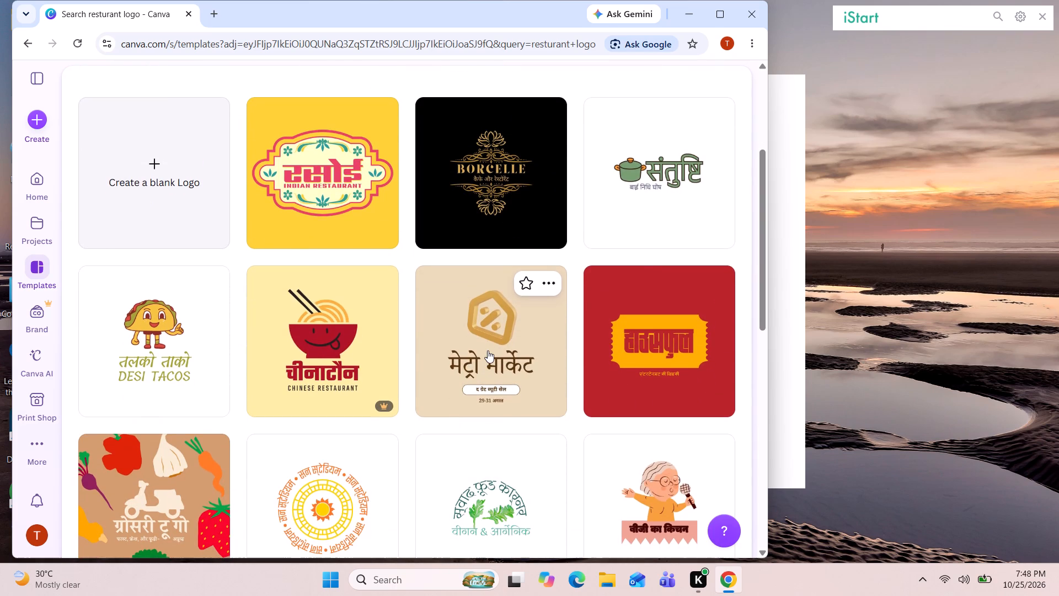
pyautogui.scroll(-2, 488, 350)
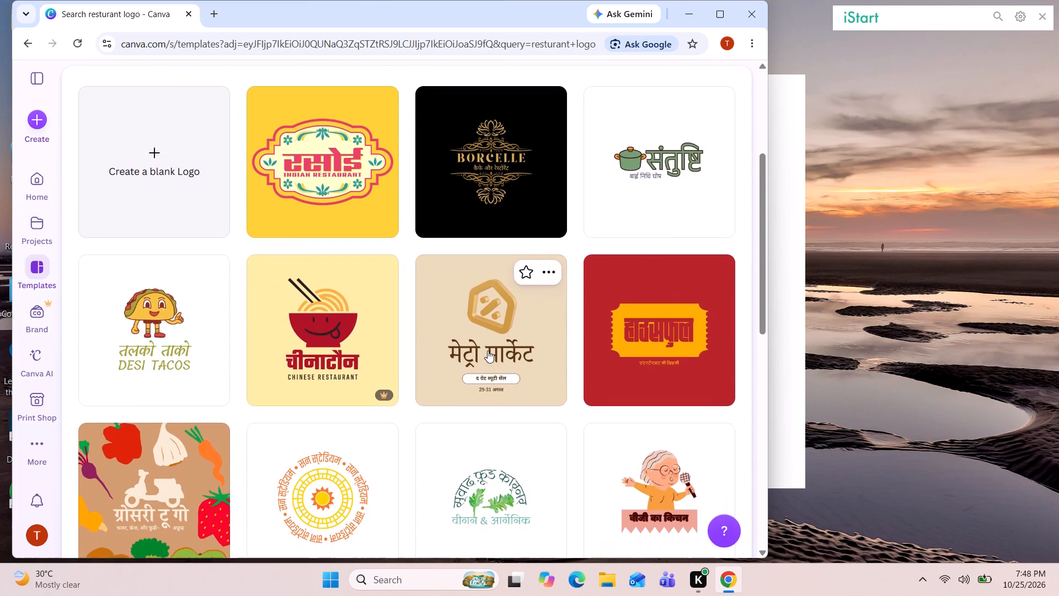
pyautogui.scroll(-2, 488, 350)
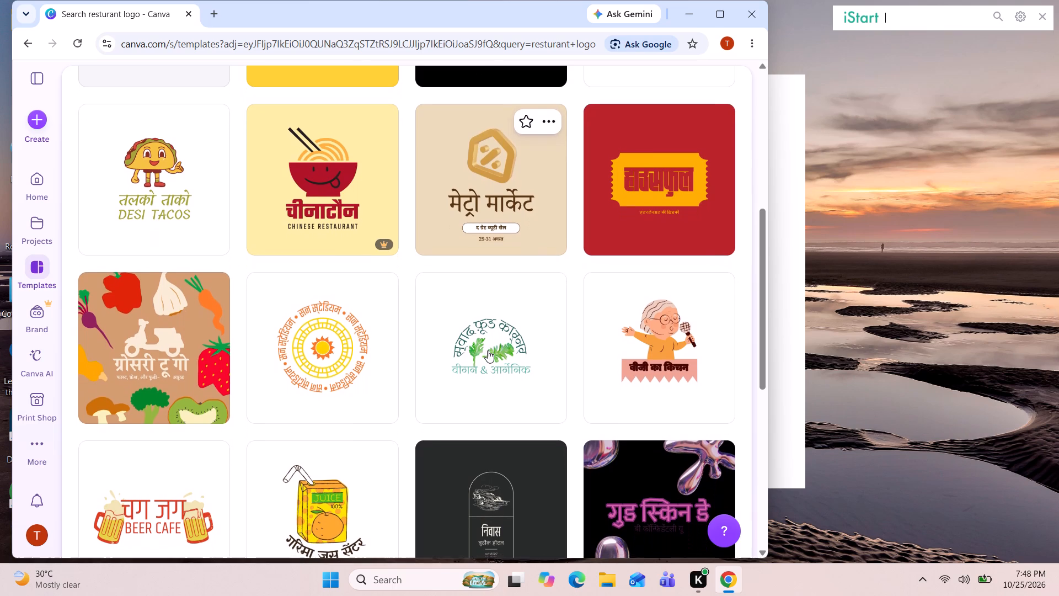
pyautogui.scroll(-1, 488, 350)
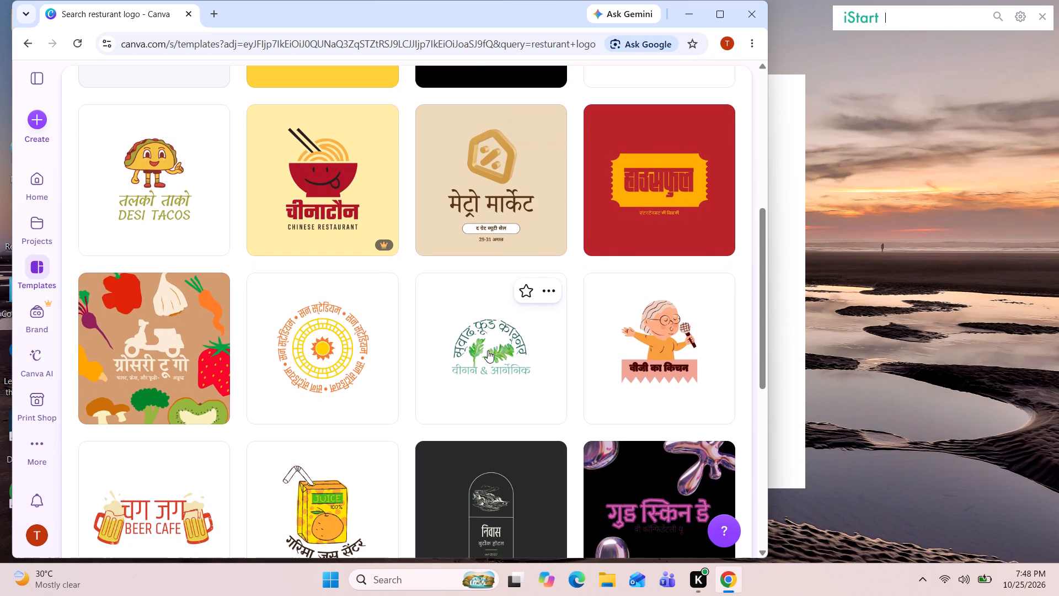
pyautogui.scroll(-1, 488, 350)
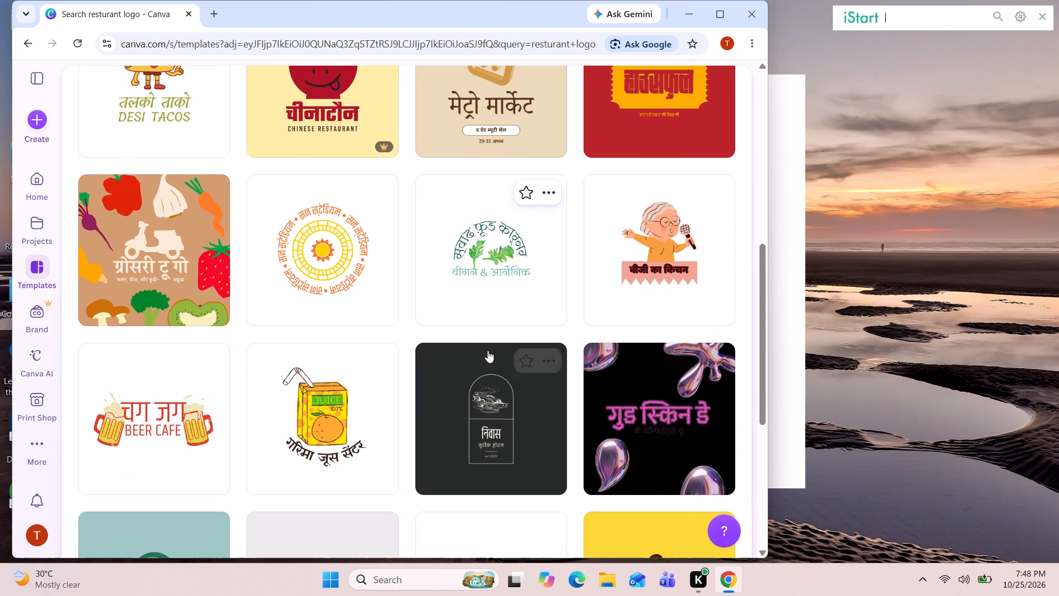
pyautogui.scroll(-2, 488, 350)
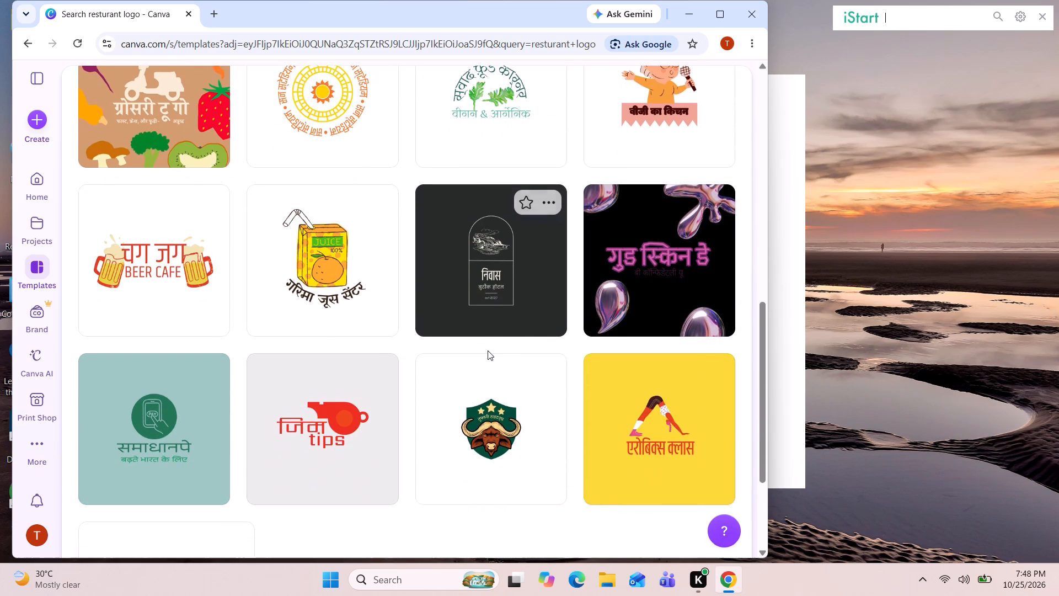
pyautogui.scroll(-3, 488, 350)
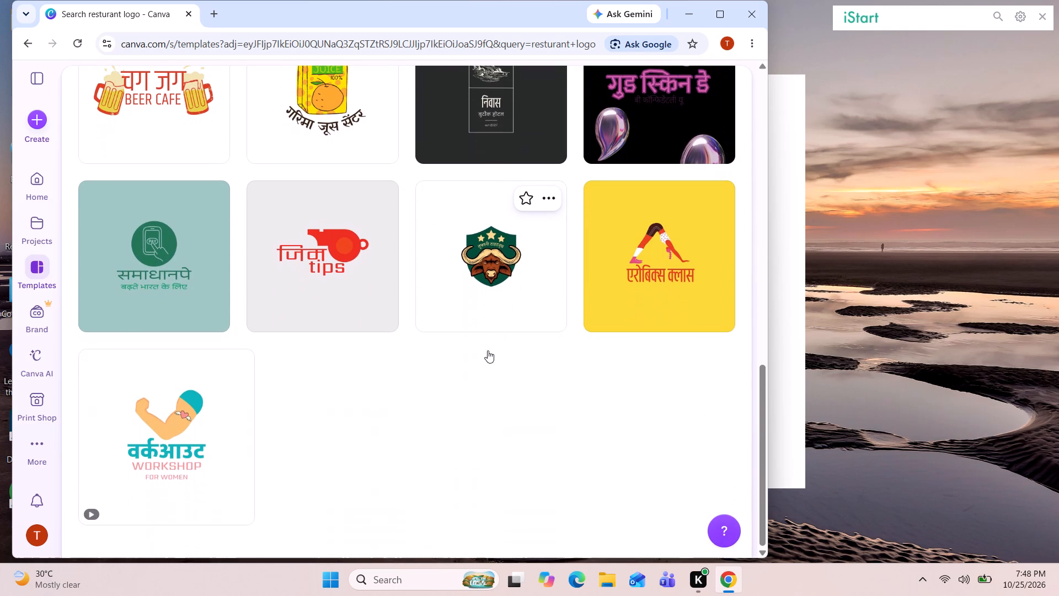
pyautogui.scroll(-1, 488, 350)
# Go back to the start of the Hindi logo results and review the designs a second time.
pyautogui.scroll(4, 488, 350)
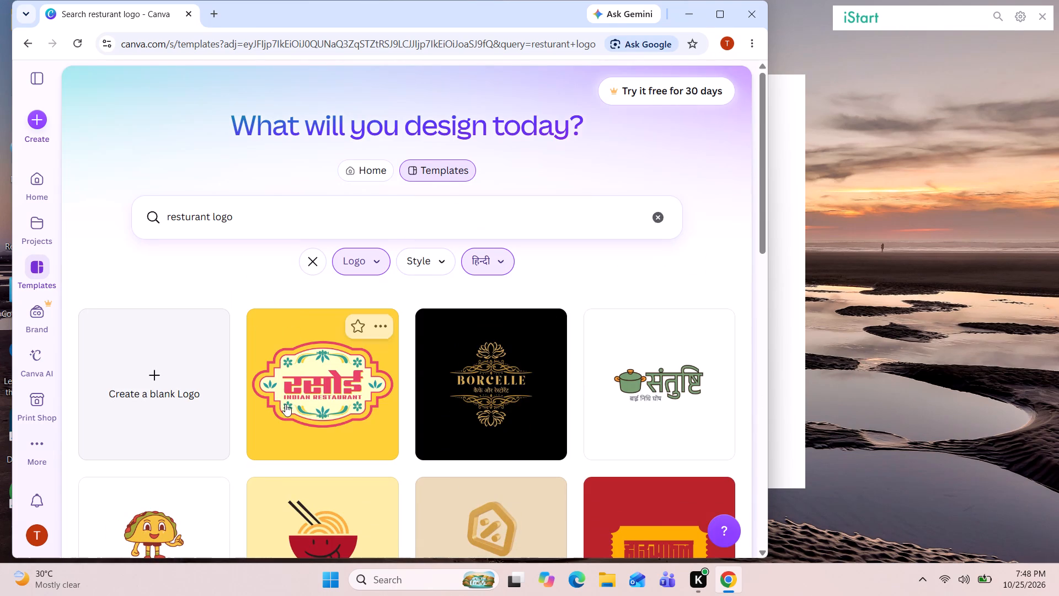
pyautogui.scroll(-3, 347, 410)
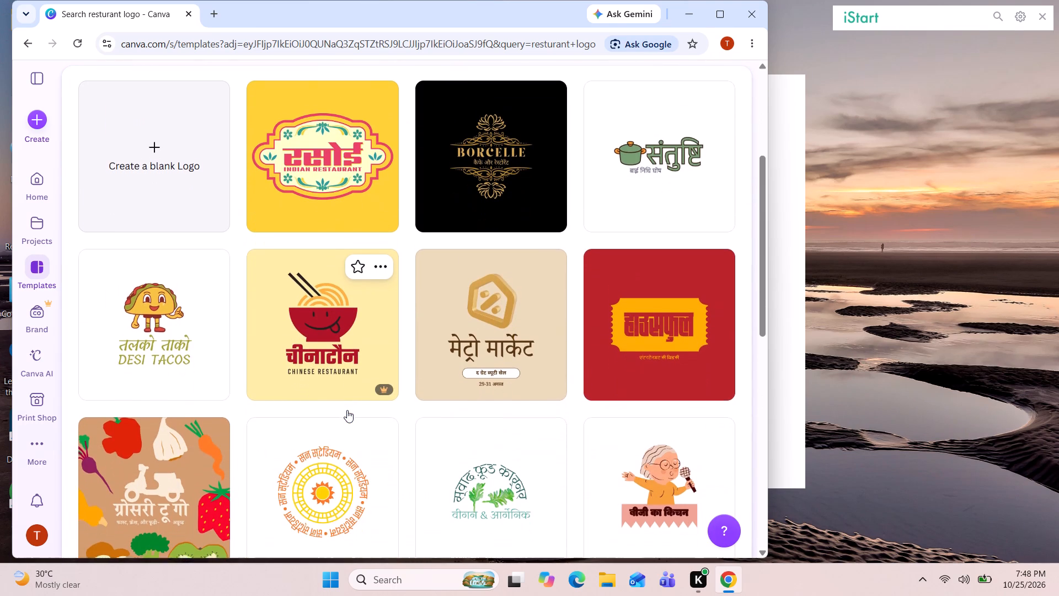
pyautogui.scroll(-3, 347, 410)
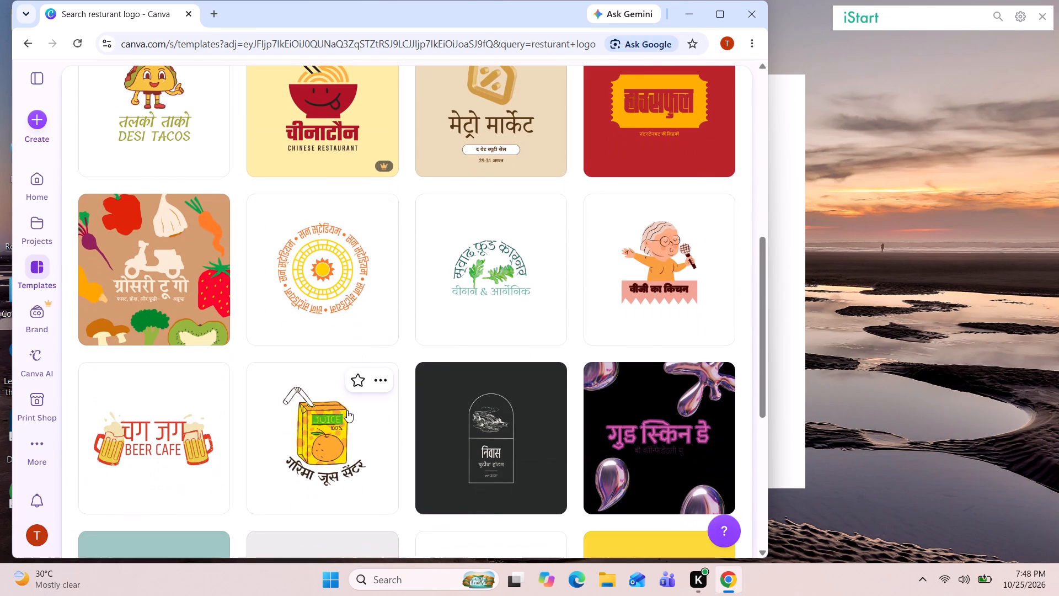
pyautogui.scroll(-4, 347, 410)
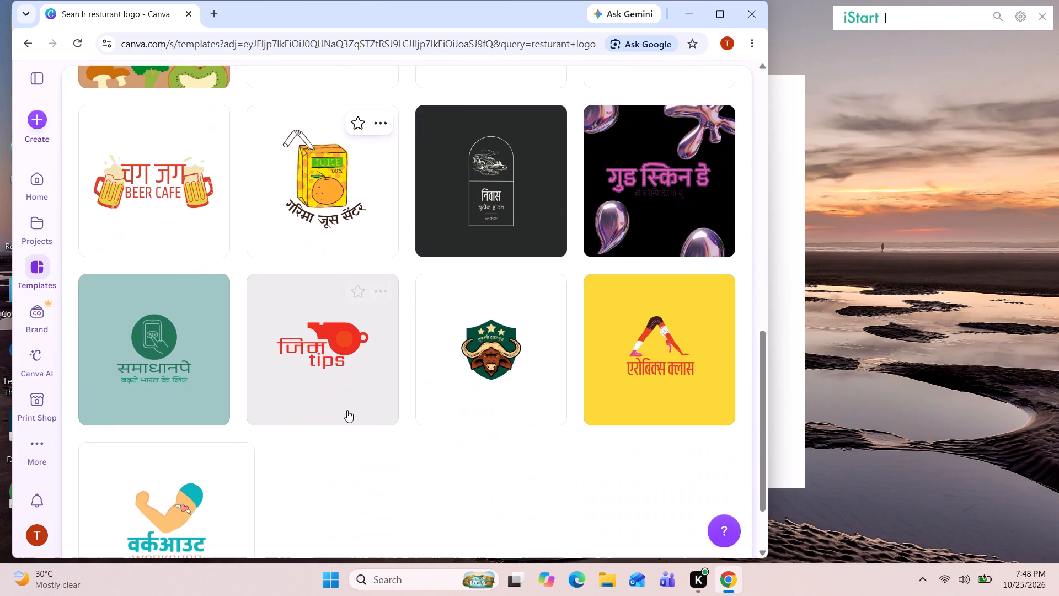
pyautogui.scroll(-4, 347, 410)
pyautogui.scroll(8, 347, 410)
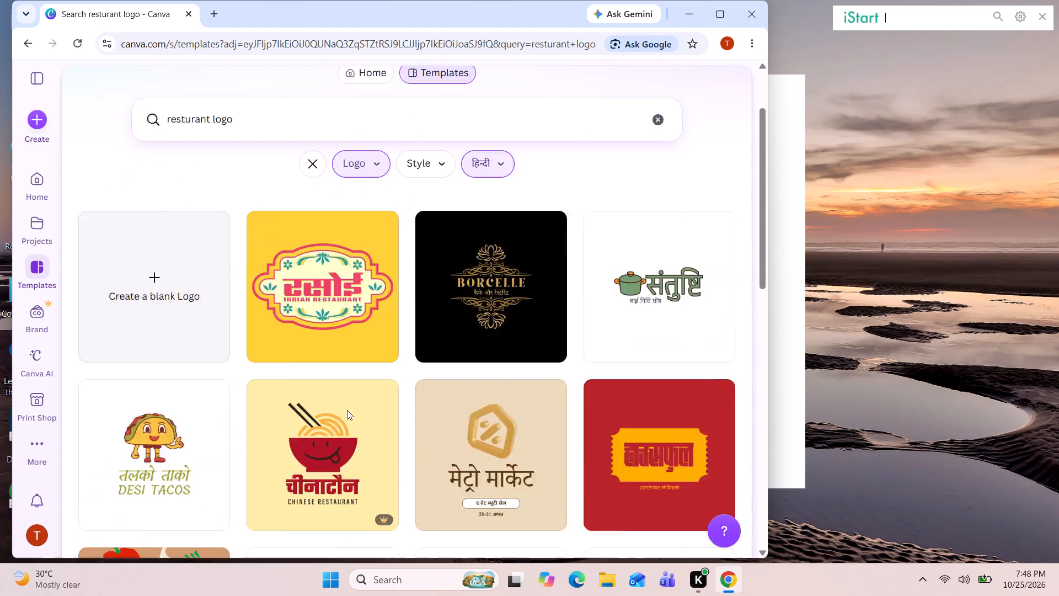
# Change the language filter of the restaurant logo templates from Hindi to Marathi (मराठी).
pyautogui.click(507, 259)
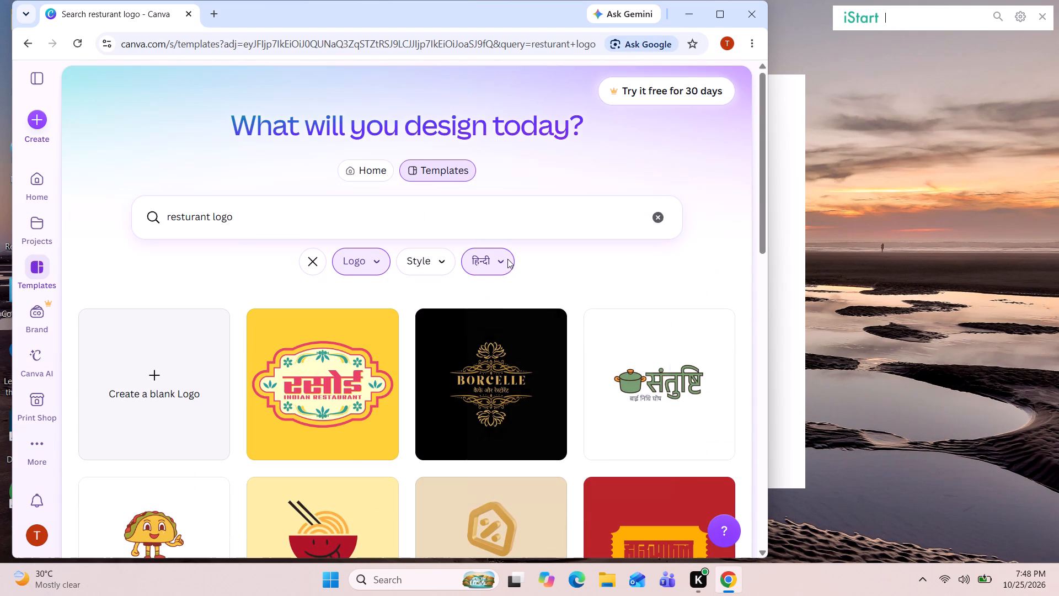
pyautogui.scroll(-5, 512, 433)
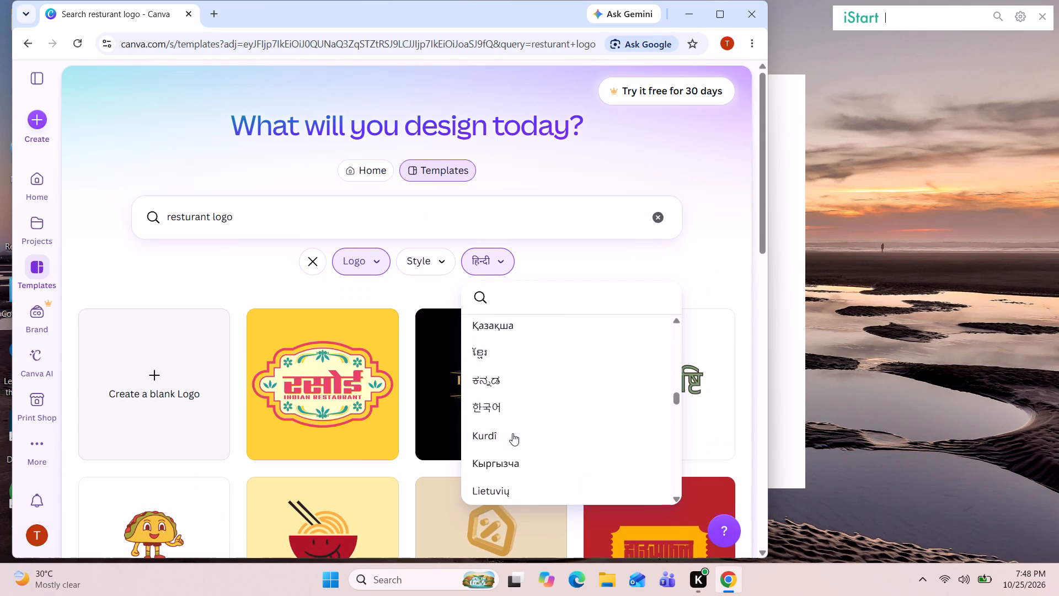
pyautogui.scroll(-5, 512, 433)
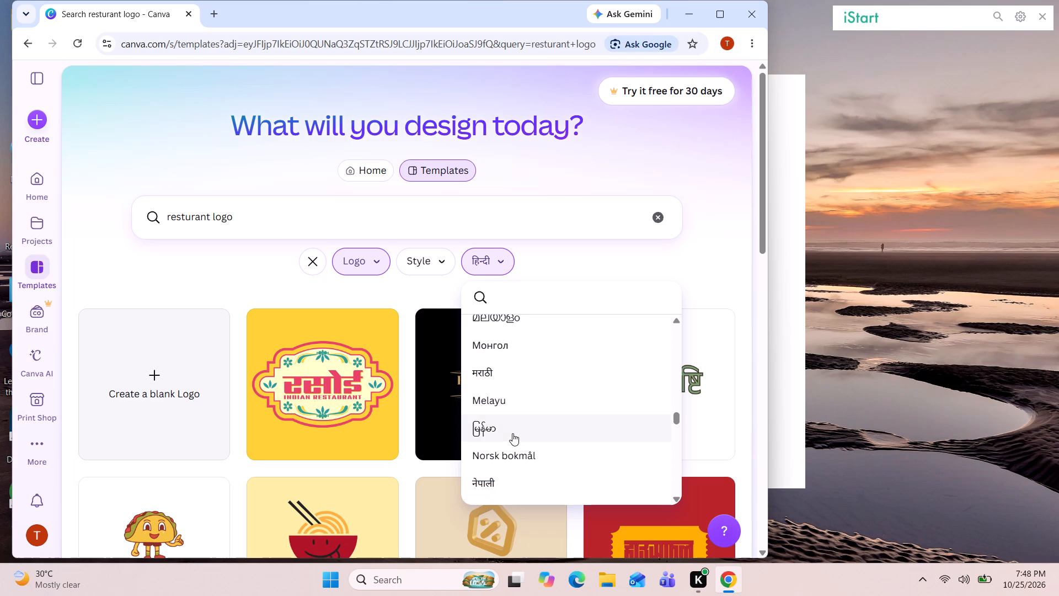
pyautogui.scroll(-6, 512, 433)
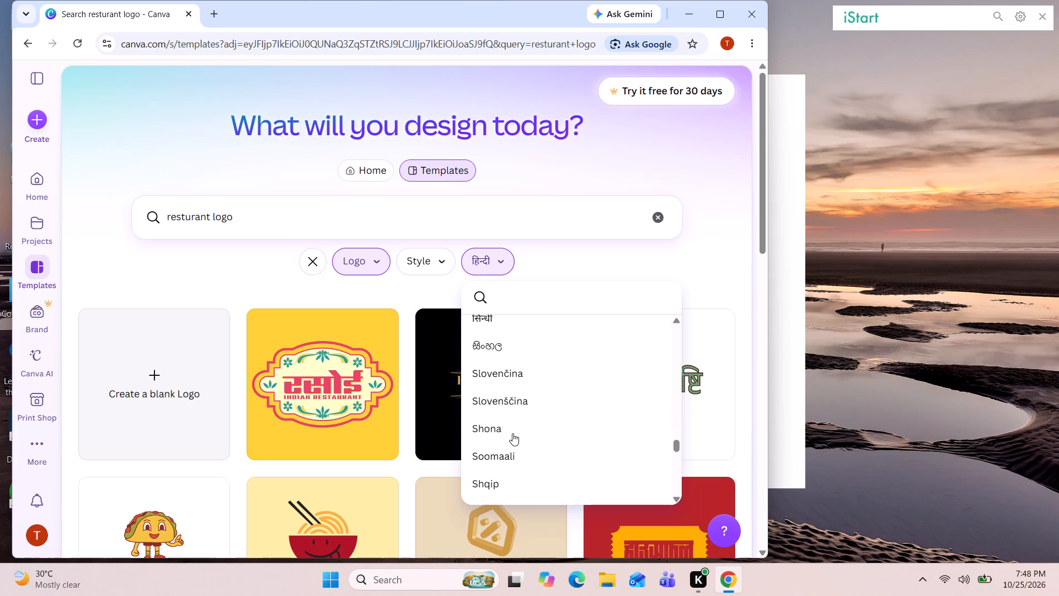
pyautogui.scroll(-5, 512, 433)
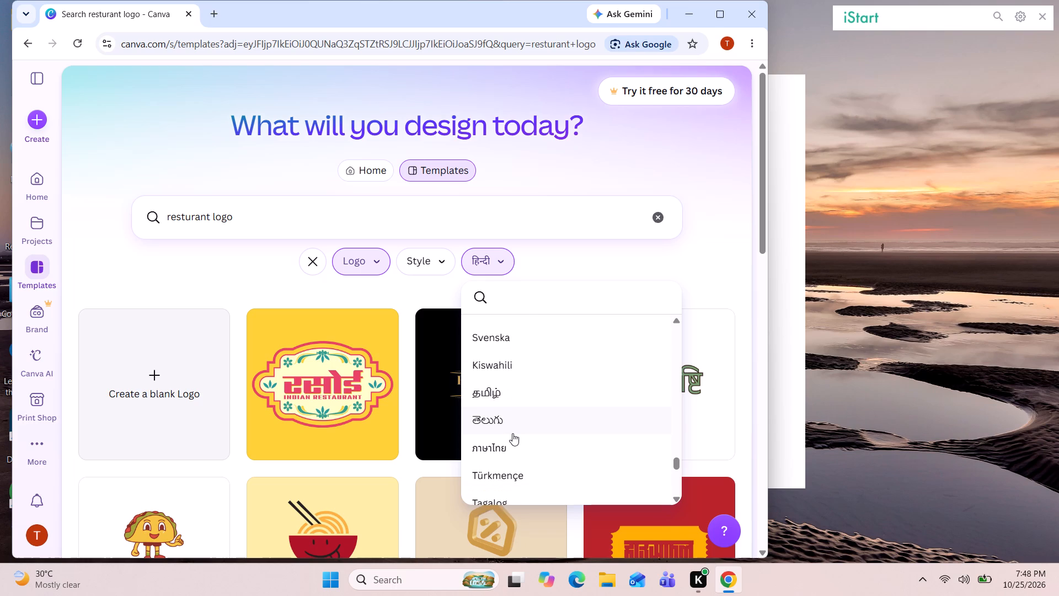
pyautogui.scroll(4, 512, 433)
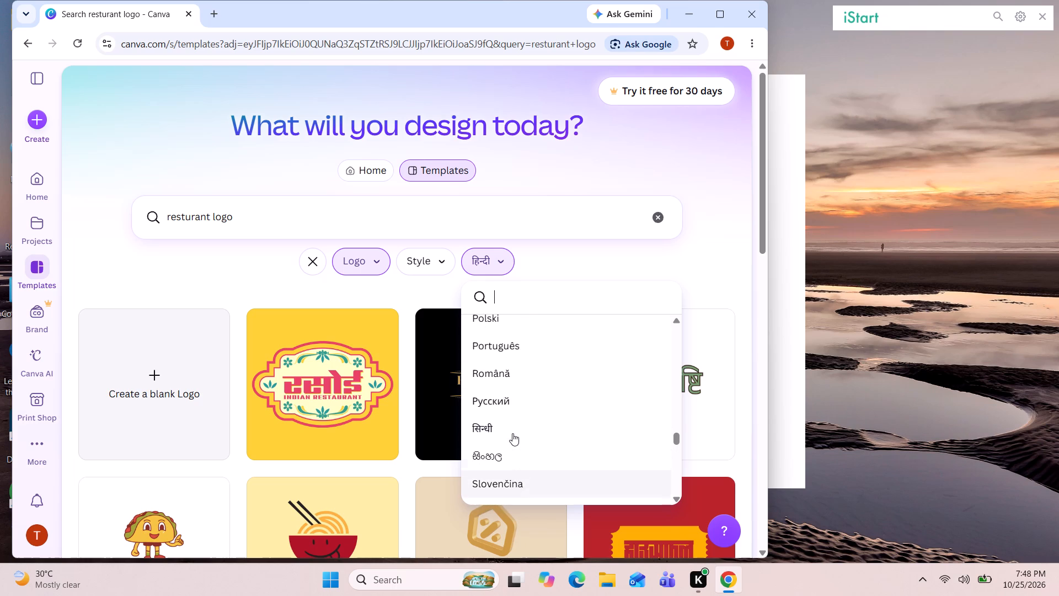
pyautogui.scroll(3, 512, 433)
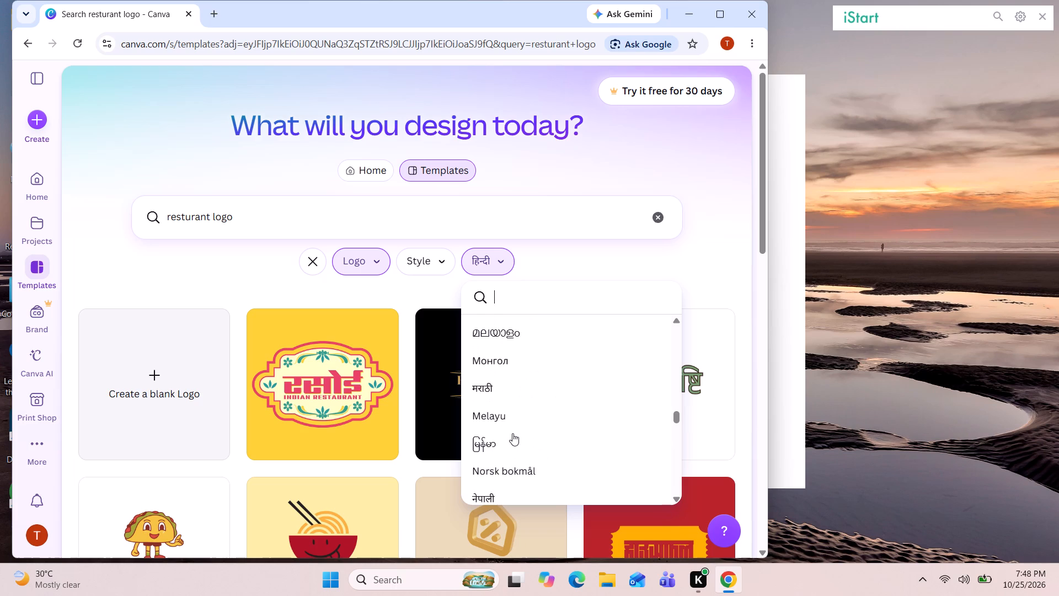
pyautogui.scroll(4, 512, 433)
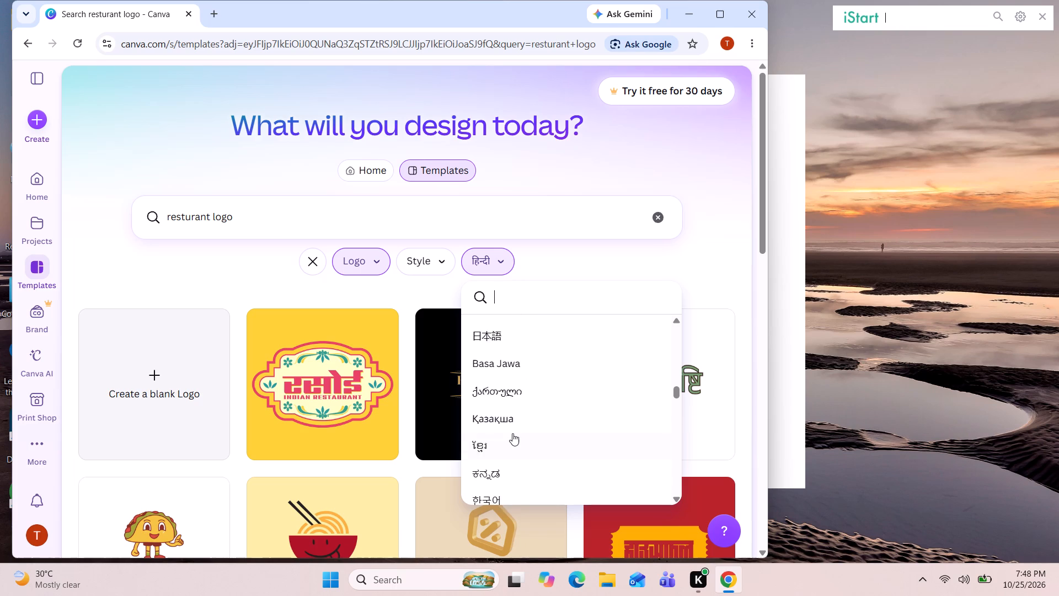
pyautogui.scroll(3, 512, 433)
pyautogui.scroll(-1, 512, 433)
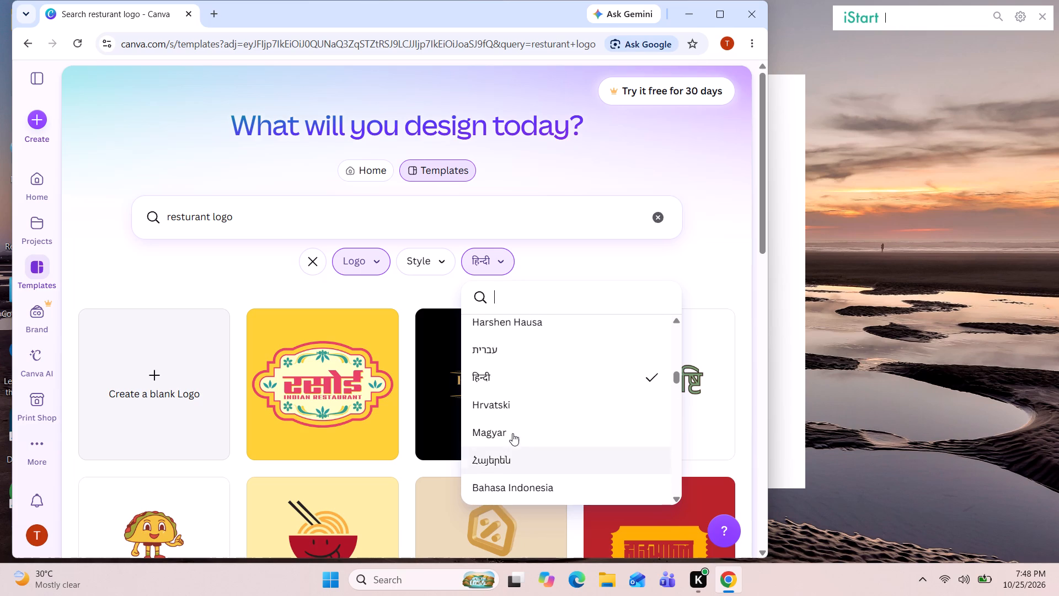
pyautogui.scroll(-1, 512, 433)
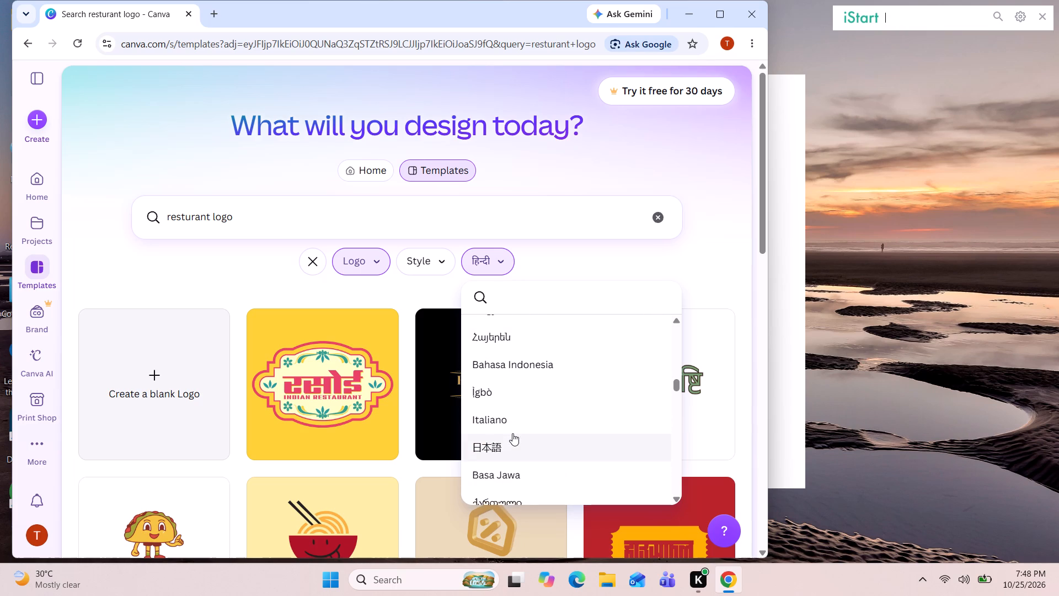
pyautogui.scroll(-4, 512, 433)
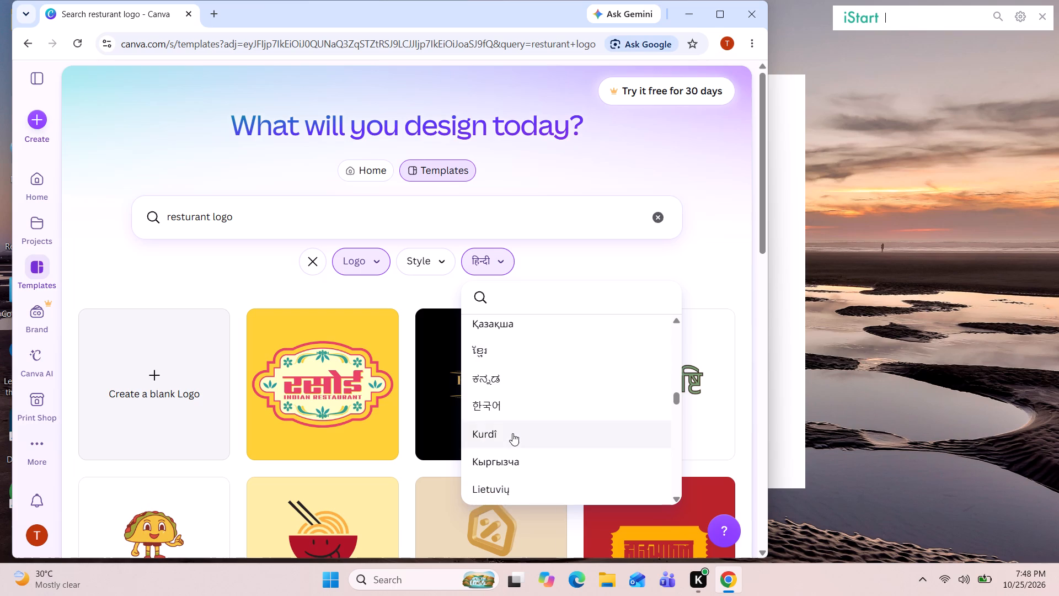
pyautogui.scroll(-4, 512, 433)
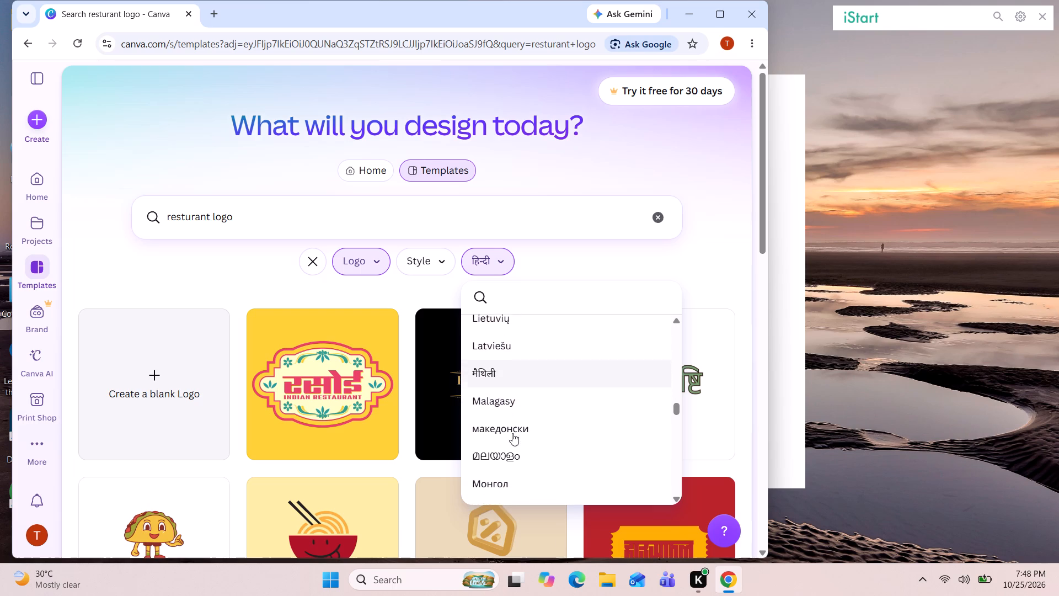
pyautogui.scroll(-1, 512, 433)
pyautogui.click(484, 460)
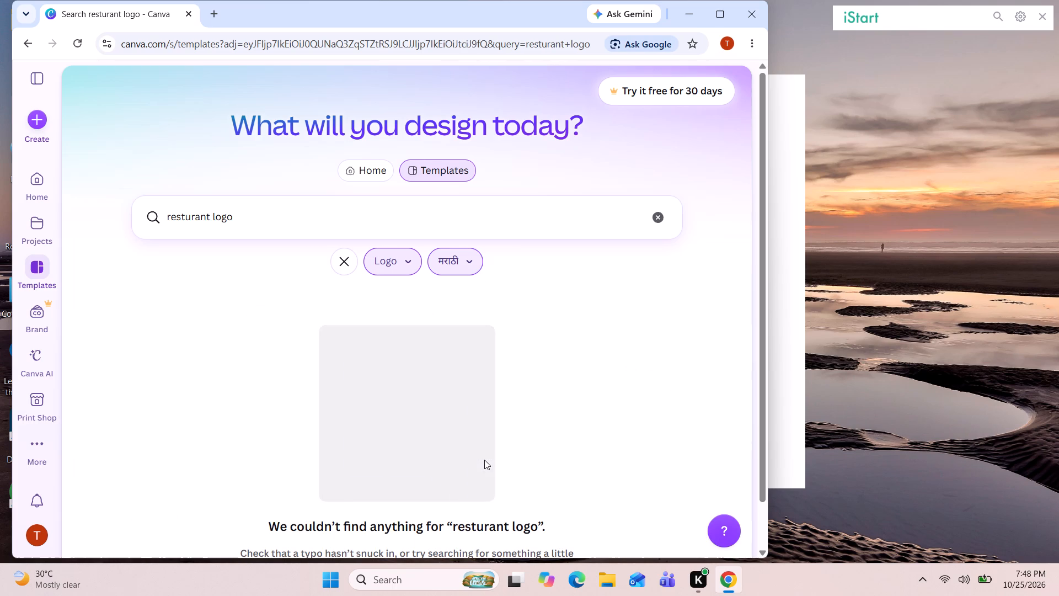
# Reset the language filter of the restaurant logo templates to All Languages.
pyautogui.click(471, 259)
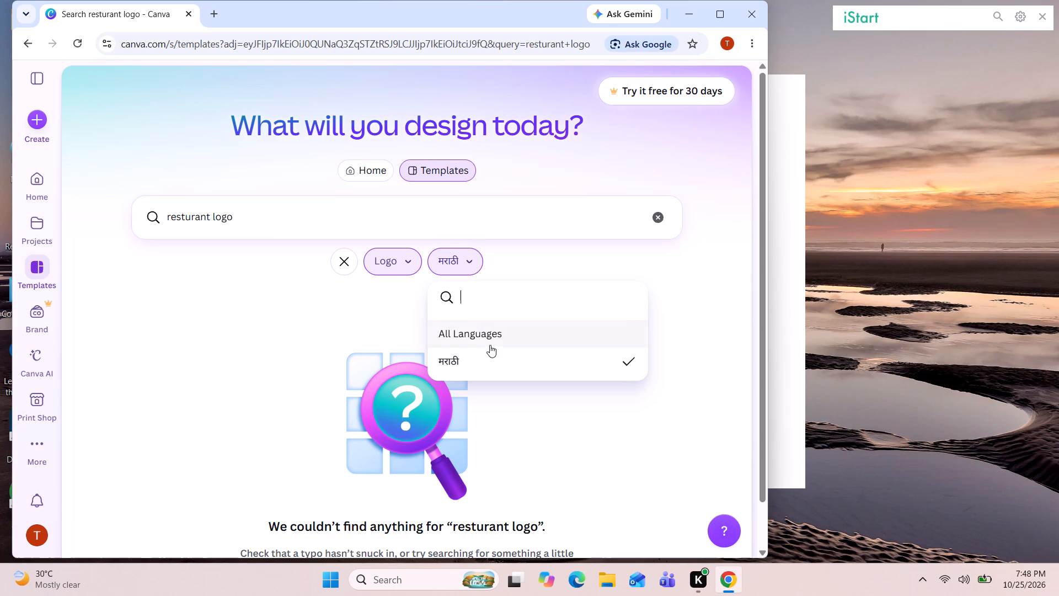
pyautogui.click(490, 345)
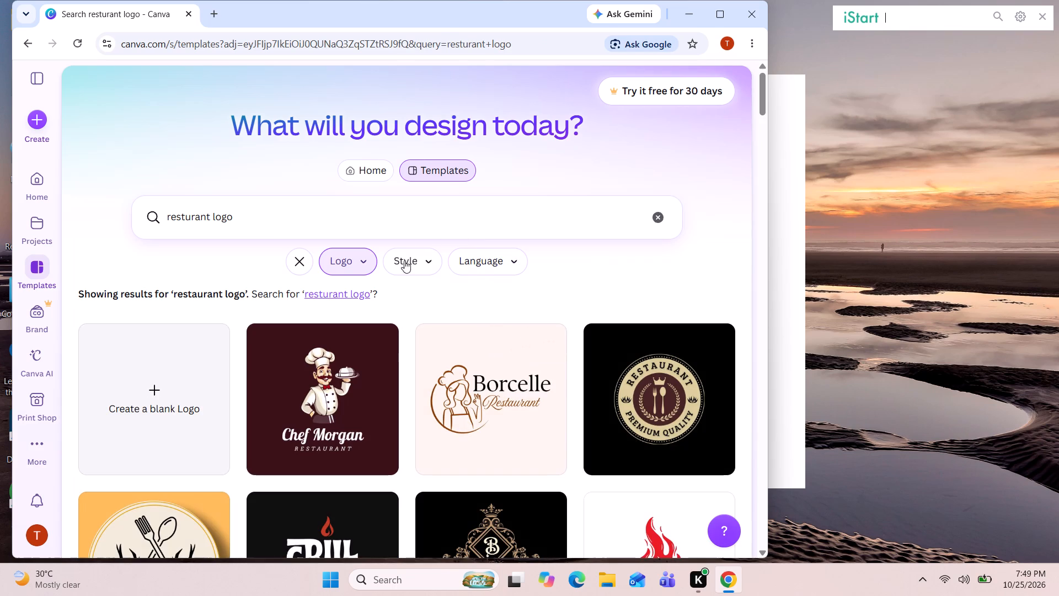
# Examine the restaurant logo templates in all languages for a design suited to an Indian food business.
pyautogui.scroll(-8, 370, 378)
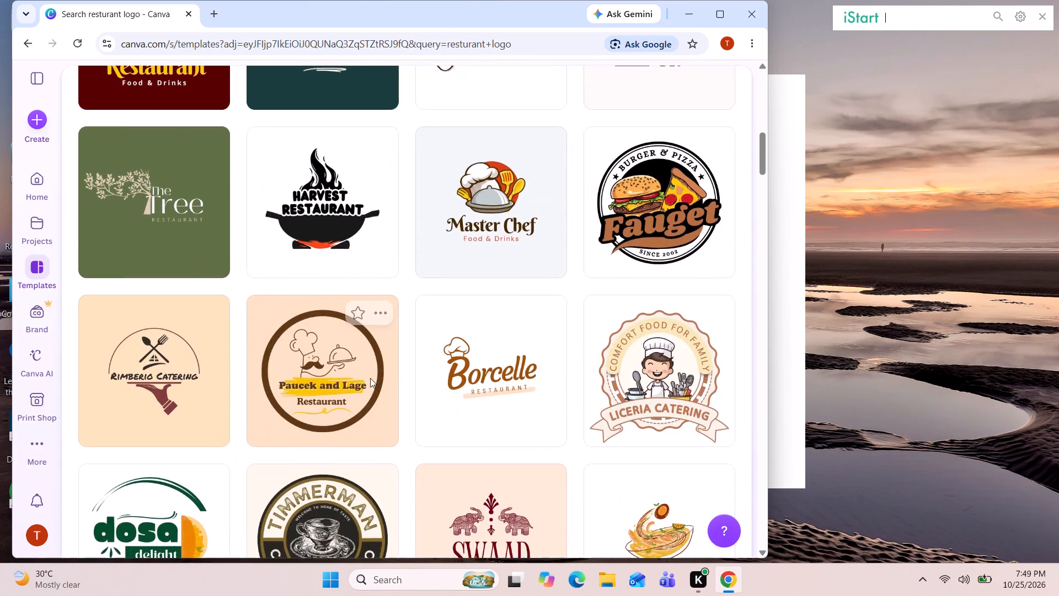
pyautogui.scroll(-9, 370, 378)
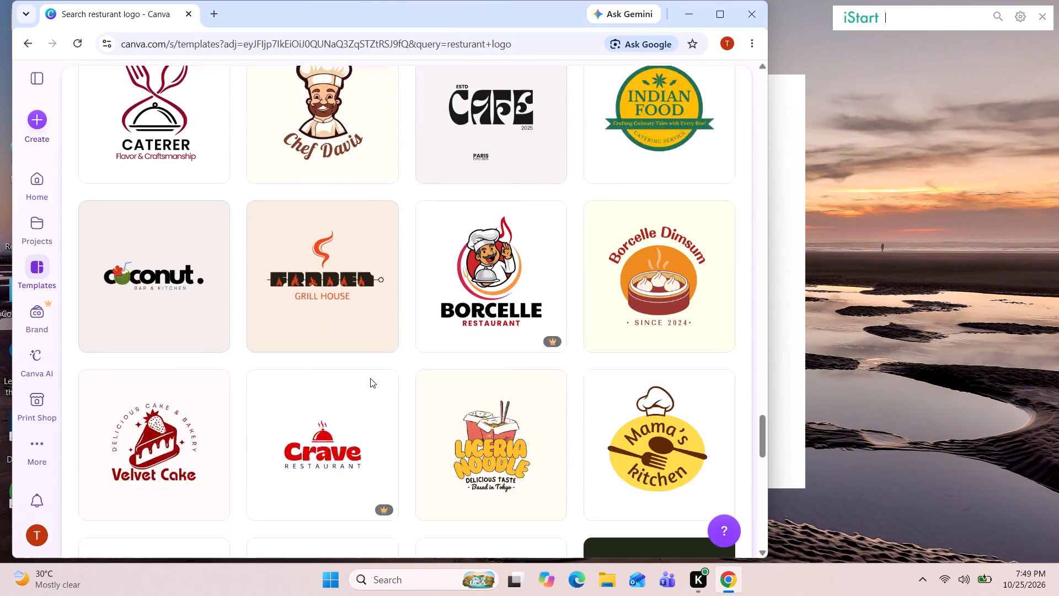
pyautogui.scroll(-5, 370, 378)
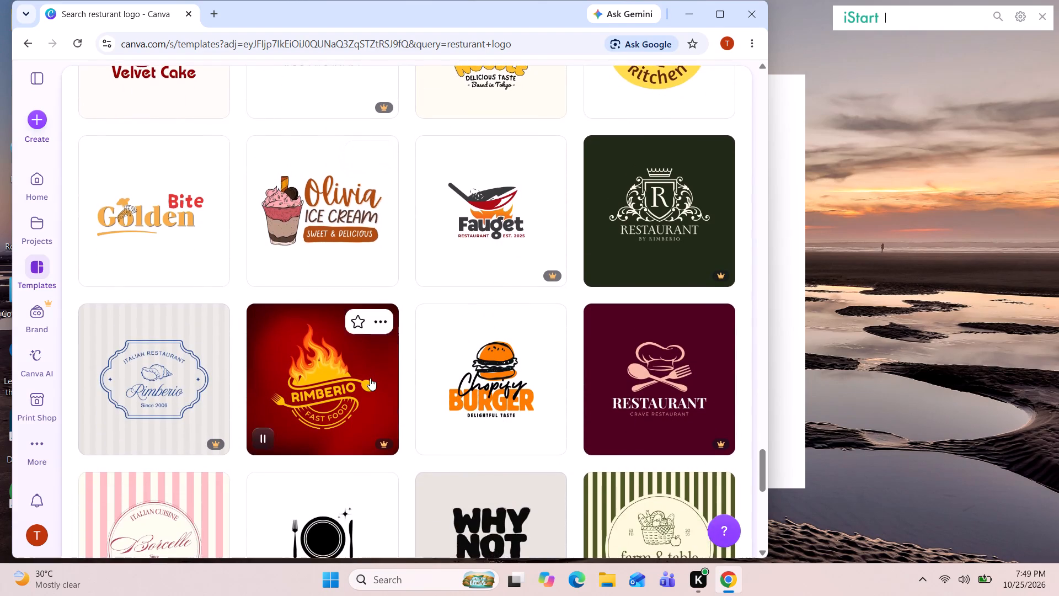
pyautogui.scroll(-7, 370, 378)
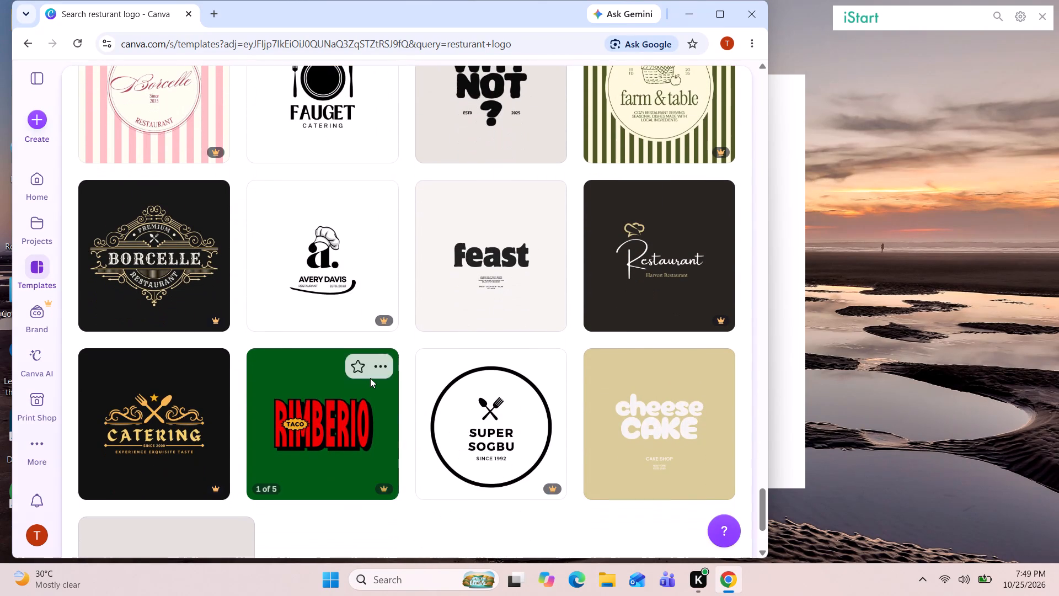
pyautogui.scroll(-6, 370, 378)
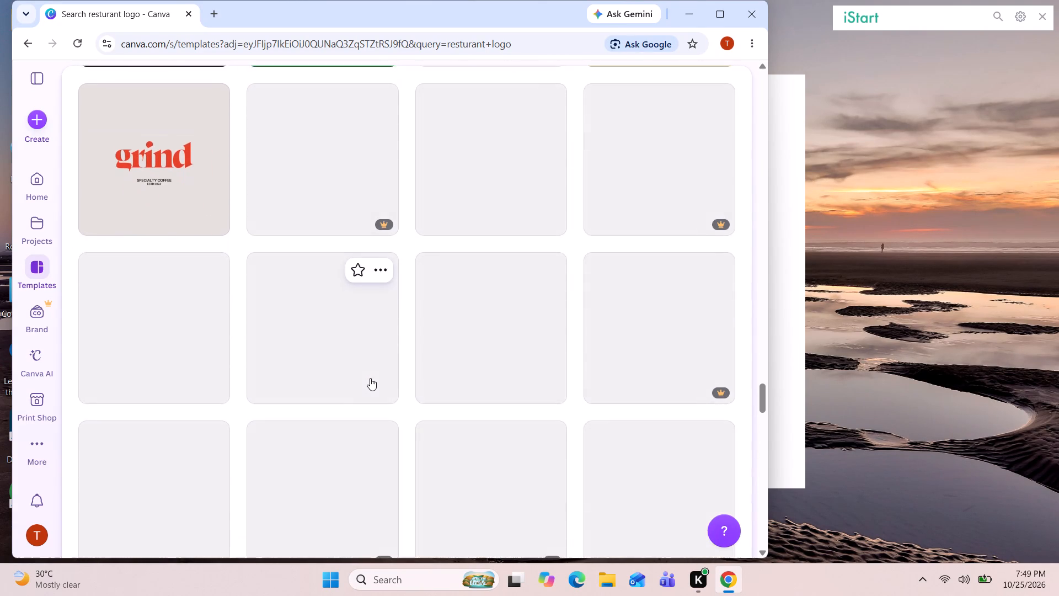
pyautogui.hscroll(-1, 370, 378)
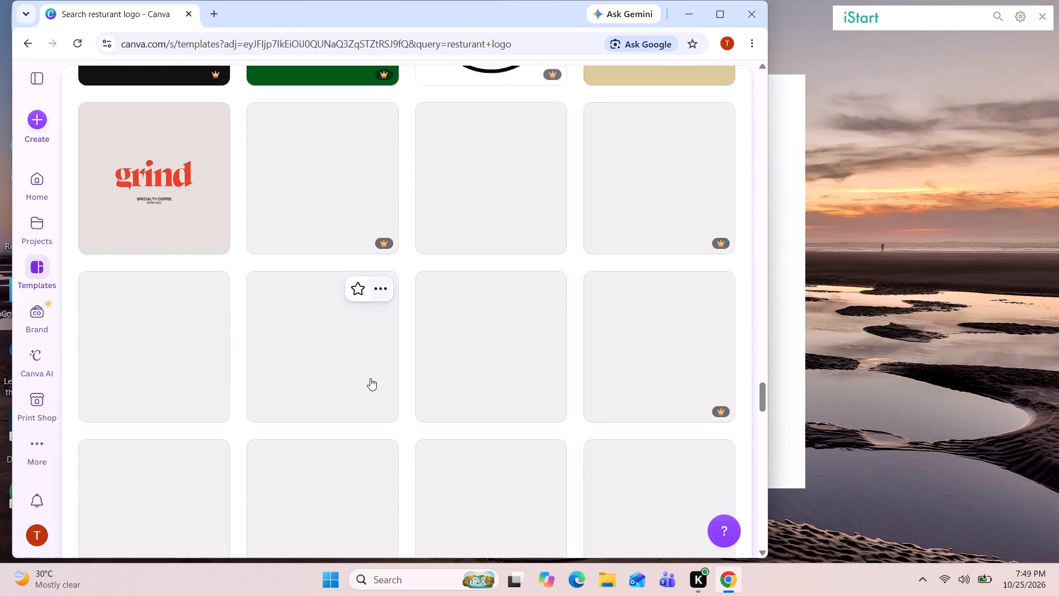
pyautogui.hscroll(-1, 370, 378)
# Review the all-language restaurant logo designs again, working back to the first results and comparing the Indian and kitchen-themed ones.
pyautogui.scroll(6, 370, 378)
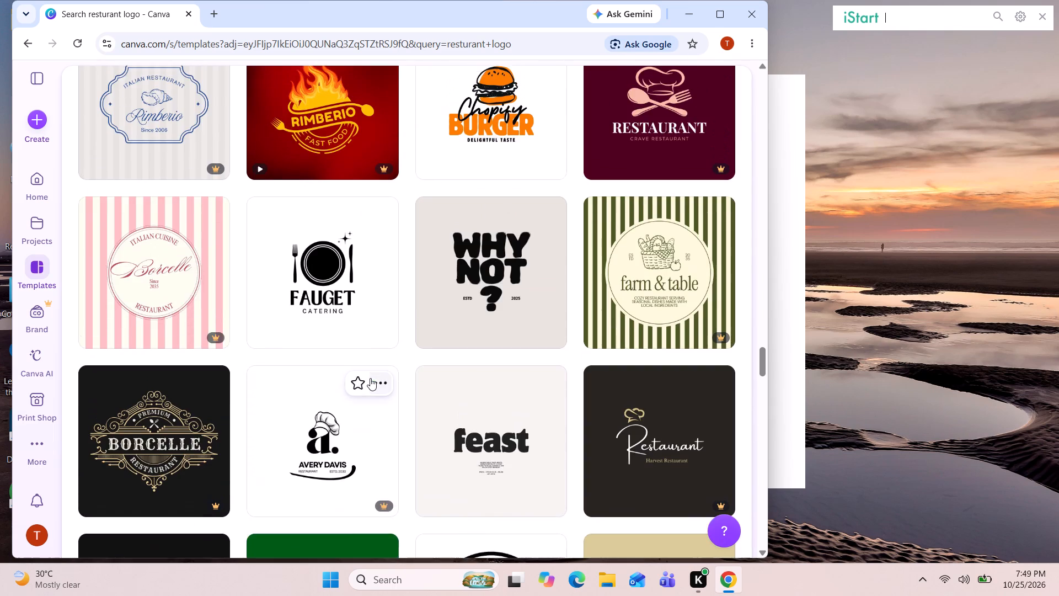
pyautogui.scroll(3, 370, 378)
pyautogui.scroll(-6, 370, 378)
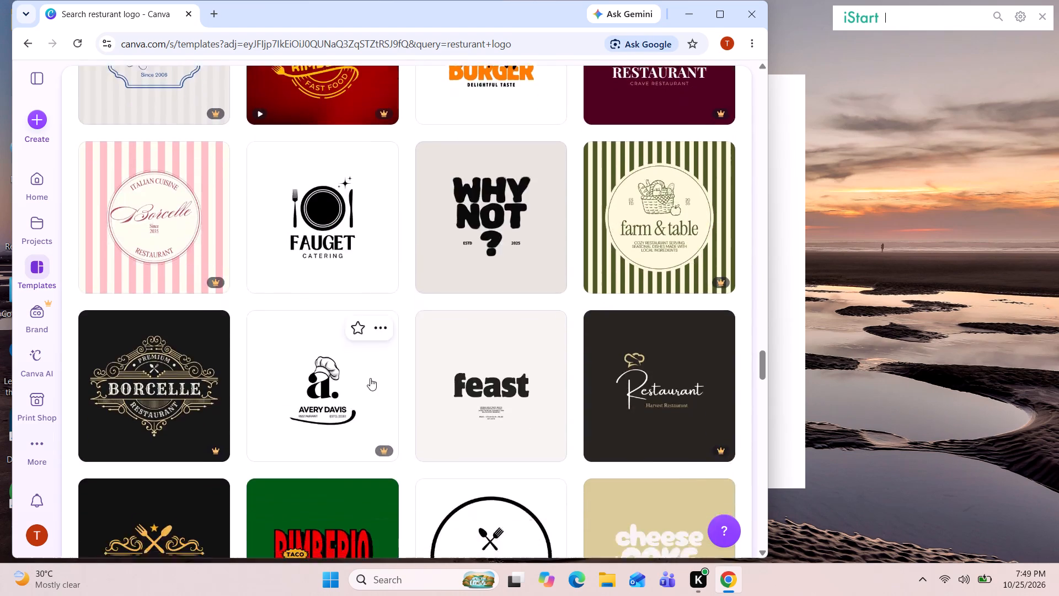
pyautogui.scroll(-1, 370, 378)
pyautogui.scroll(3, 370, 378)
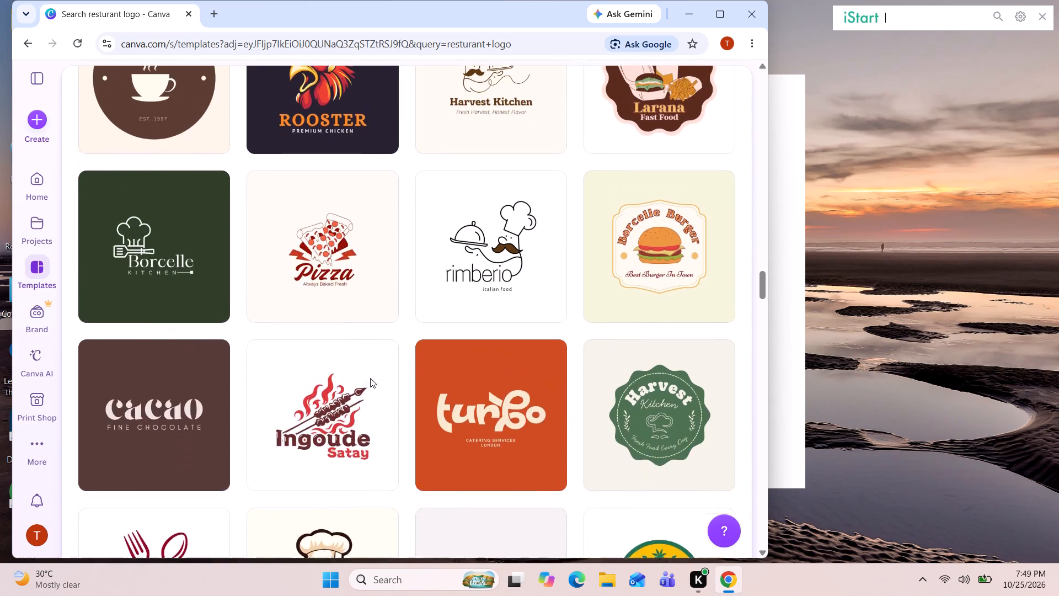
pyautogui.scroll(3, 370, 378)
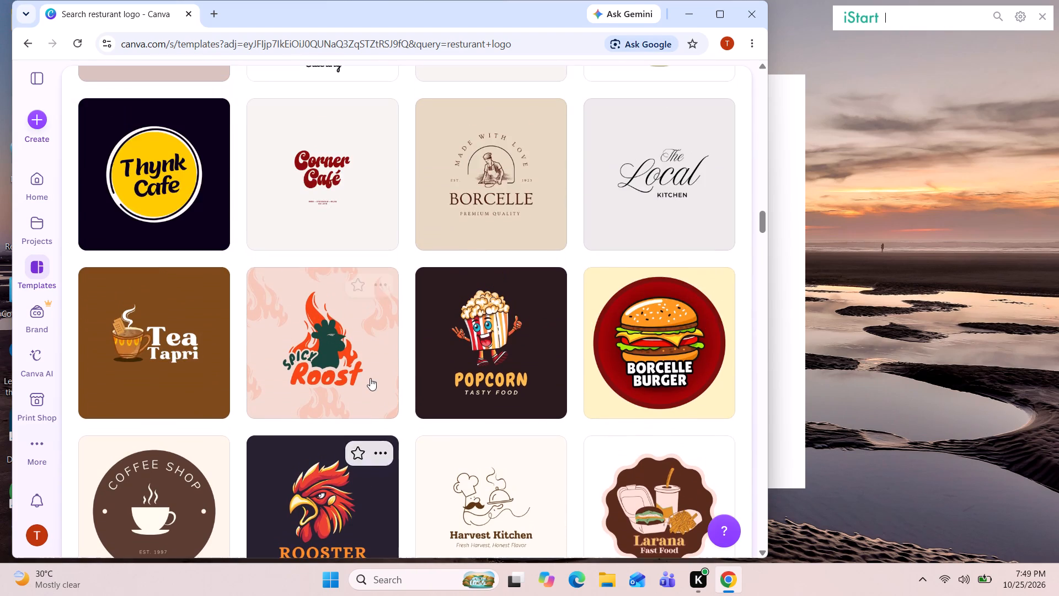
pyautogui.scroll(4, 370, 378)
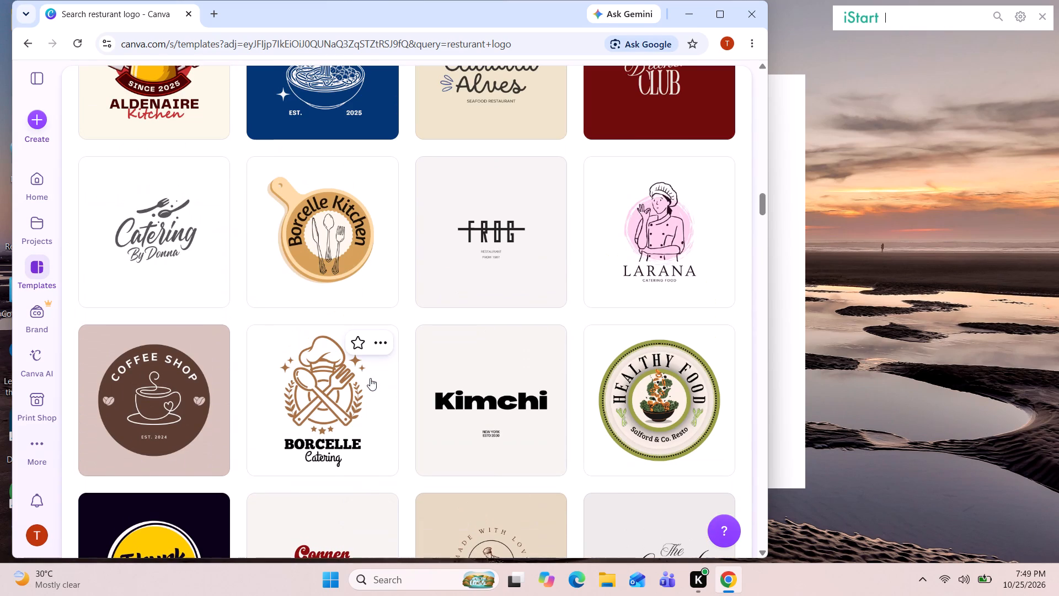
pyautogui.scroll(2, 370, 378)
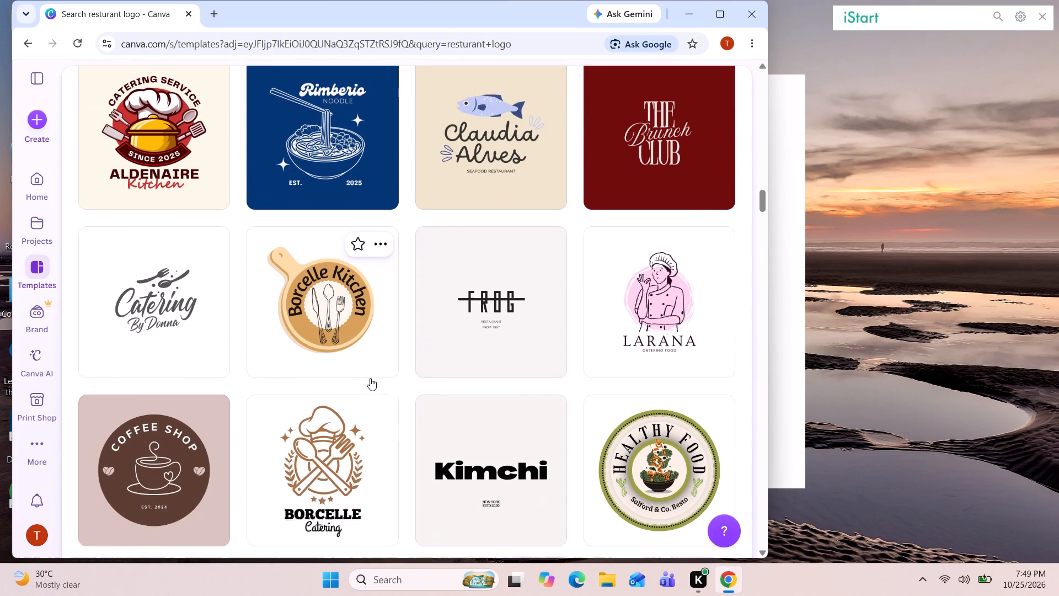
pyautogui.scroll(1, 370, 378)
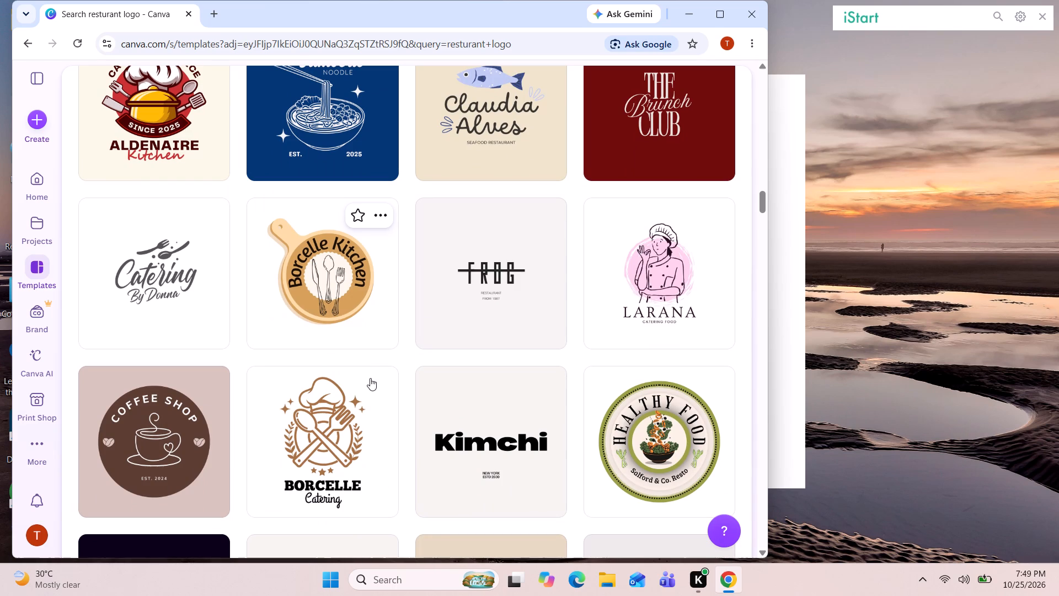
pyautogui.scroll(1, 370, 378)
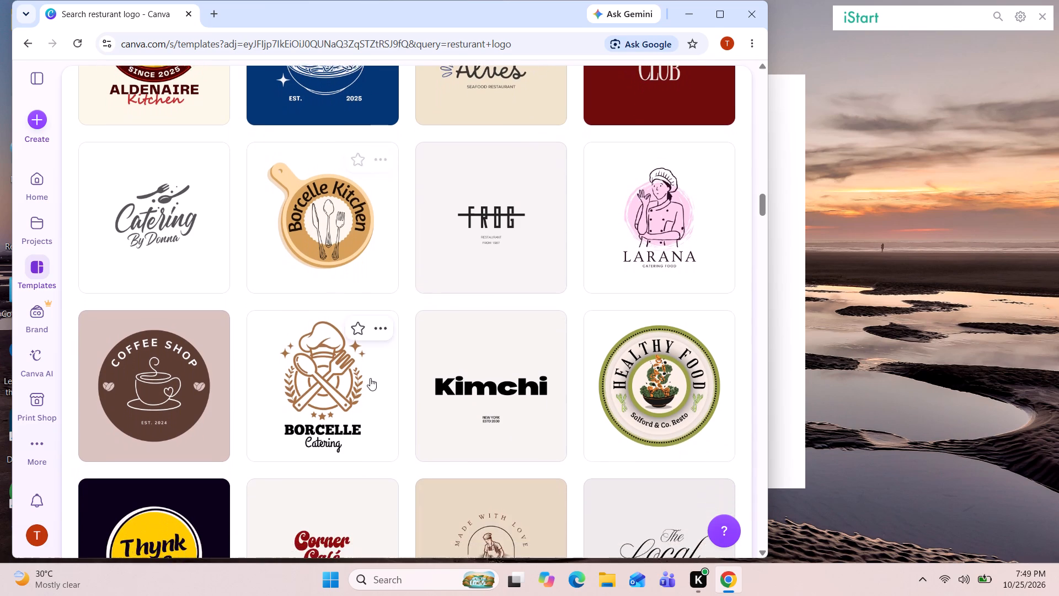
pyautogui.scroll(3, 370, 378)
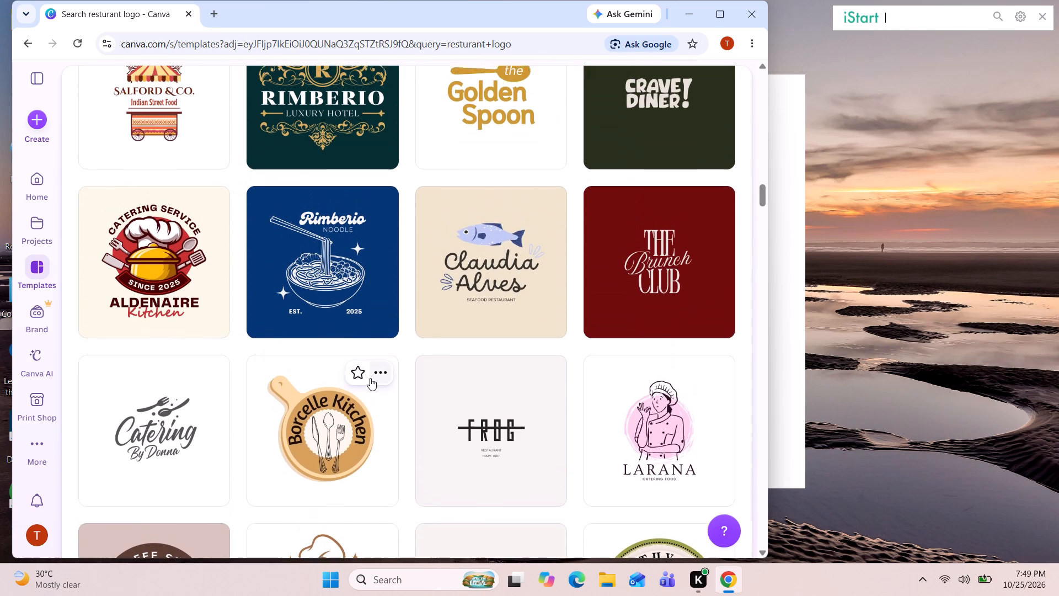
pyautogui.scroll(1, 370, 378)
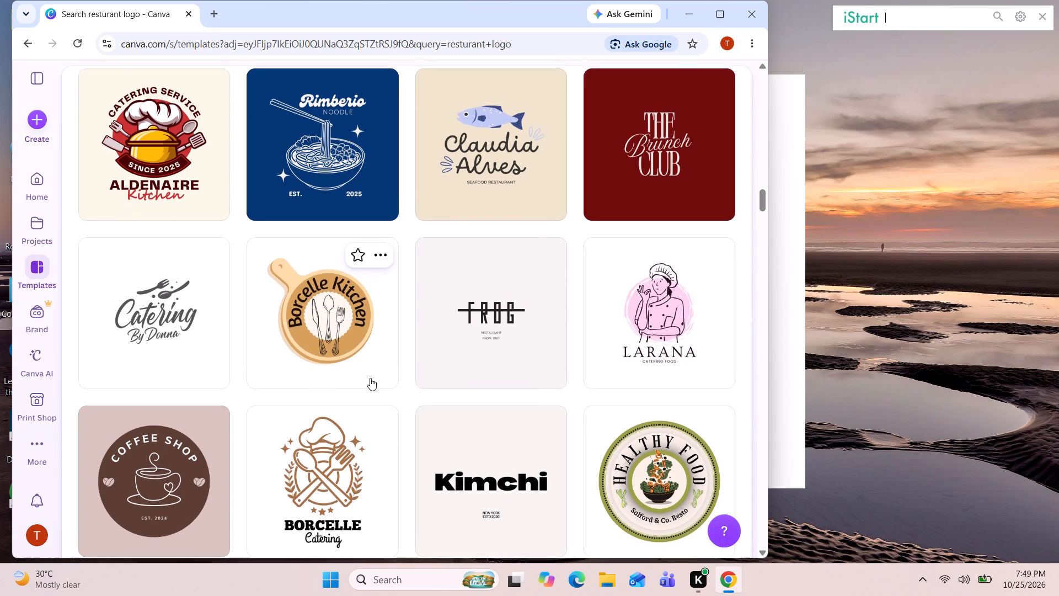
pyautogui.scroll(3, 370, 378)
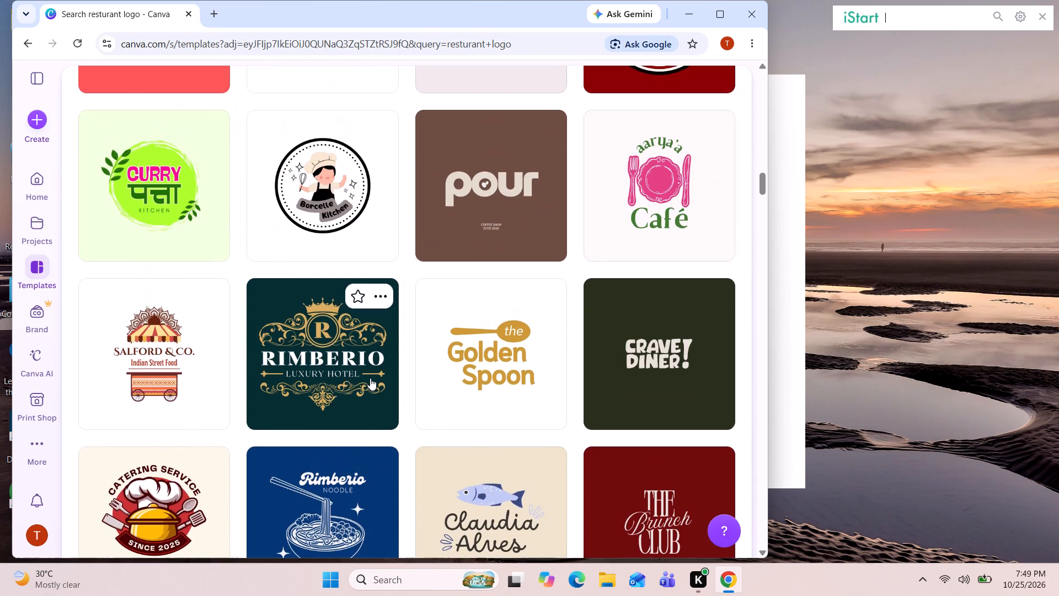
pyautogui.scroll(9, 370, 378)
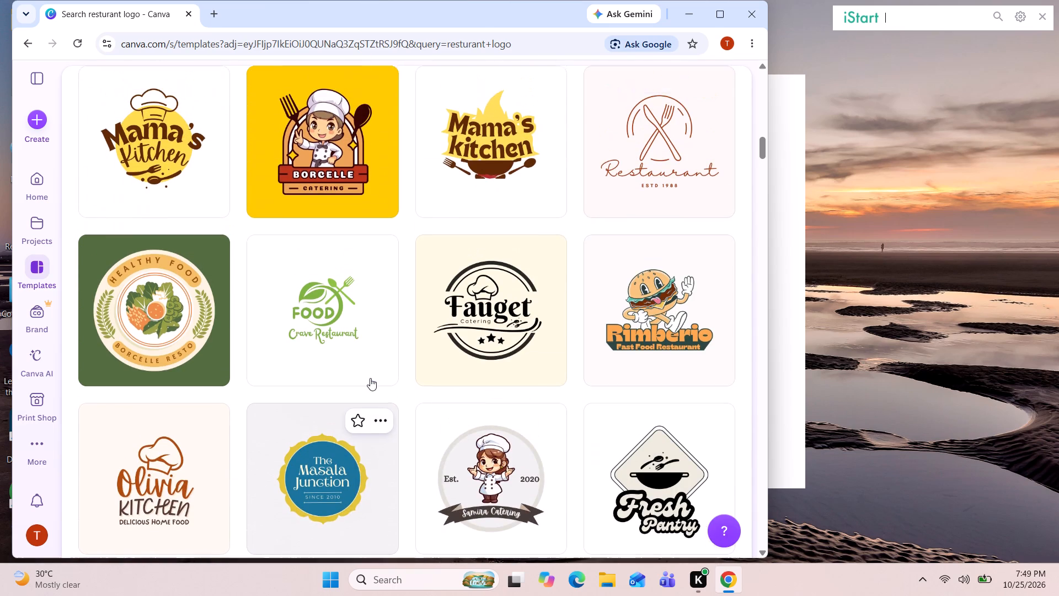
pyautogui.scroll(4, 370, 378)
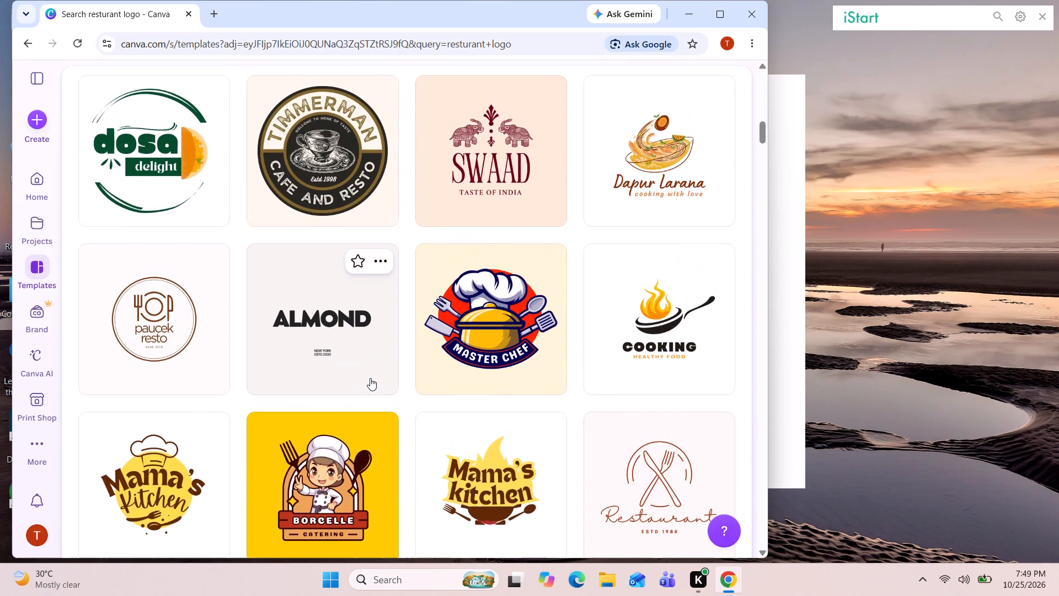
pyautogui.scroll(8, 370, 378)
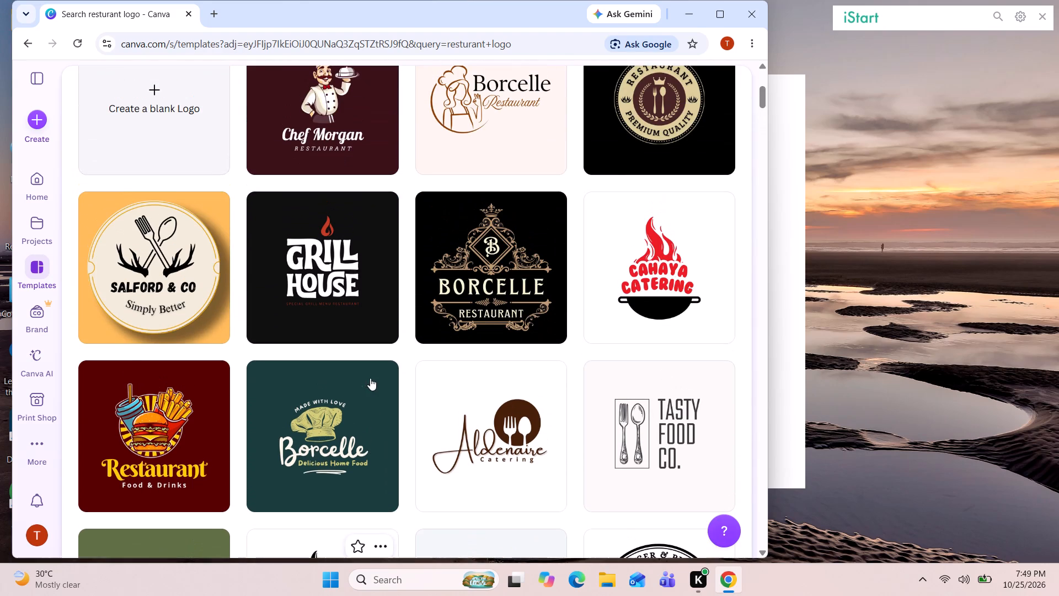
pyautogui.scroll(4, 370, 378)
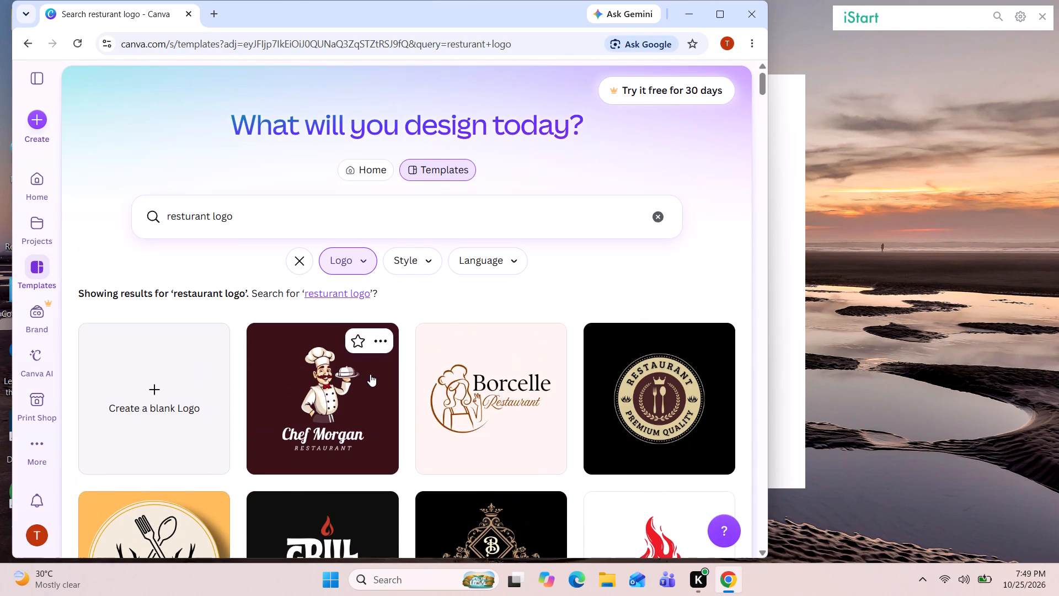
# Replace the template search query with "dhaba logo" and run the search.
pyautogui.click(268, 234)
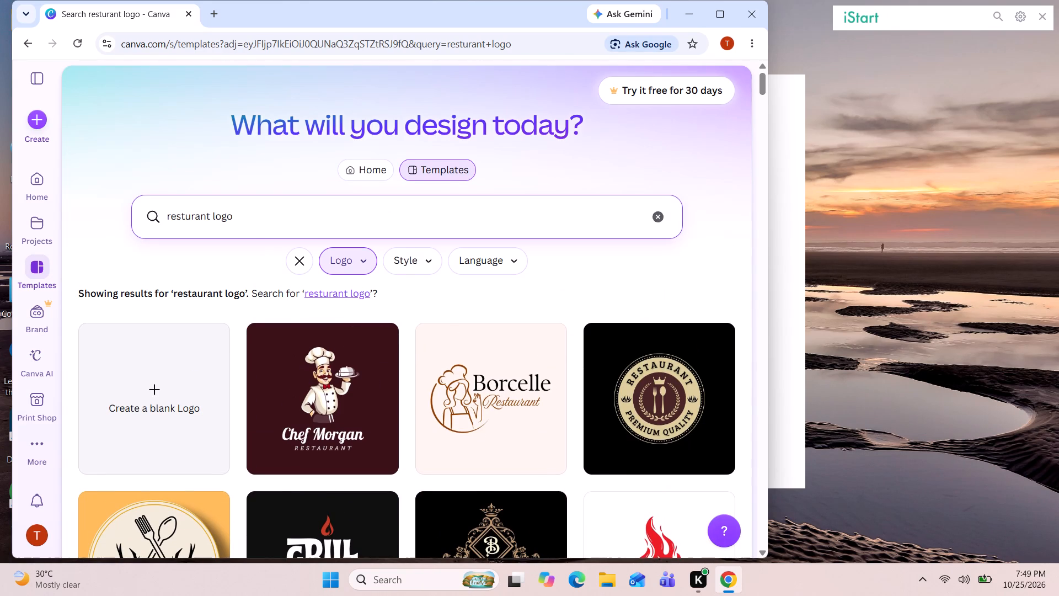
pyautogui.press('BackSpace')
pyautogui.press('BackSpace')
pyautogui.click(226, 214)
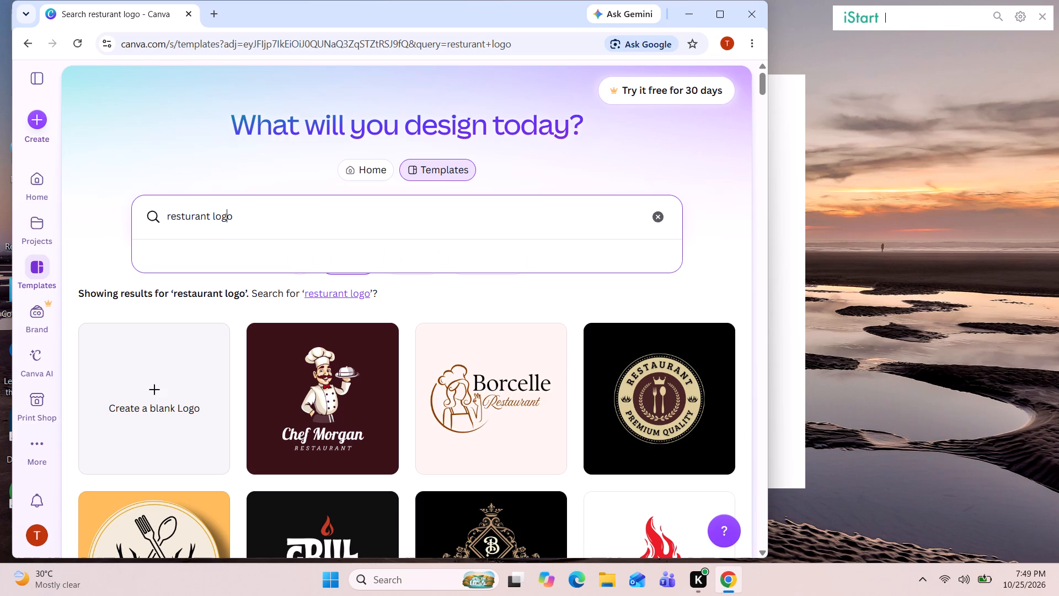
pyautogui.press('Right')
pyautogui.press('BackSpace')
pyautogui.press('BackSpace')
pyautogui.press('BackSpace')
pyautogui.press('BackSpace')
pyautogui.press('BackSpace')
pyautogui.press('BackSpace')
pyautogui.press('BackSpace')
pyautogui.press('BackSpace')
pyautogui.press('BackSpace')
pyautogui.press('BackSpace')
pyautogui.press('BackSpace')
pyautogui.press('BackSpace')
pyautogui.press('BackSpace')
pyautogui.press('BackSpace')
pyautogui.press('BackSpace')
pyautogui.press('BackSpace')
pyautogui.press('BackSpace')
pyautogui.press('BackSpace')
pyautogui.press('BackSpace')
pyautogui.press('BackSpace')
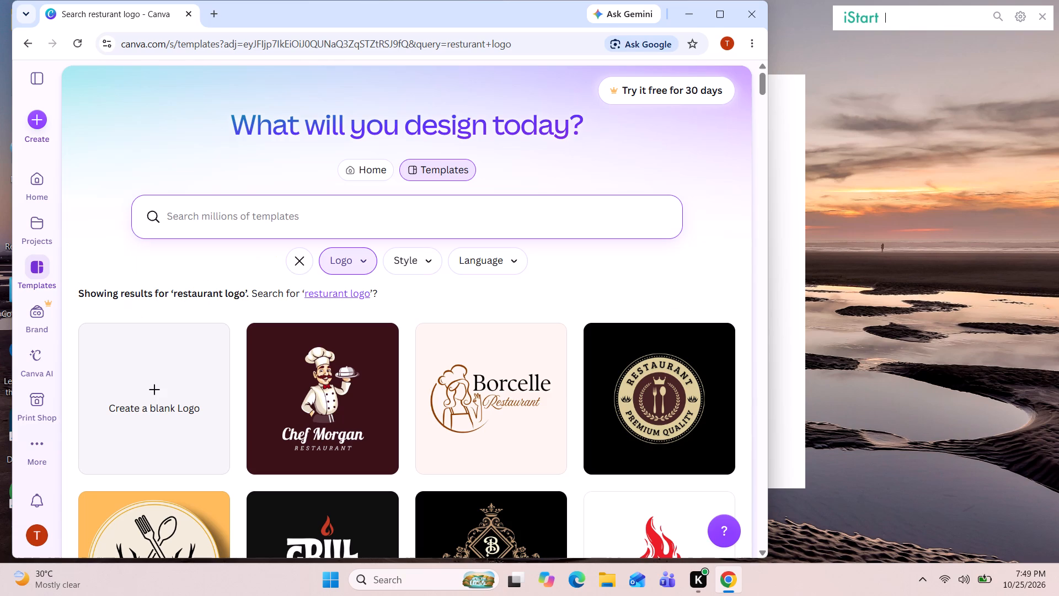
pyautogui.write('dhaba')
pyautogui.press('space')
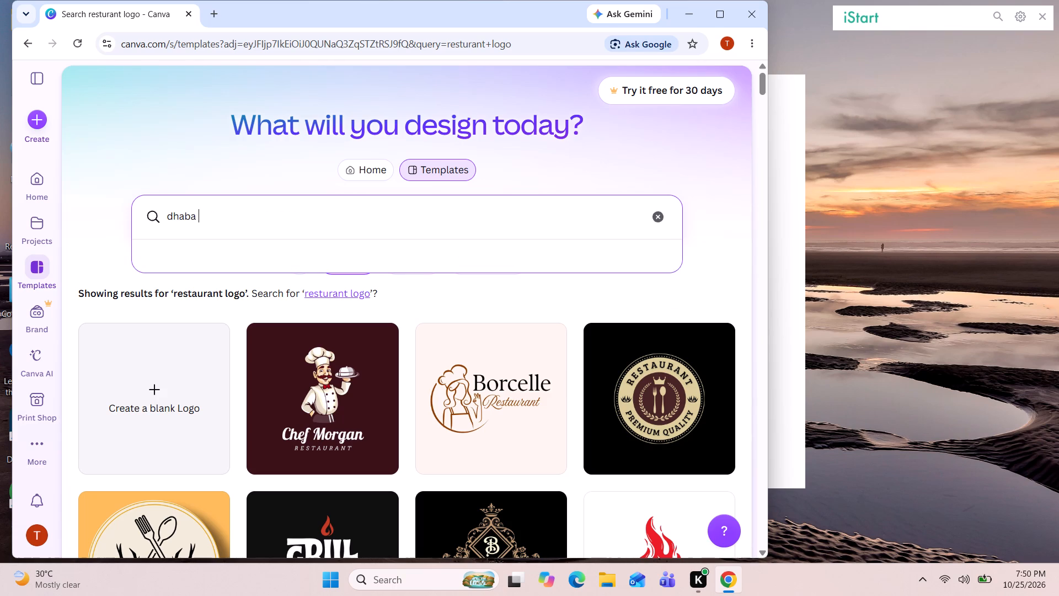
pyautogui.write('lo')
pyautogui.write('go')
pyautogui.press('Return')
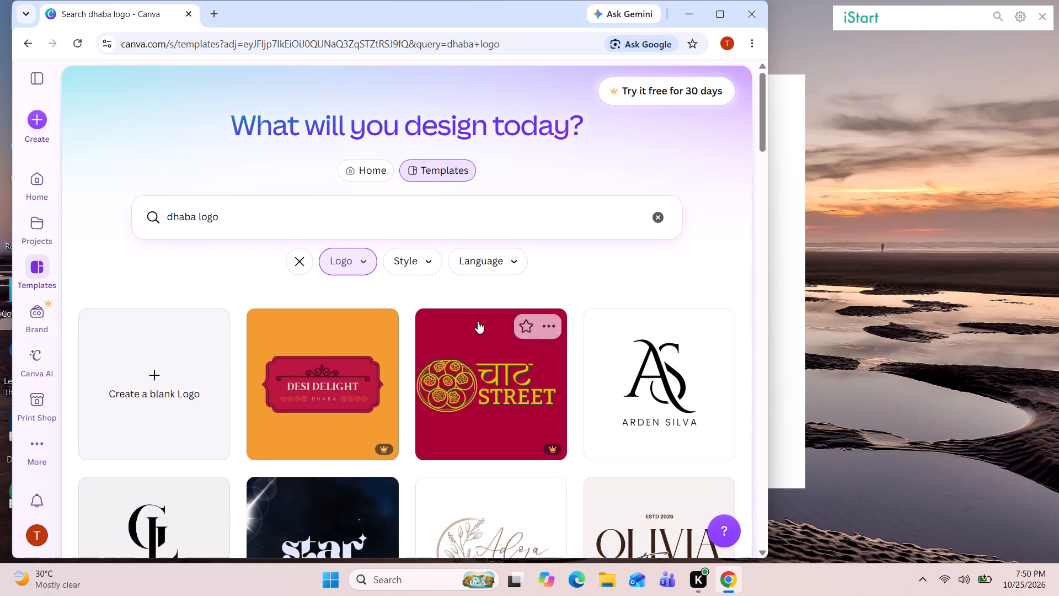
# Examine the dhaba logo templates for an Indian food design, then return to the first results.
pyautogui.scroll(-4, 440, 200)
pyautogui.scroll(-2, 431, 145)
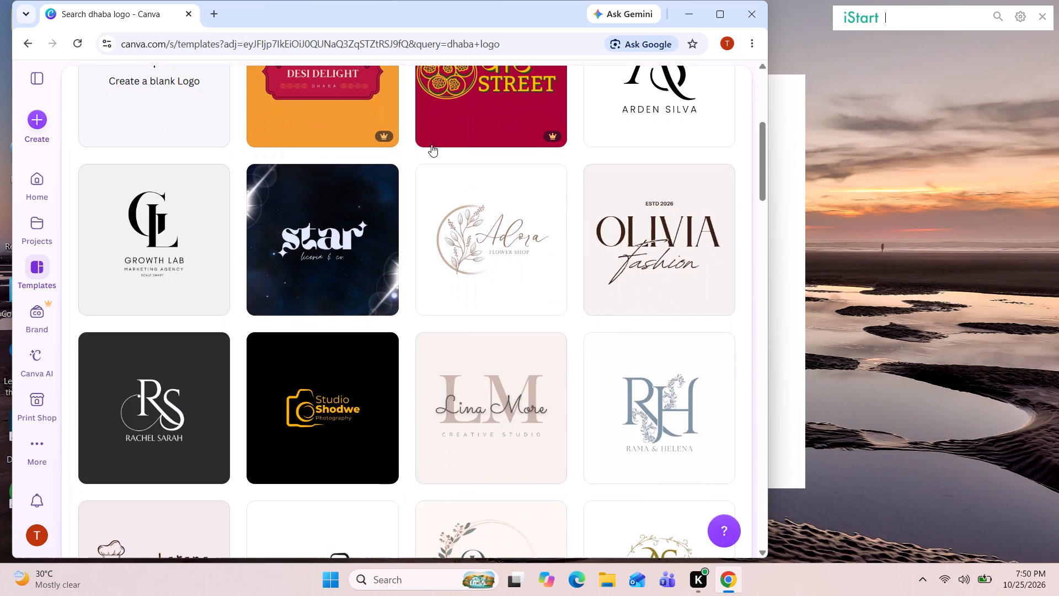
pyautogui.scroll(-4, 431, 145)
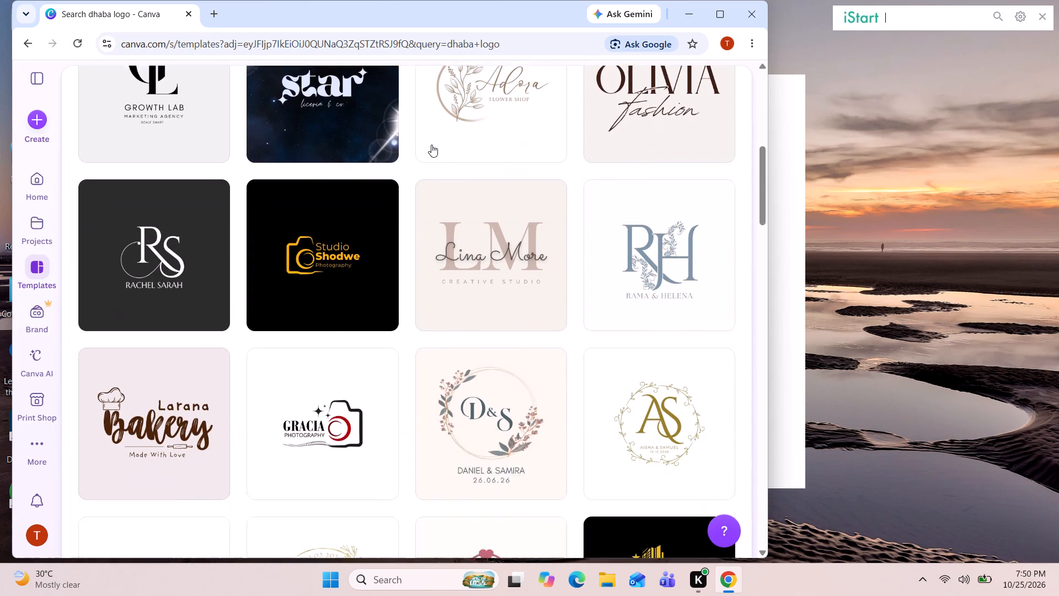
pyautogui.scroll(-8, 431, 145)
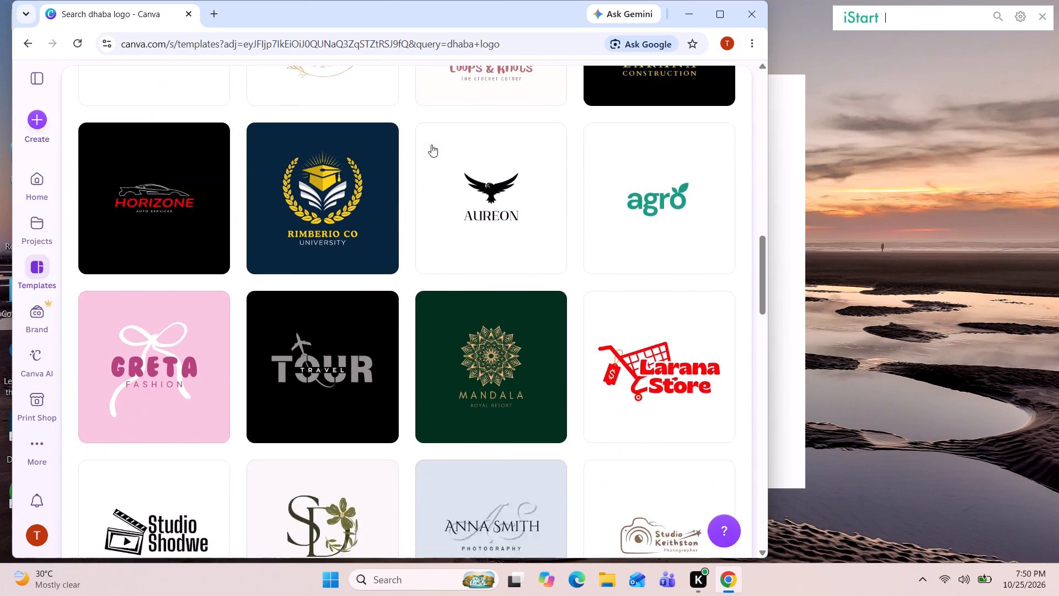
pyautogui.scroll(-11, 431, 145)
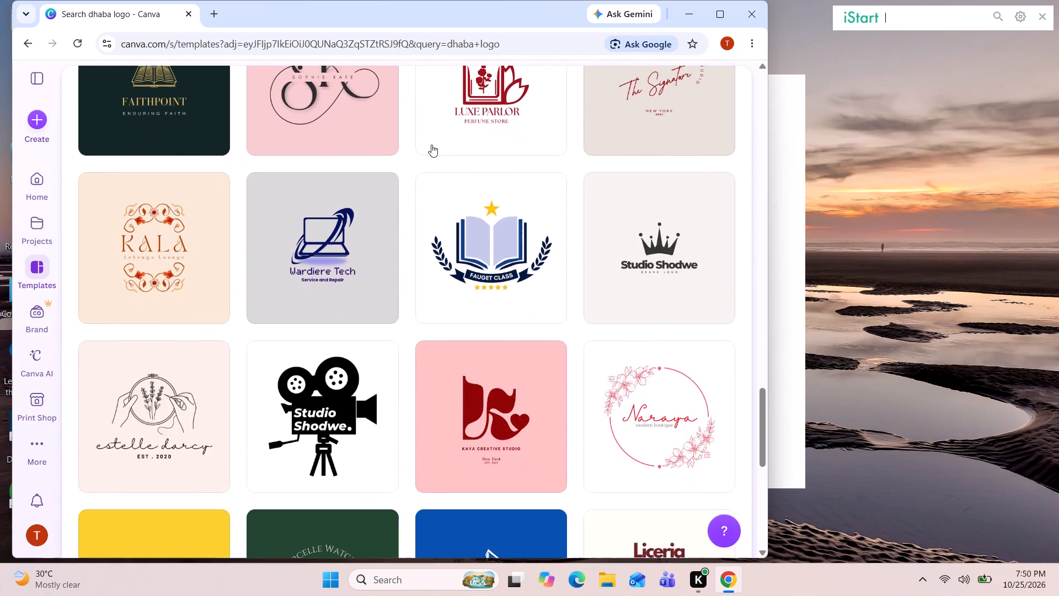
pyautogui.scroll(-5, 431, 145)
pyautogui.scroll(2, 431, 145)
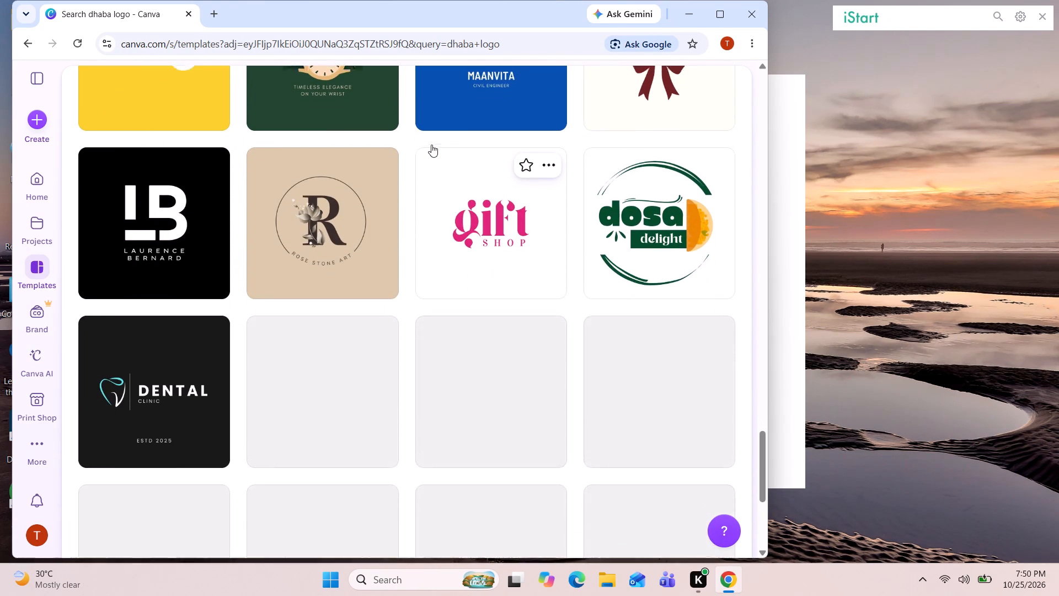
pyautogui.scroll(13, 431, 145)
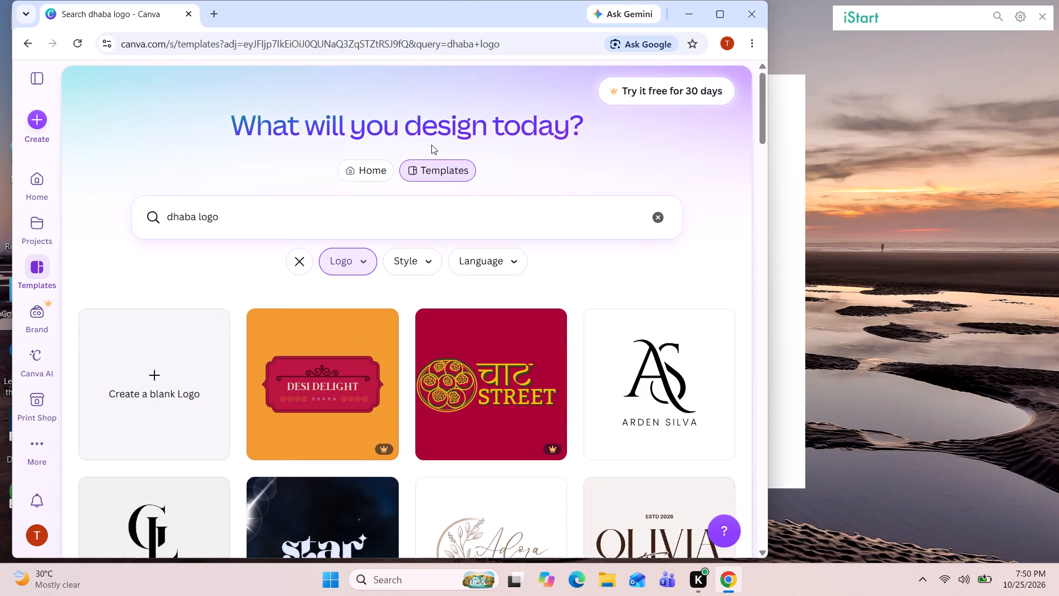
# Change the template search query to the suggested "dhaba poster" and run the search.
pyautogui.click(239, 215)
pyautogui.press('\\')
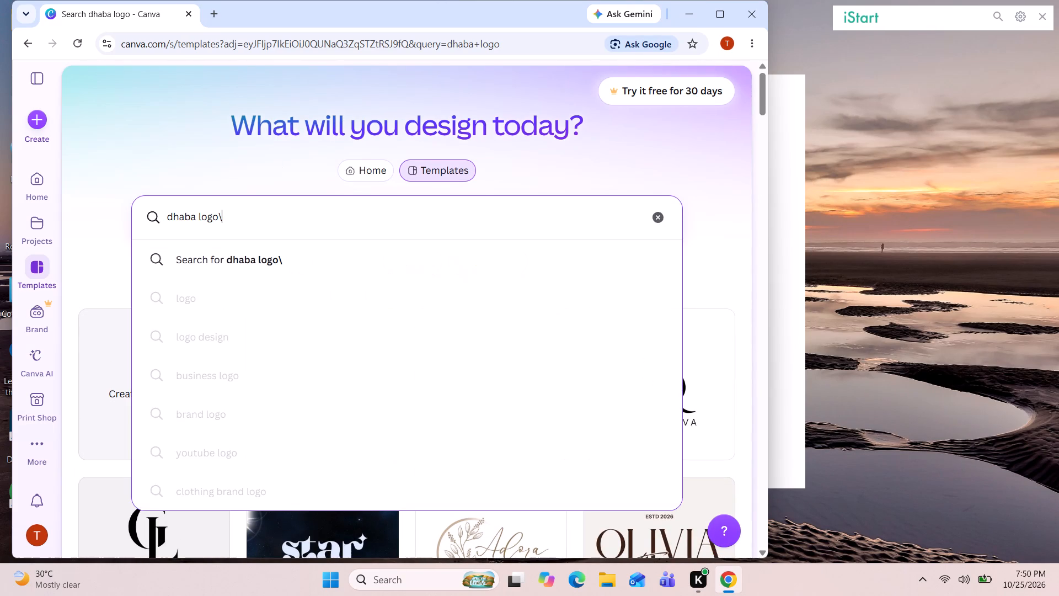
pyautogui.press('BackSpace')
pyautogui.press('\\')
pyautogui.press('BackSpace')
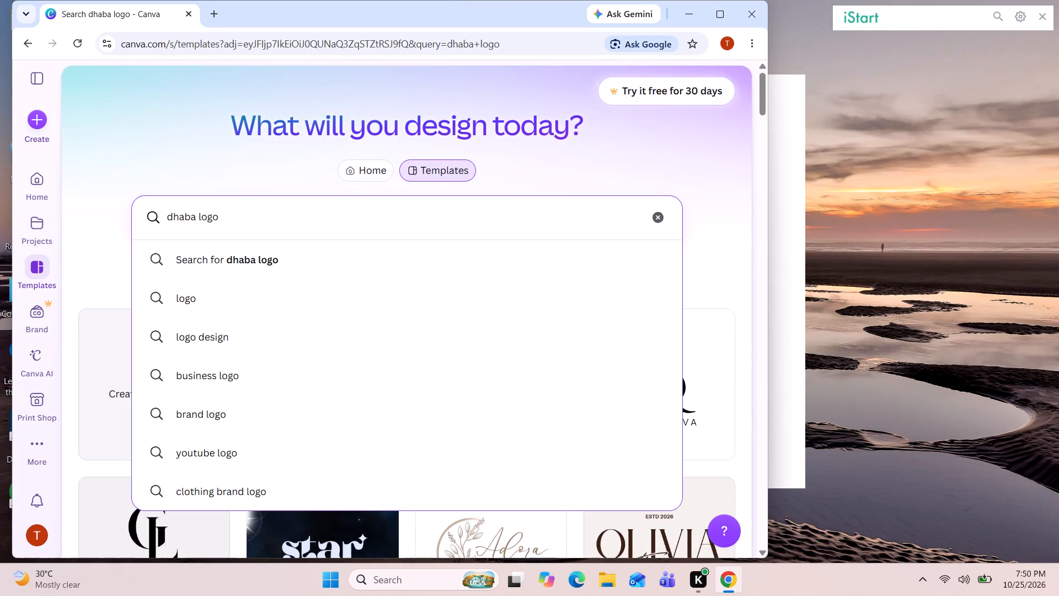
pyautogui.press('BackSpace')
pyautogui.press('BackSpace')
pyautogui.press('BackSpace')
pyautogui.press('BackSpace')
pyautogui.press('BackSpace')
pyautogui.press('BackSpace')
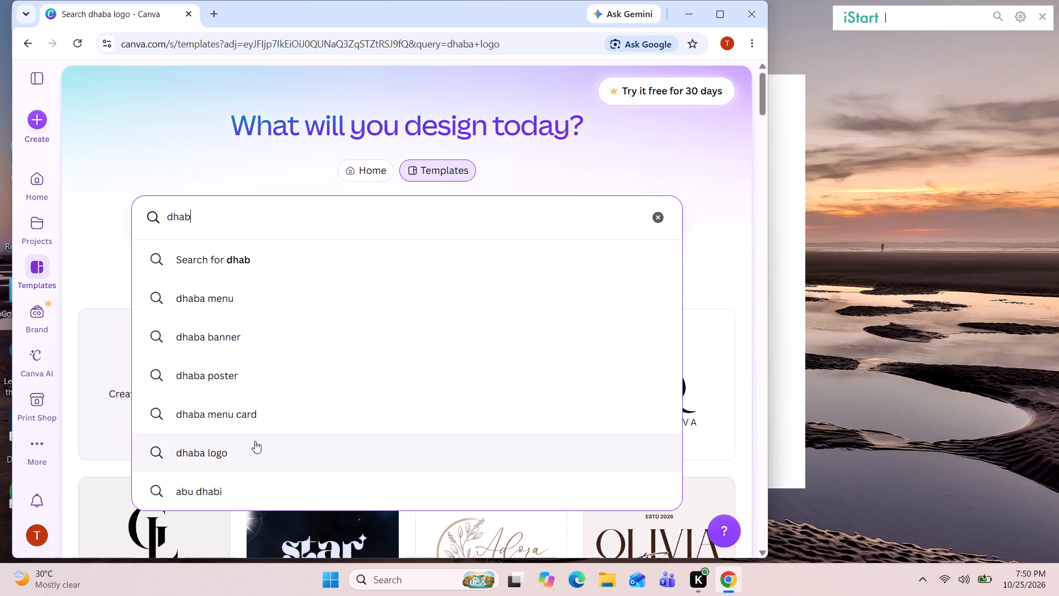
pyautogui.press('a')
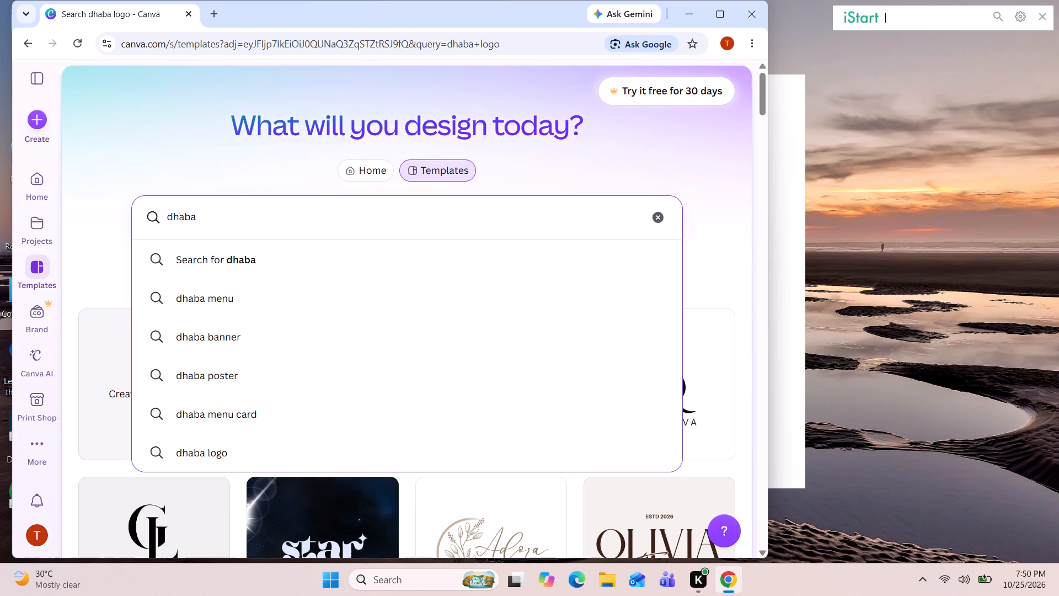
pyautogui.scroll(-1, 202, 329)
pyautogui.click(220, 375)
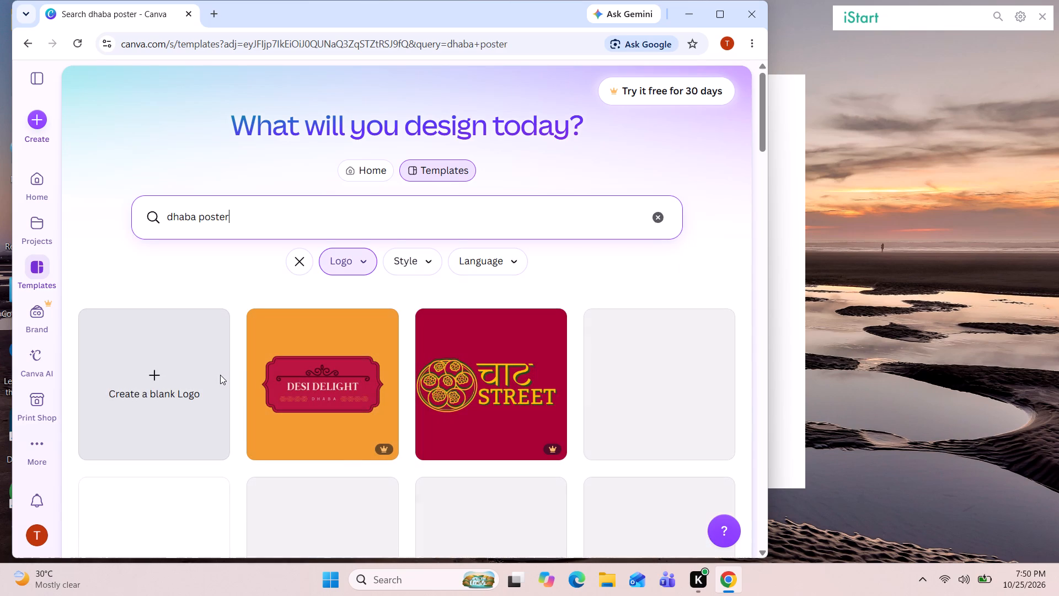
# Examine the dhaba poster logo templates for an Indian food design, then return to the first results.
pyautogui.scroll(-2, 349, 409)
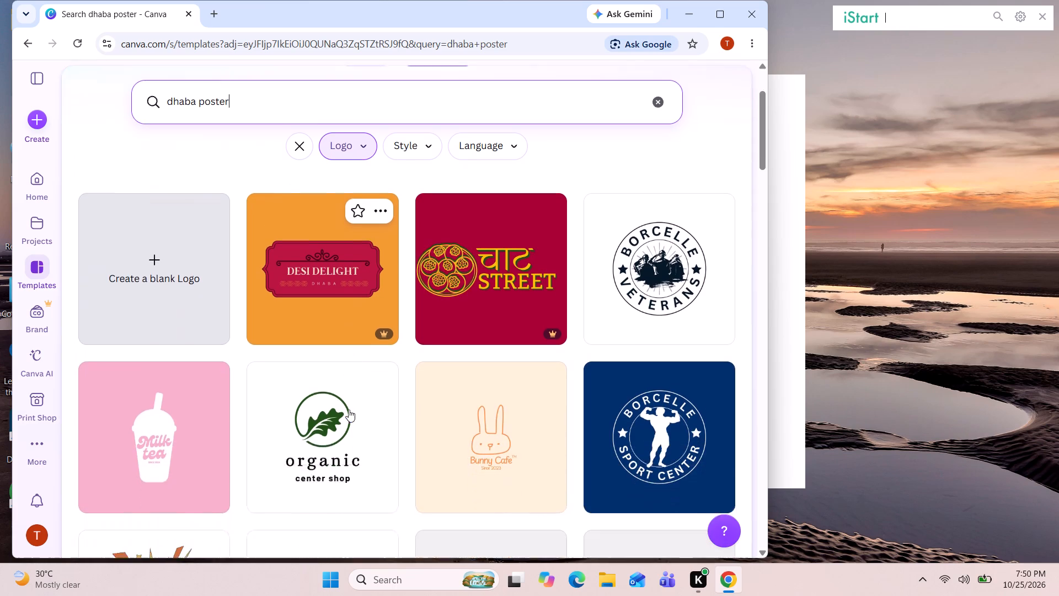
pyautogui.scroll(-3, 349, 409)
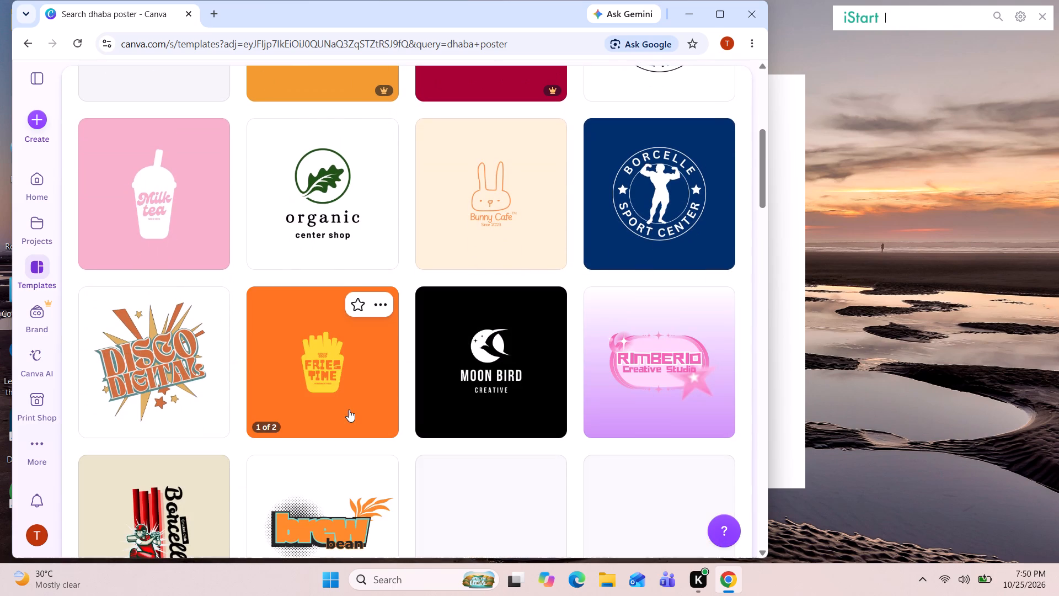
pyautogui.scroll(-3, 349, 409)
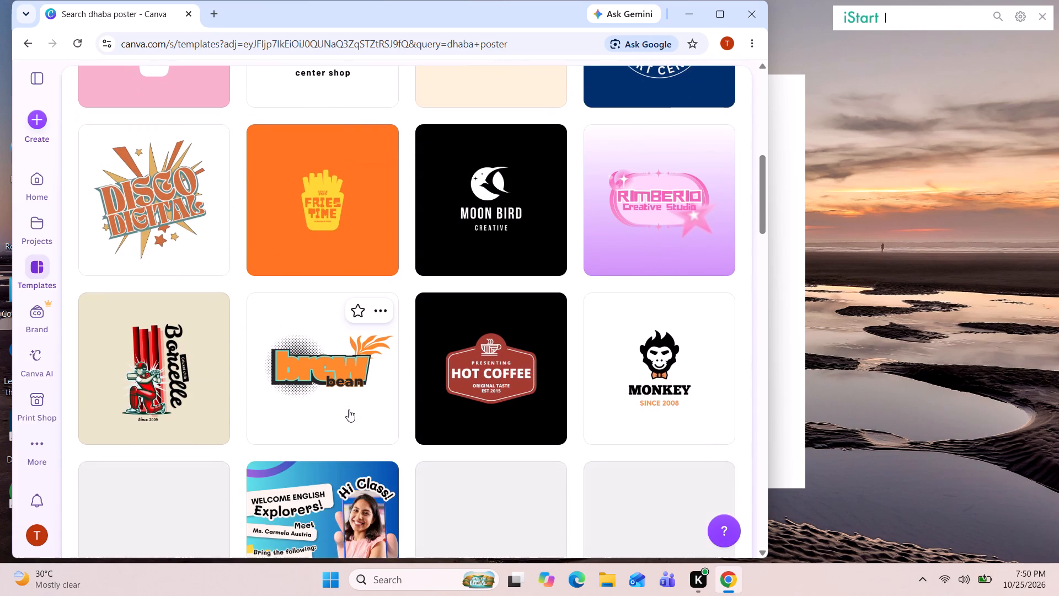
pyautogui.scroll(-4, 349, 409)
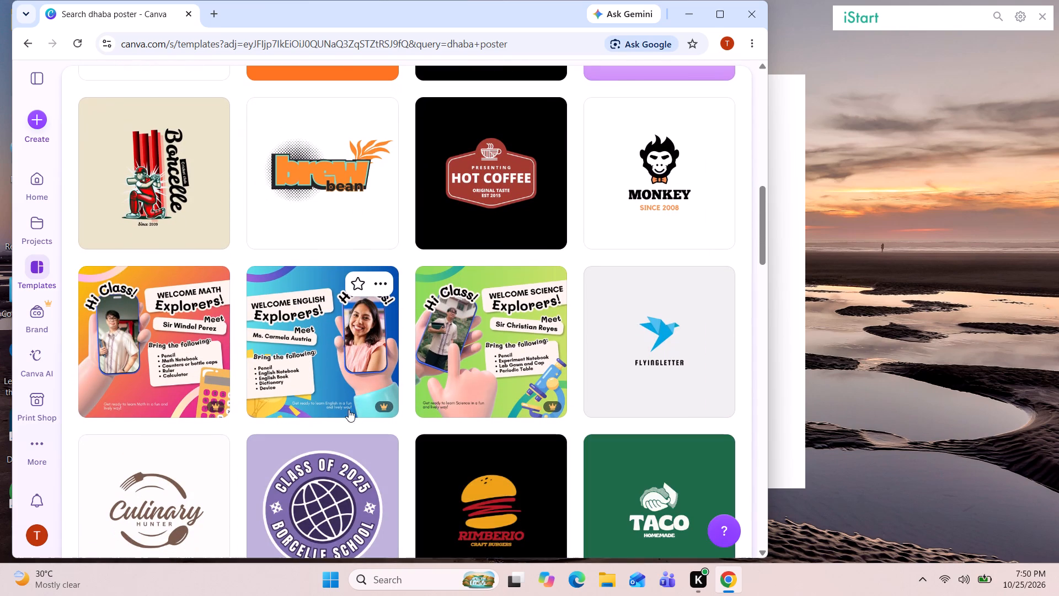
pyautogui.scroll(-5, 349, 409)
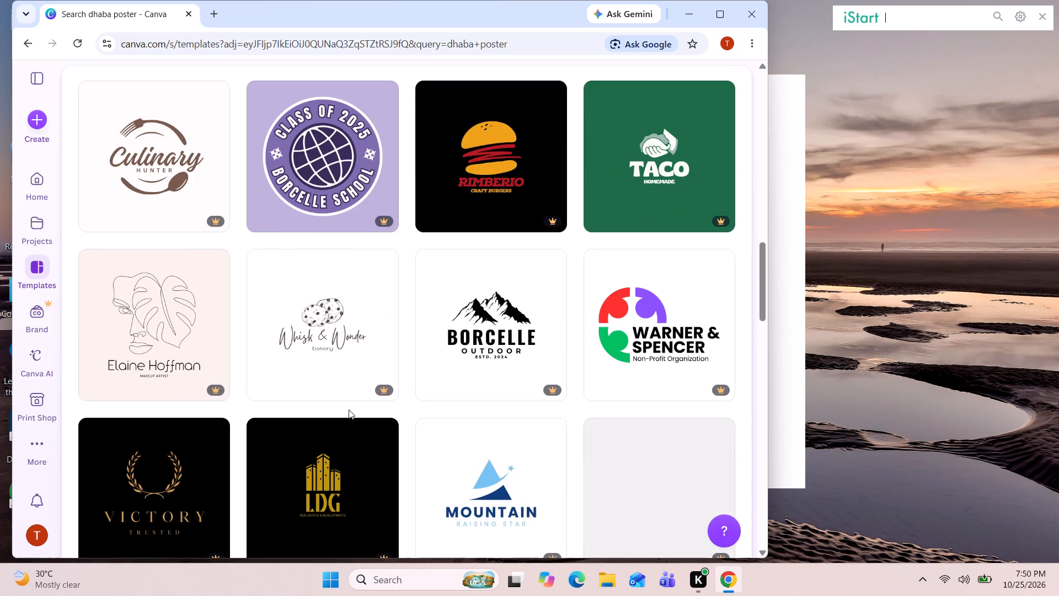
pyautogui.scroll(-4, 349, 409)
pyautogui.hscroll(-1, 349, 409)
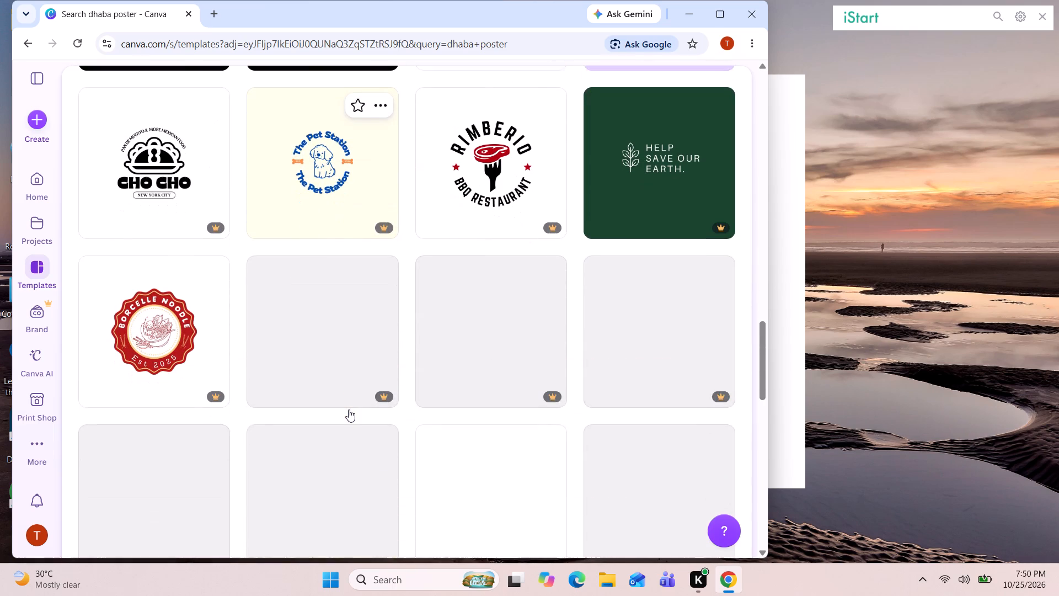
pyautogui.hscroll(-1, 349, 409)
pyautogui.scroll(7, 349, 409)
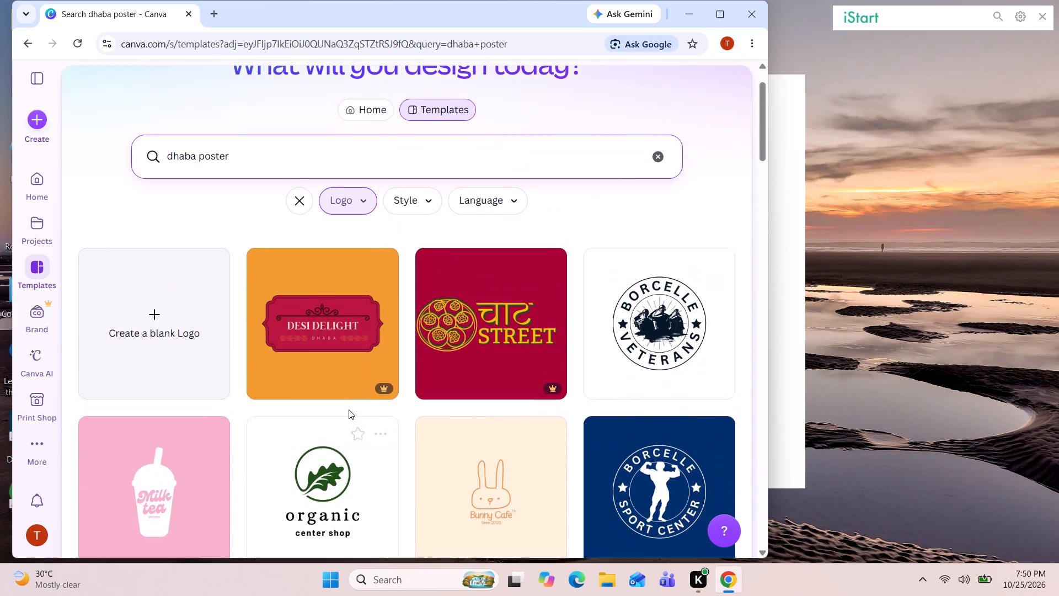
pyautogui.scroll(1, 349, 409)
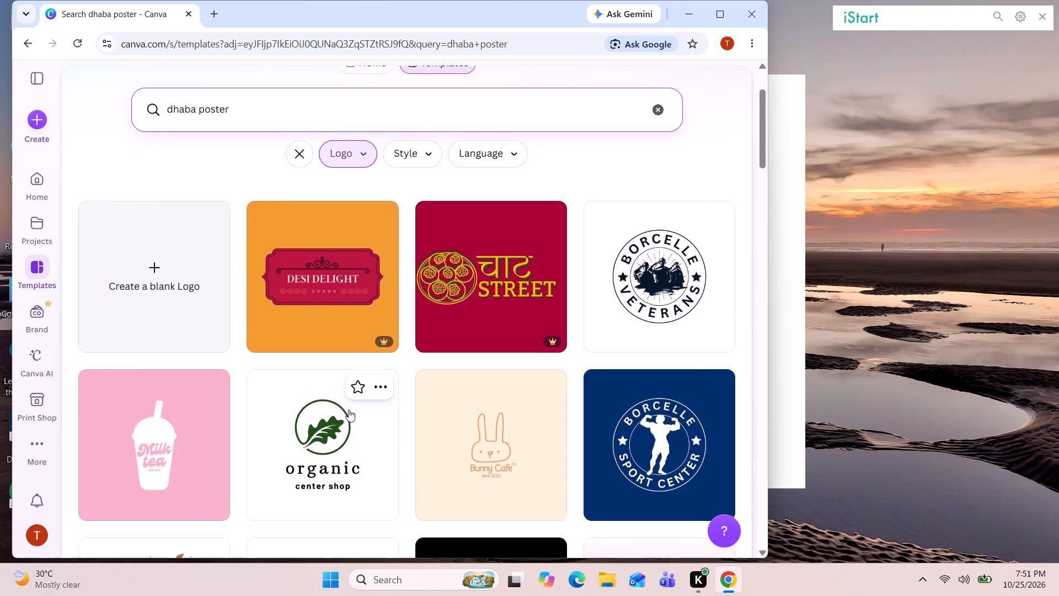
# Replace the template search query with the suggested "hotel logo" and run the search.
pyautogui.click(288, 213)
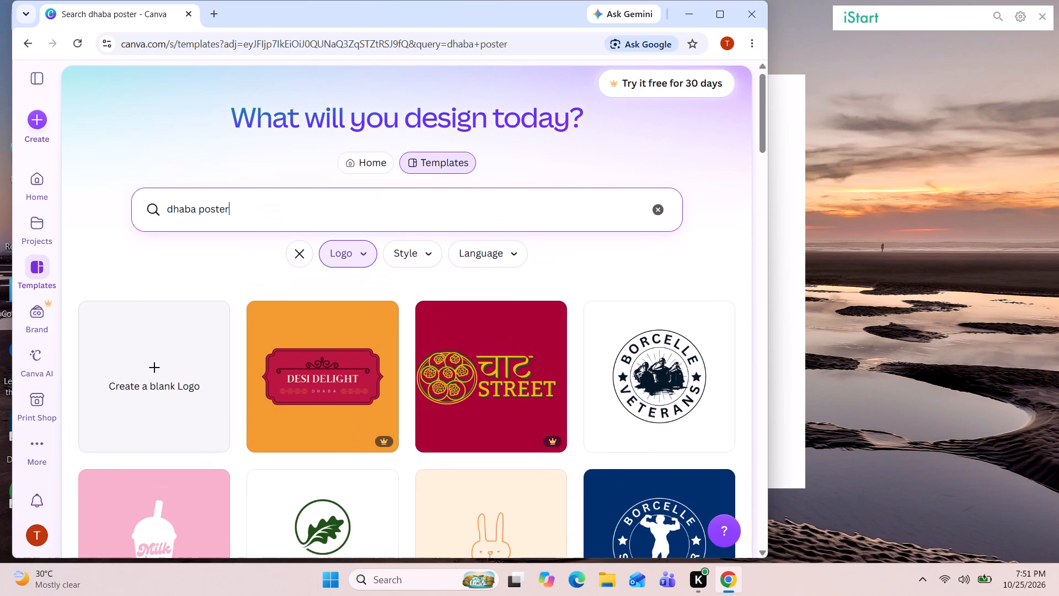
pyautogui.press('BackSpace')
pyautogui.press('BackSpace')
pyautogui.press('BackSpace')
pyautogui.press('BackSpace')
pyautogui.press('BackSpace')
pyautogui.press('BackSpace')
pyautogui.press('BackSpace')
pyautogui.press('BackSpace')
pyautogui.press('BackSpace')
pyautogui.press('BackSpace')
pyautogui.press('BackSpace')
pyautogui.press('BackSpace')
pyautogui.press('BackSpace')
pyautogui.press('BackSpace')
pyautogui.press('BackSpace')
pyautogui.press('BackSpace')
pyautogui.press('BackSpace')
pyautogui.press('BackSpace')
pyautogui.press('BackSpace')
pyautogui.press('BackSpace')
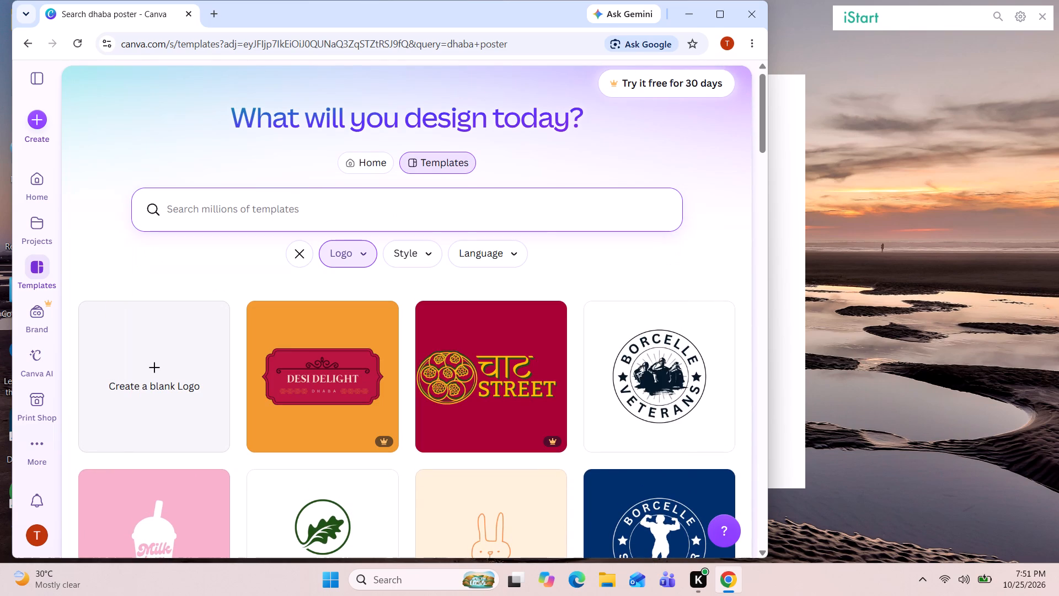
pyautogui.write('hotel')
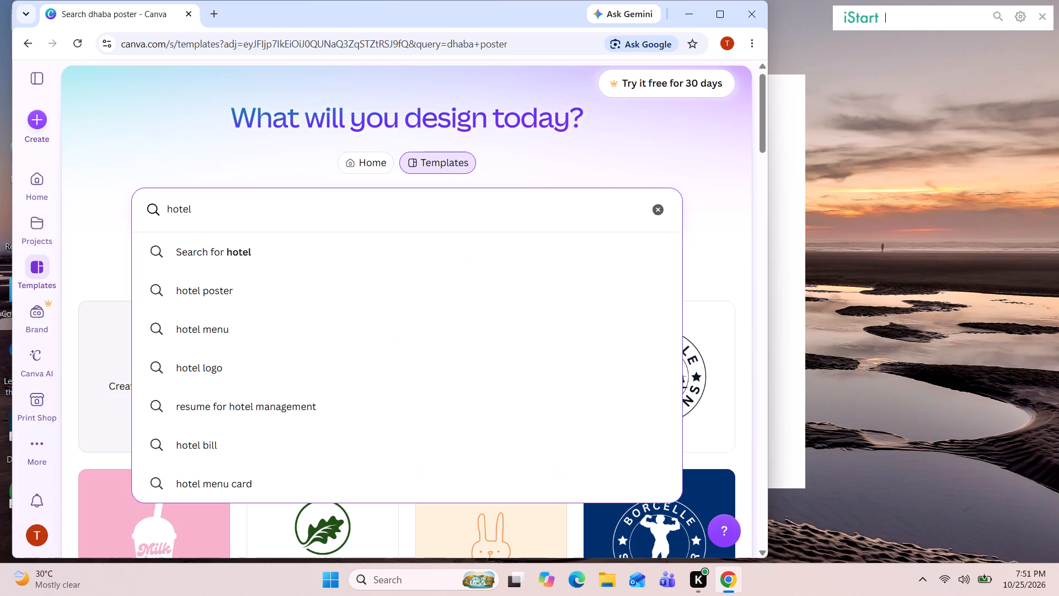
pyautogui.click(194, 366)
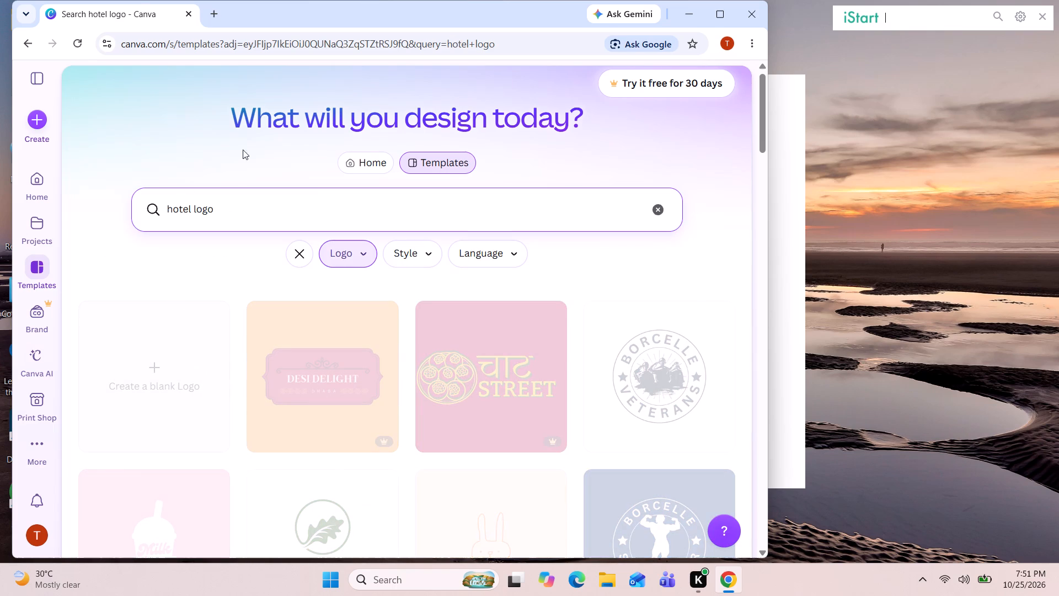
# Examine the hotel logo templates in all languages for a suitable design, then return to the first results.
pyautogui.scroll(-1, 291, 423)
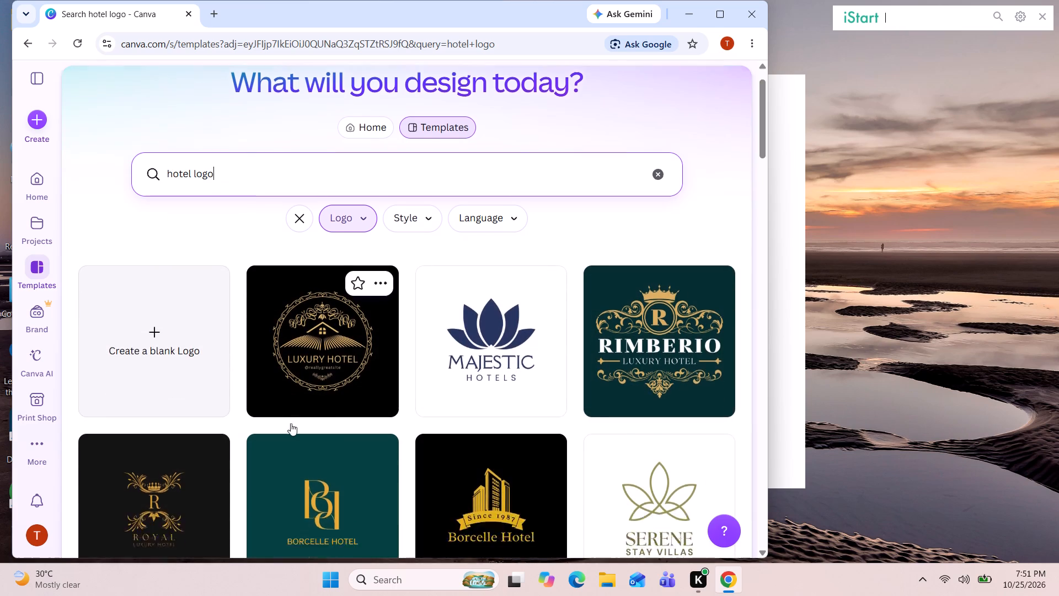
pyautogui.scroll(-7, 291, 423)
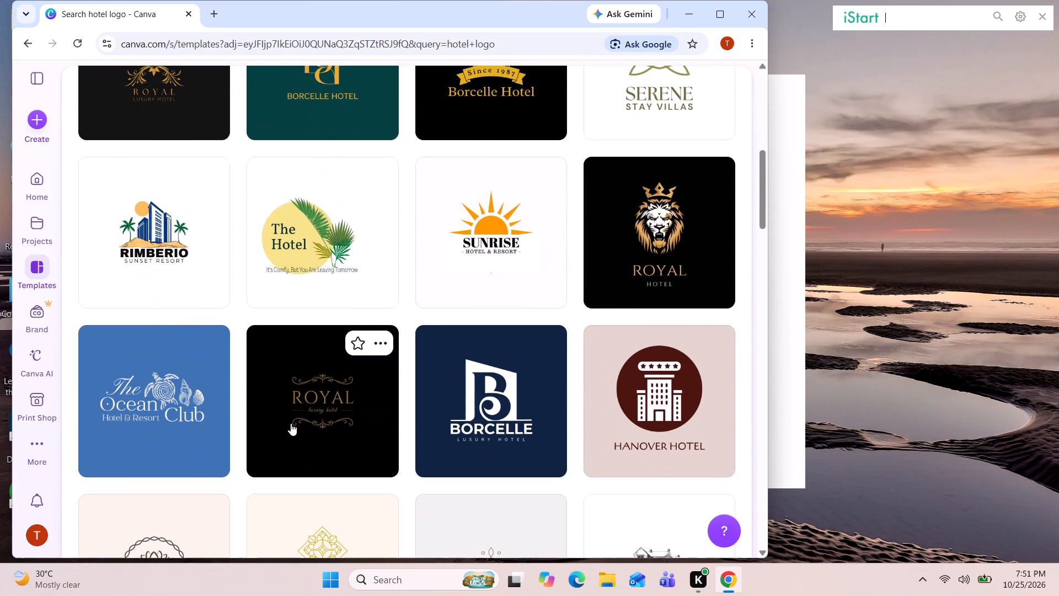
pyautogui.scroll(-9, 291, 423)
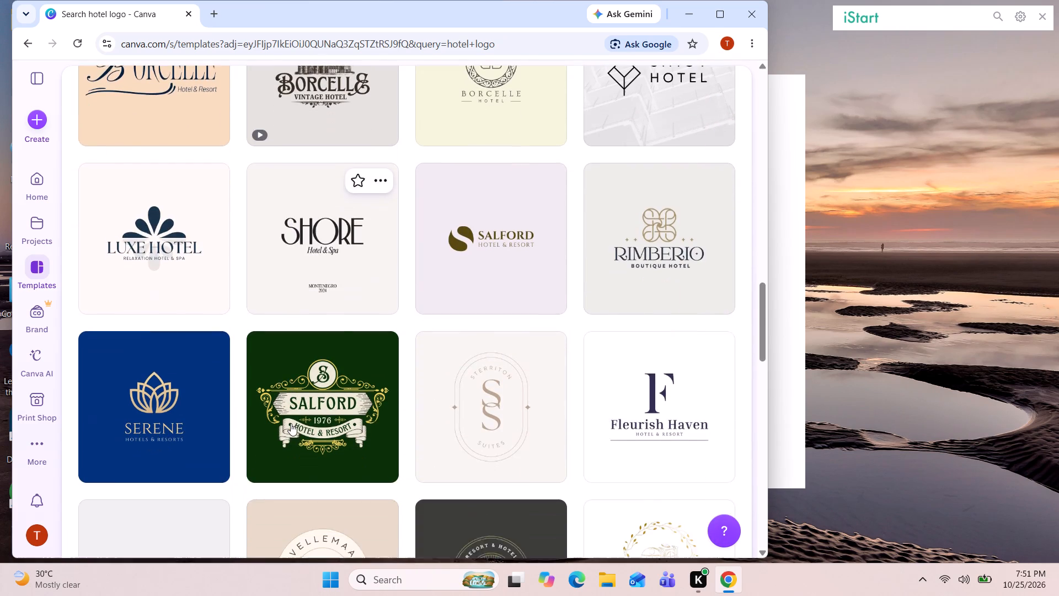
pyautogui.scroll(-7, 291, 423)
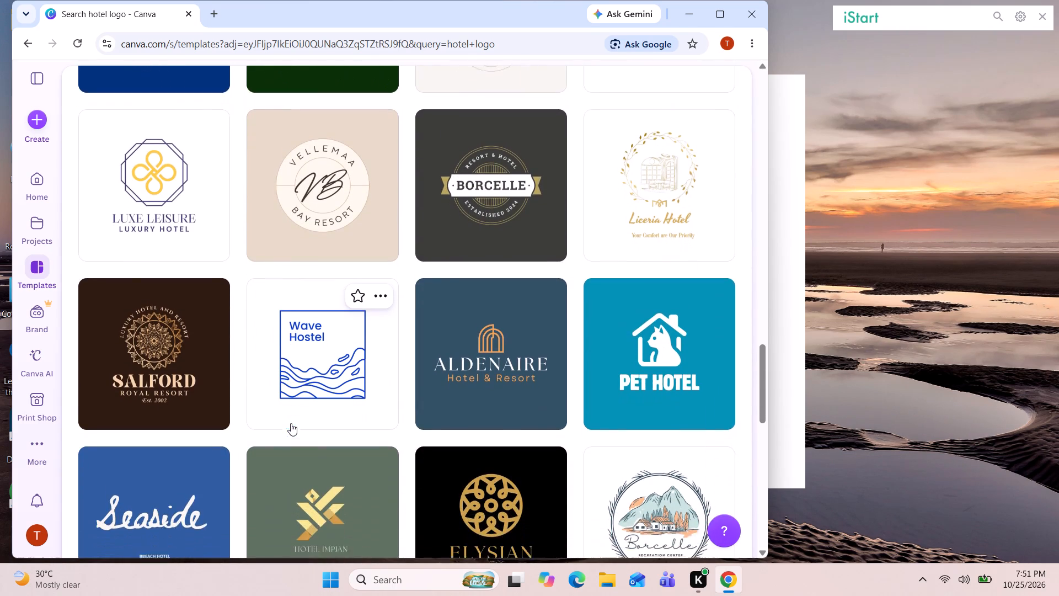
pyautogui.scroll(-6, 291, 423)
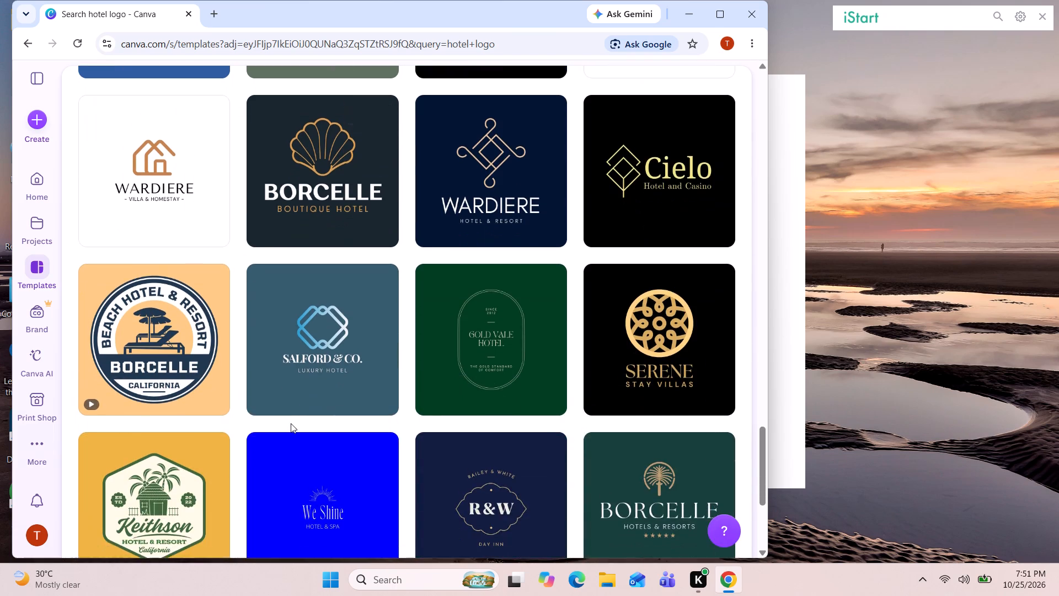
pyautogui.scroll(-4, 291, 423)
pyautogui.scroll(2, 291, 423)
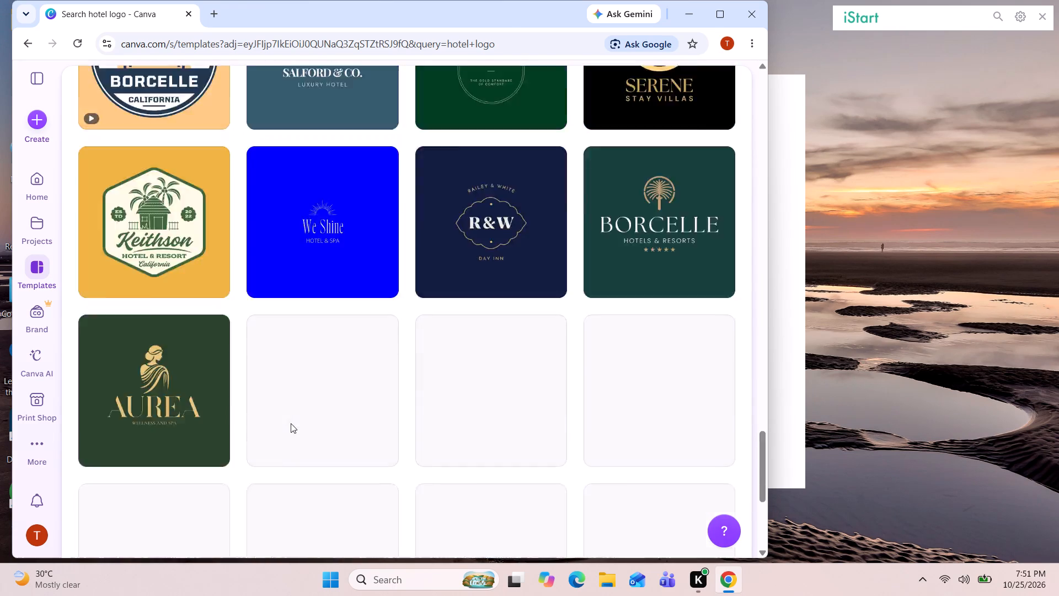
pyautogui.scroll(8, 291, 423)
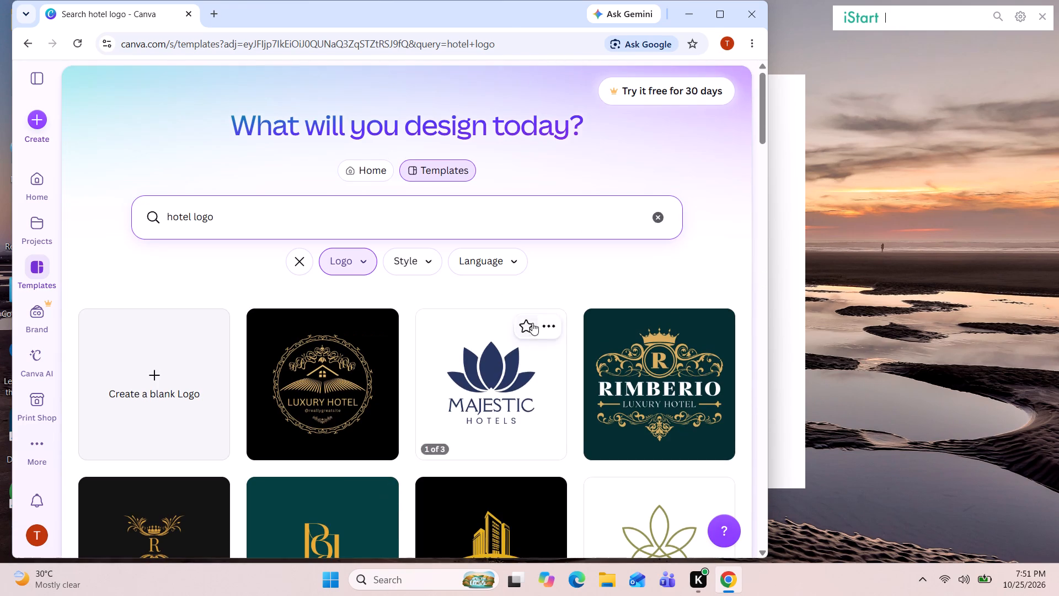
# Filter the hotel logo templates by language to Hindi (हिन्दी).
pyautogui.click(517, 259)
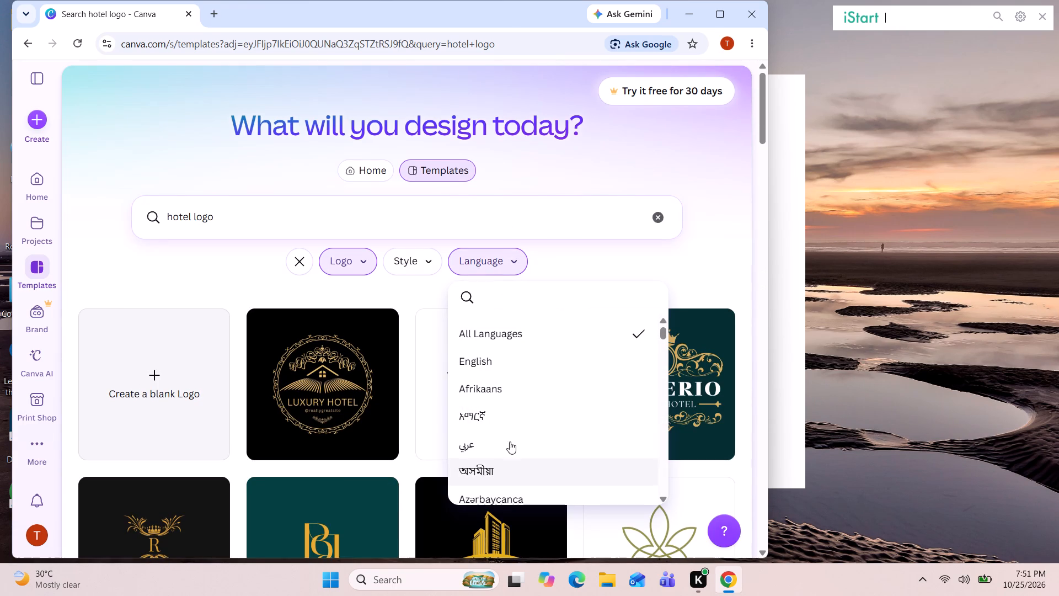
pyautogui.scroll(-3, 507, 376)
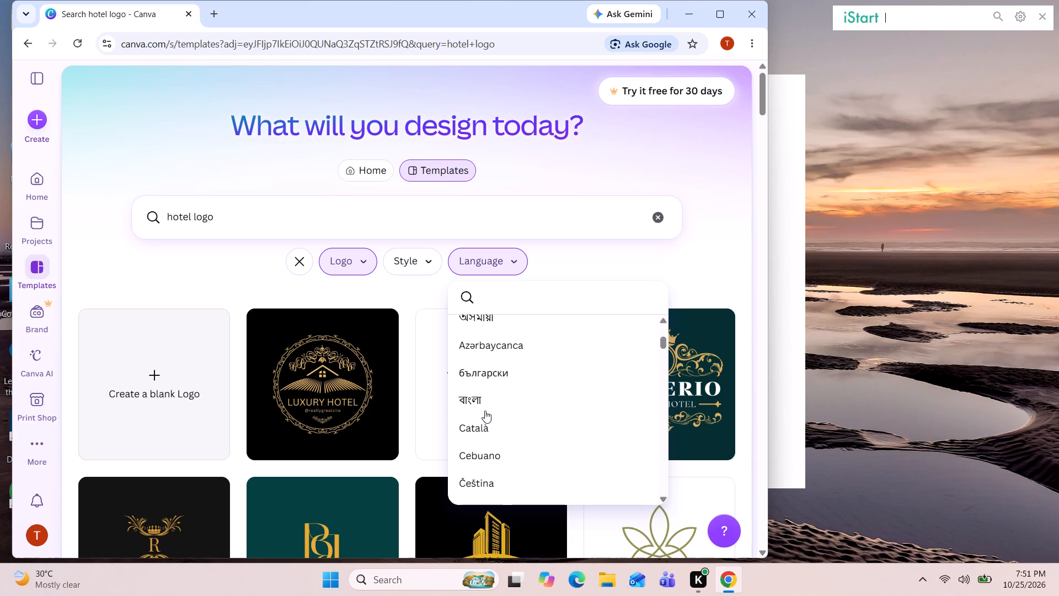
pyautogui.scroll(-6, 485, 411)
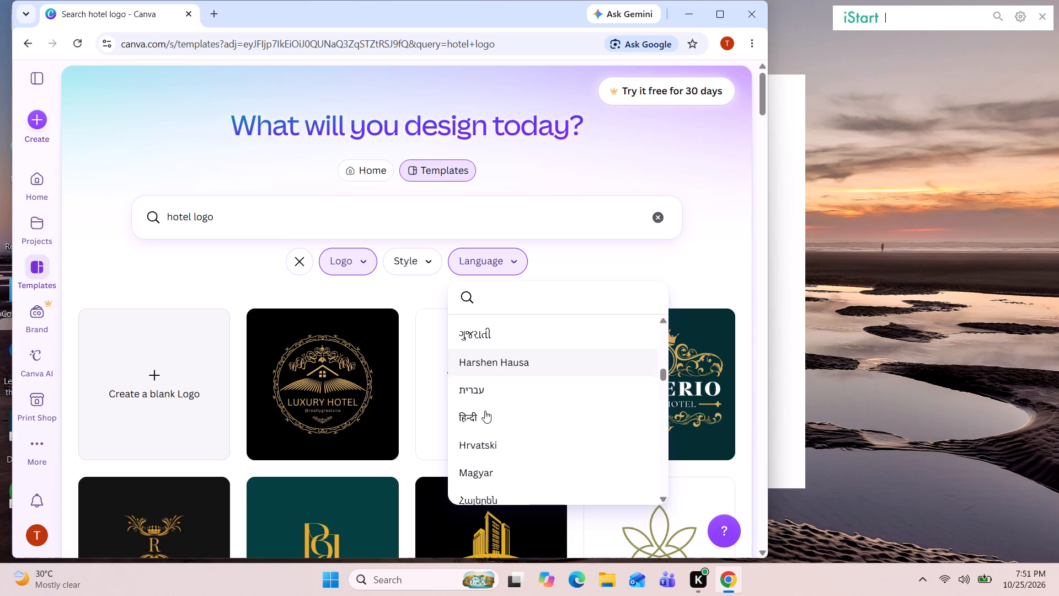
pyautogui.scroll(-1, 485, 411)
pyautogui.click(485, 411)
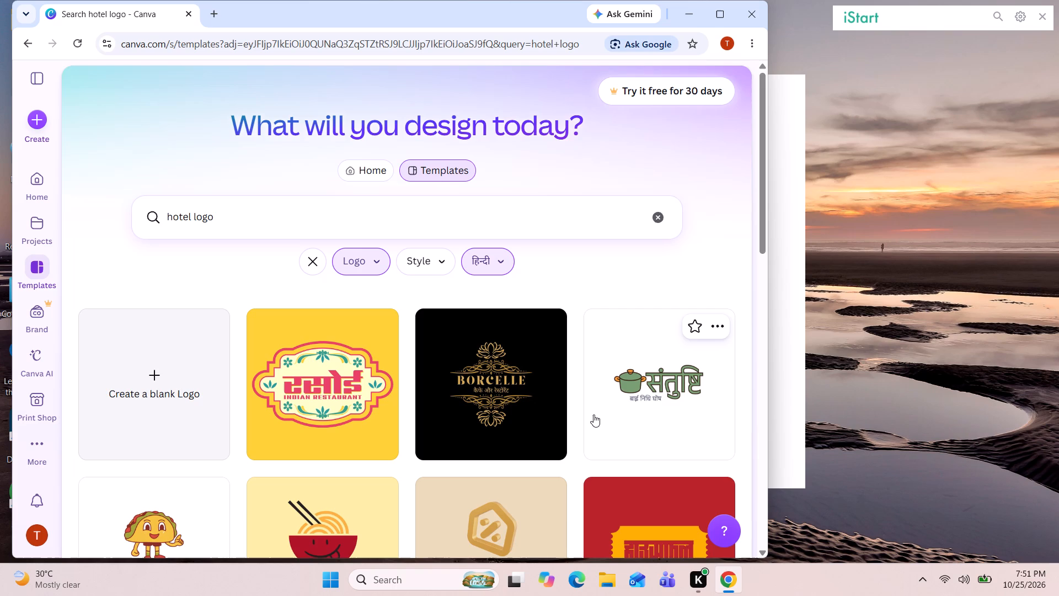
# Examine the Hindi hotel logo templates for a suitable Indian food design, then return to the first results.
pyautogui.scroll(-3, 593, 414)
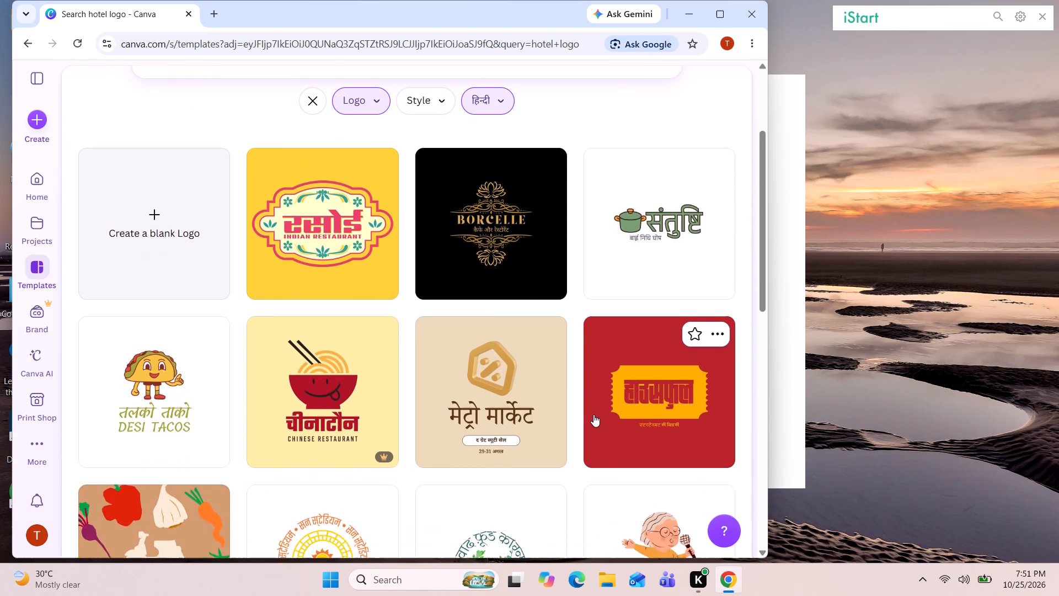
pyautogui.scroll(-1, 593, 414)
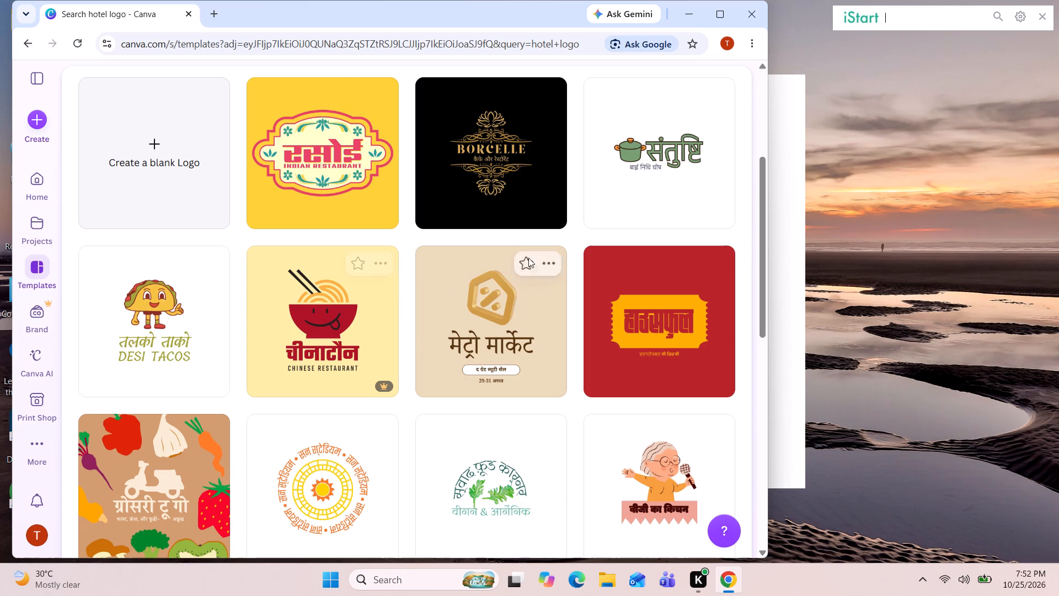
pyautogui.scroll(-2, 399, 279)
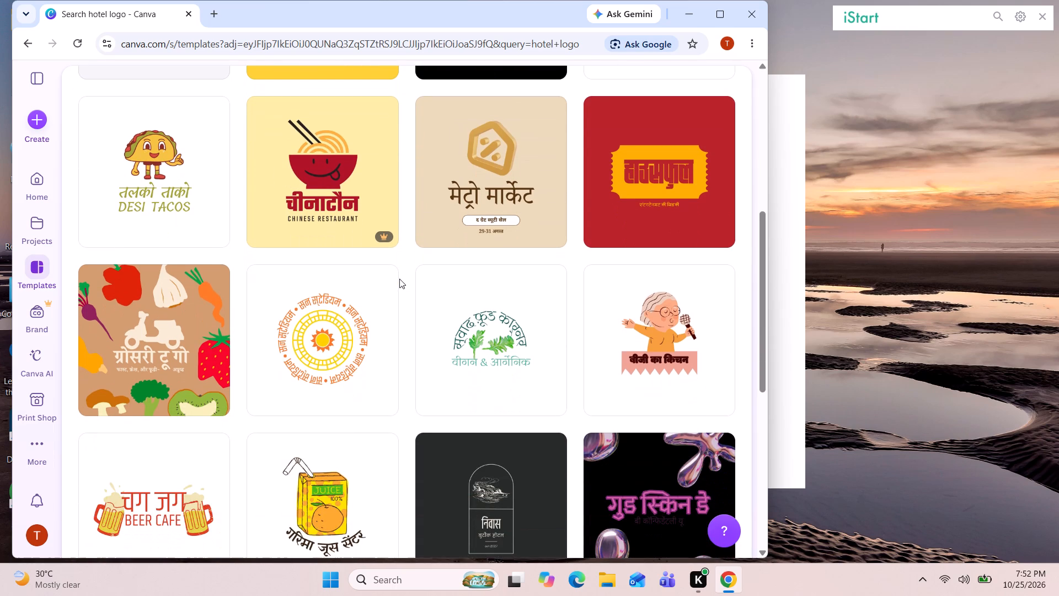
pyautogui.scroll(-2, 399, 279)
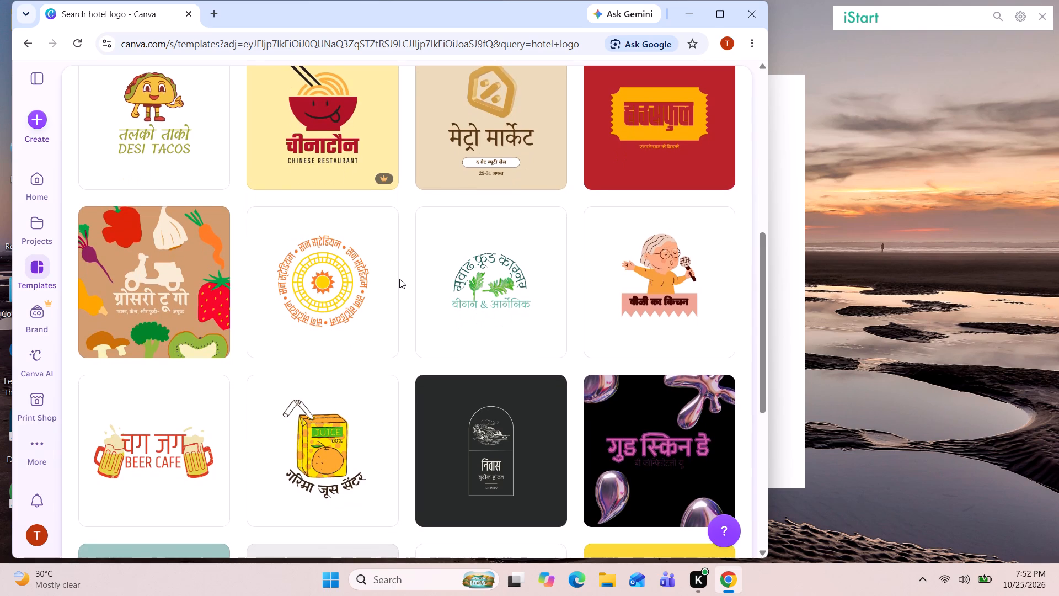
pyautogui.scroll(-1, 399, 279)
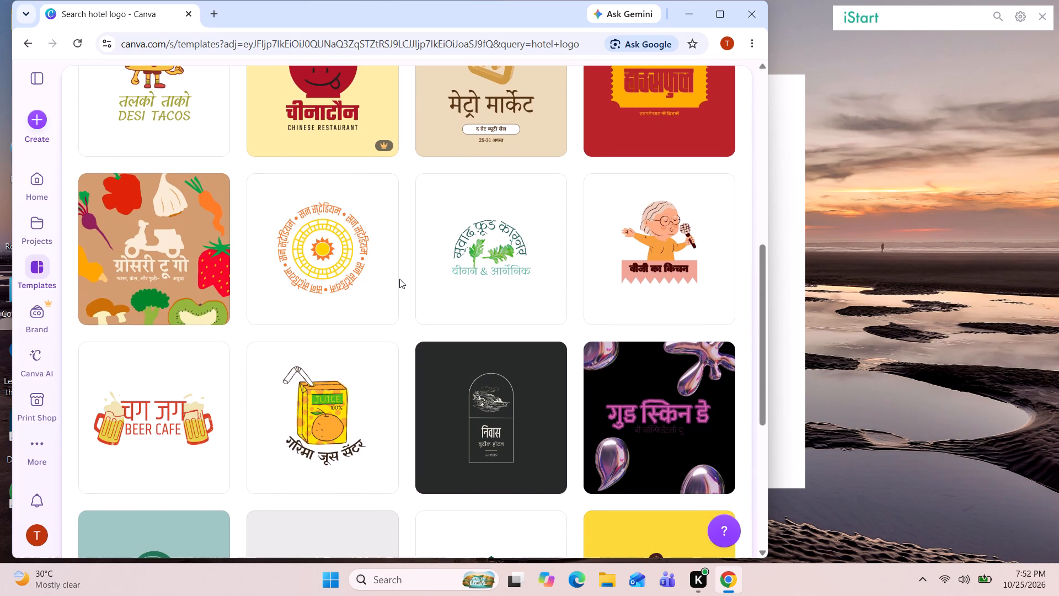
pyautogui.scroll(-3, 399, 279)
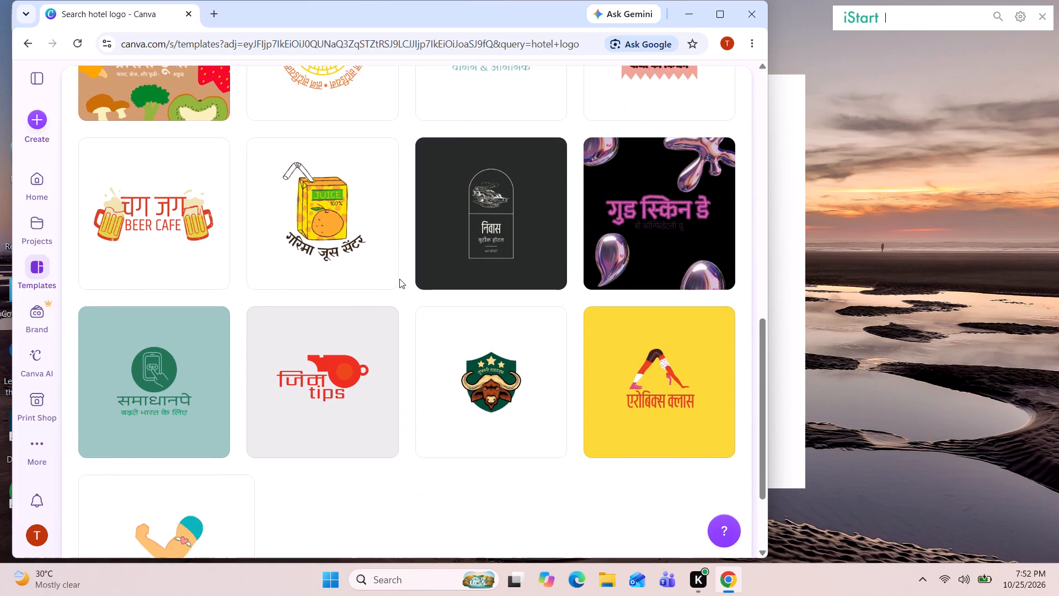
pyautogui.scroll(-5, 399, 279)
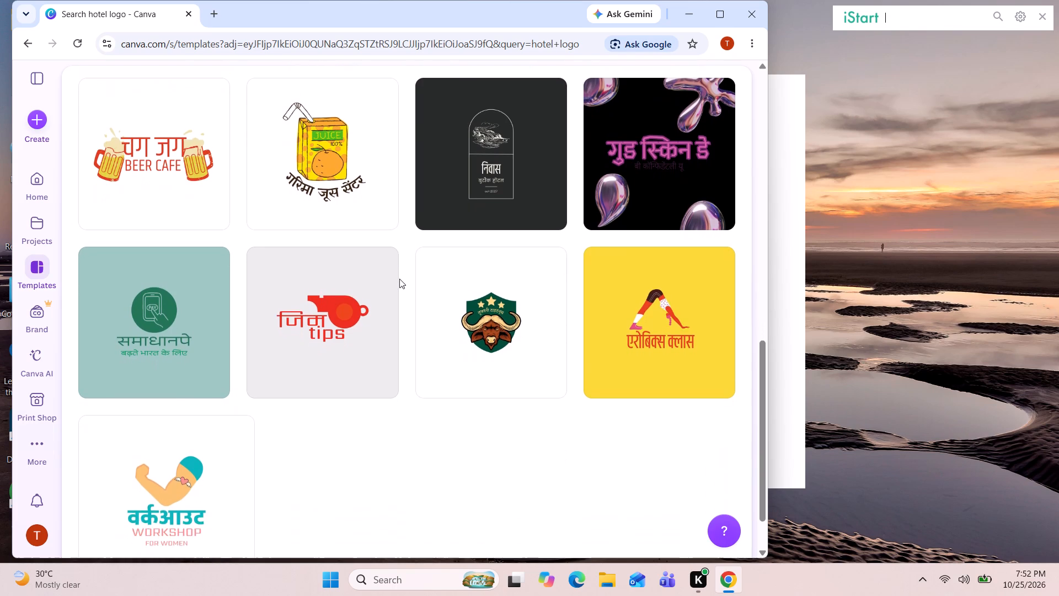
pyautogui.scroll(8, 399, 279)
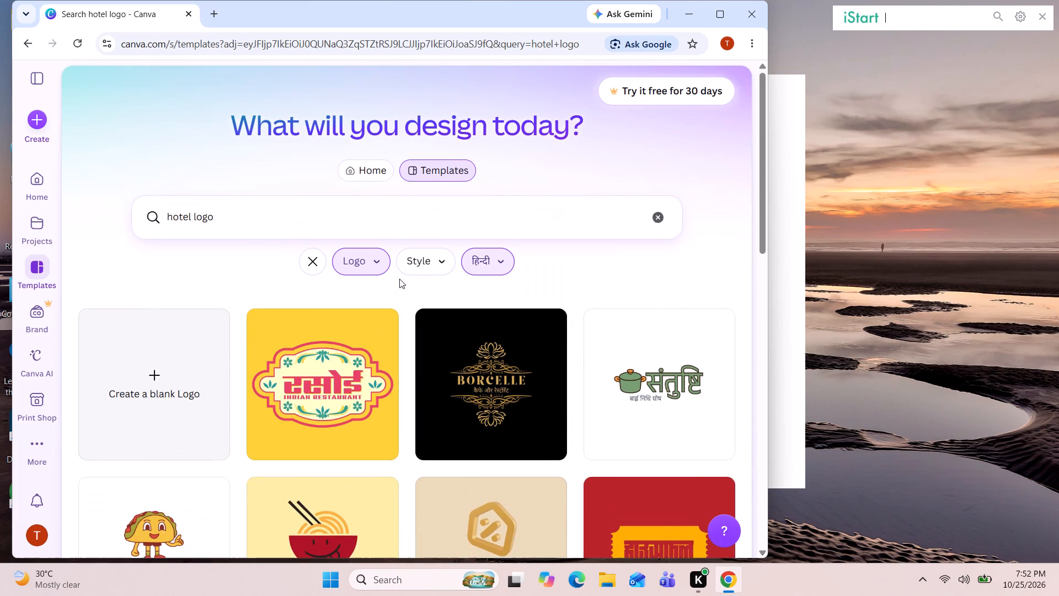
pyautogui.scroll(-2, 399, 279)
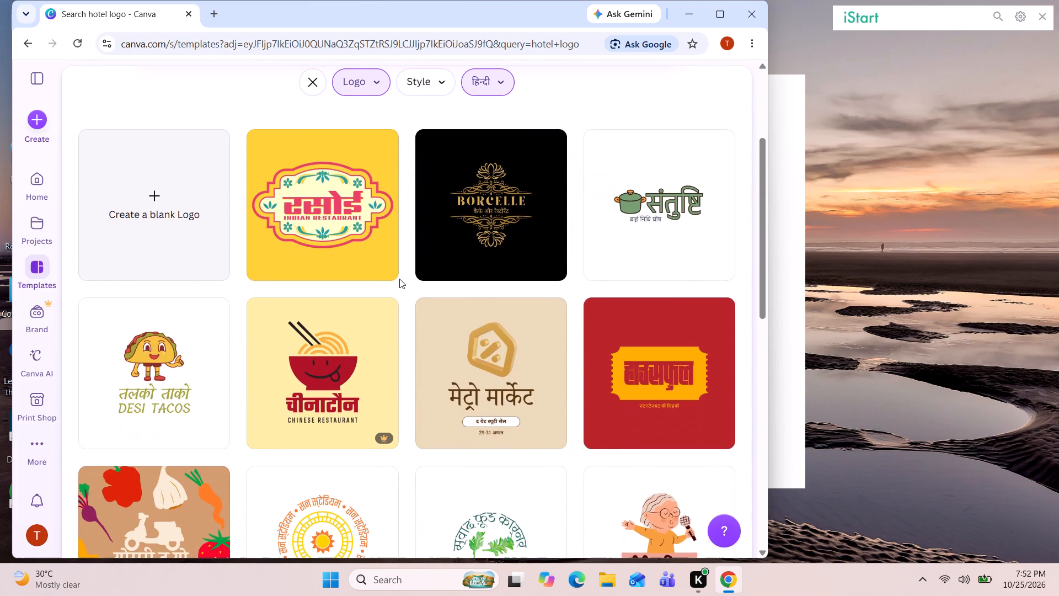
pyautogui.scroll(-1, 399, 279)
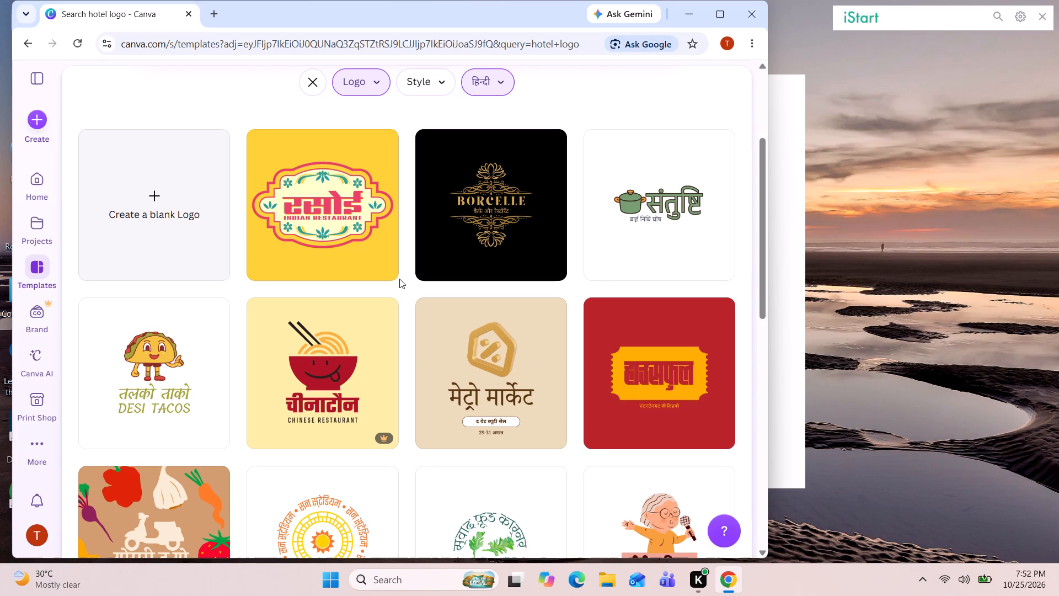
pyautogui.scroll(-1, 399, 279)
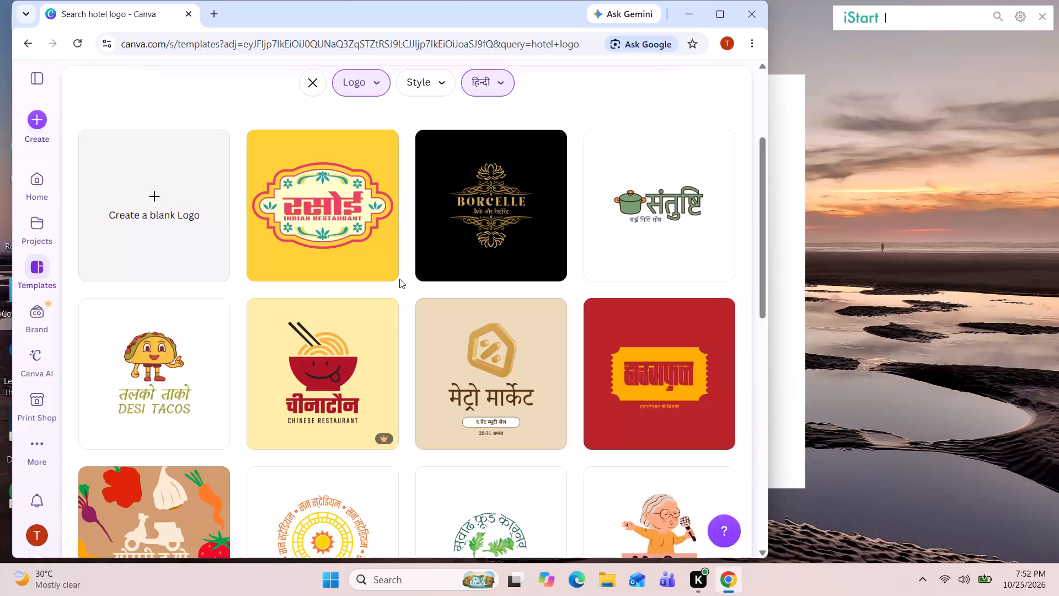
pyautogui.scroll(-1, 399, 279)
pyautogui.scroll(1, 399, 279)
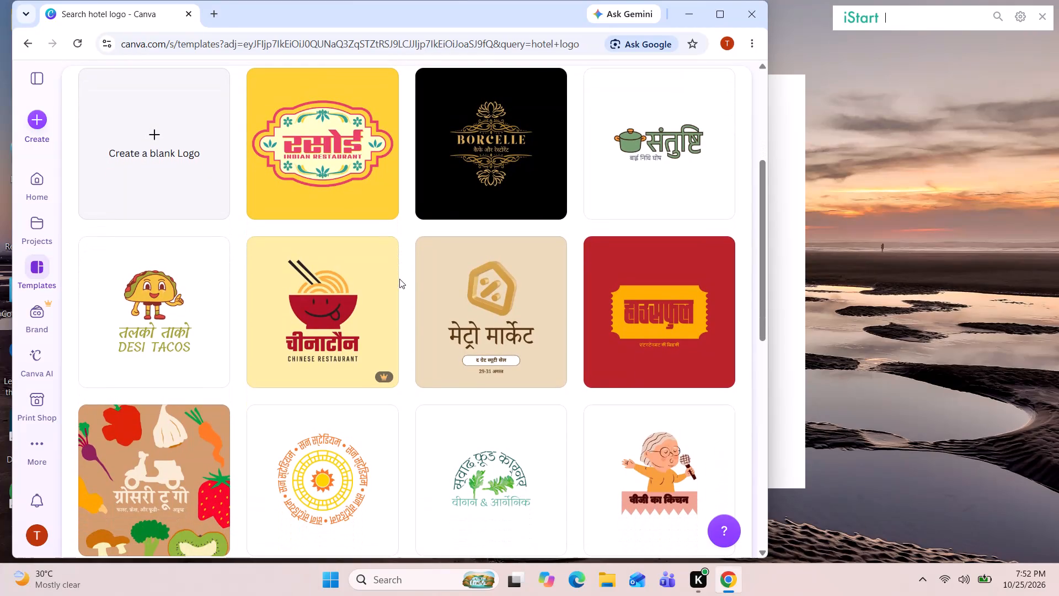
pyautogui.scroll(1, 399, 279)
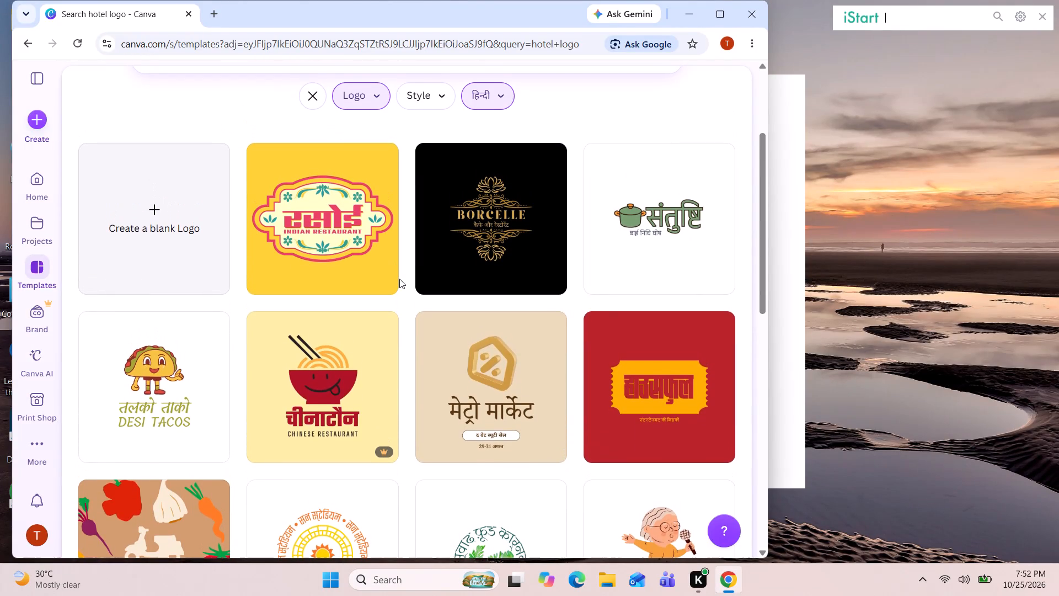
pyautogui.scroll(2, 399, 279)
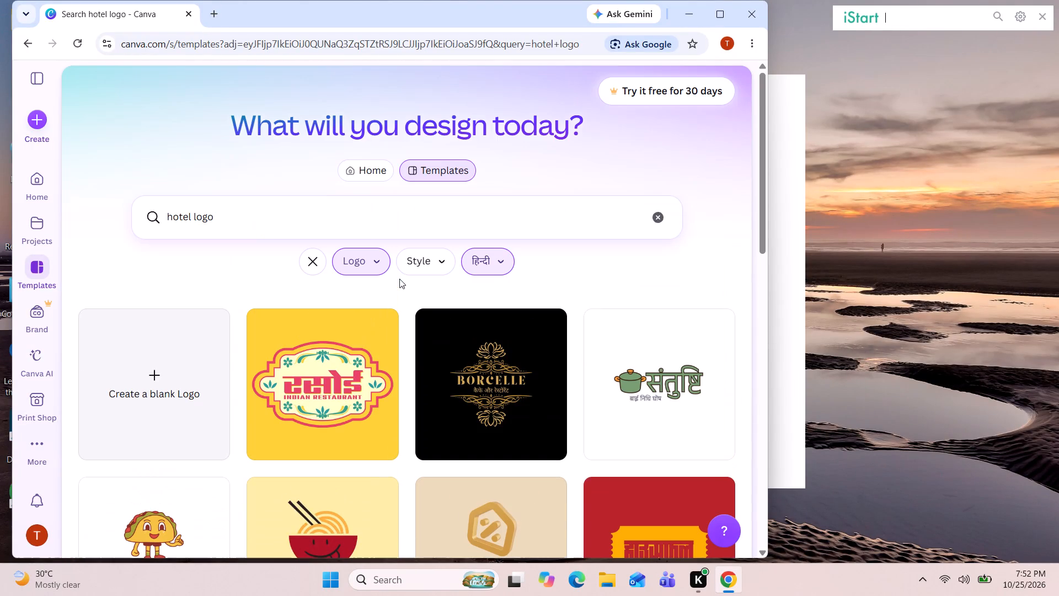
# Replace the template search query with the suggested "resturant logo" and run the search.
pyautogui.click(228, 220)
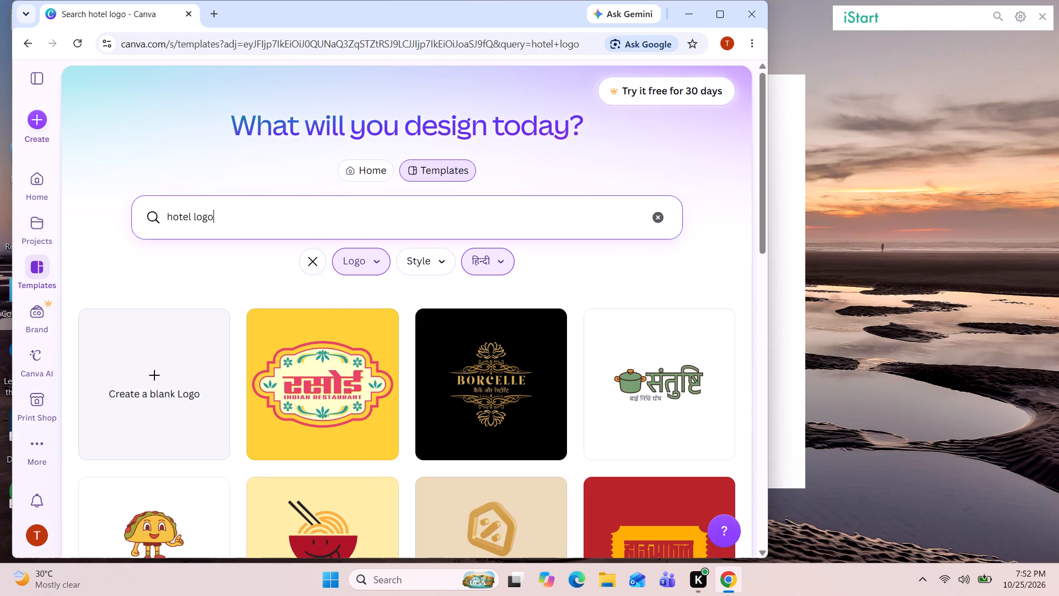
pyautogui.press('BackSpace')
pyautogui.press('BackSpace')
pyautogui.press('BackSpace')
pyautogui.press('BackSpace')
pyautogui.press('BackSpace')
pyautogui.press('BackSpace')
pyautogui.press('BackSpace')
pyautogui.press('BackSpace')
pyautogui.press('BackSpace')
pyautogui.press('BackSpace')
pyautogui.press('BackSpace')
pyautogui.press('BackSpace')
pyautogui.press('BackSpace')
pyautogui.press('BackSpace')
pyautogui.press('BackSpace')
pyautogui.press('BackSpace')
pyautogui.press('BackSpace')
pyautogui.press('BackSpace')
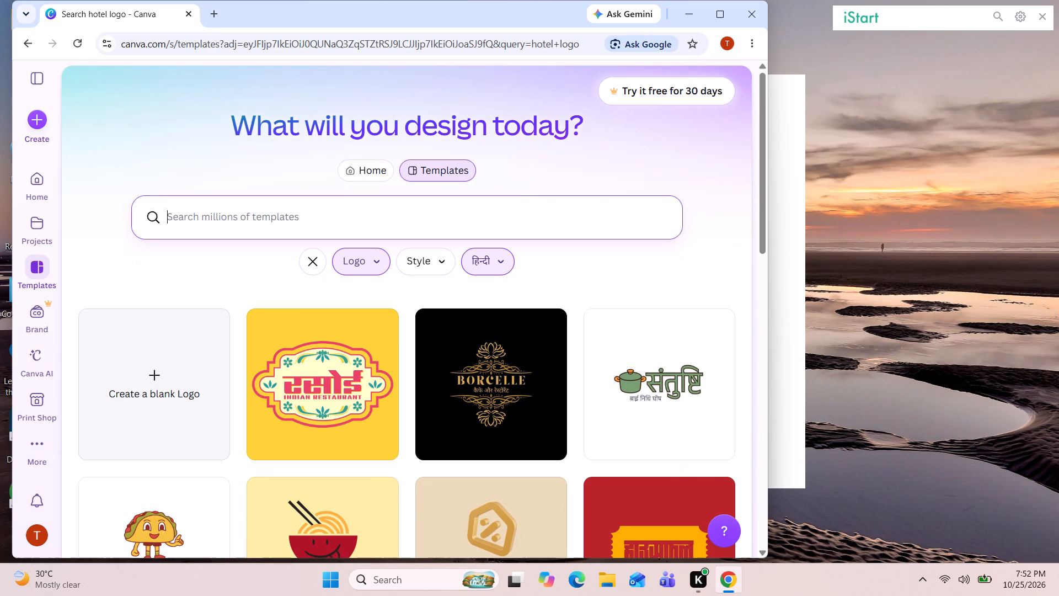
pyautogui.write('re')
pyautogui.press('s')
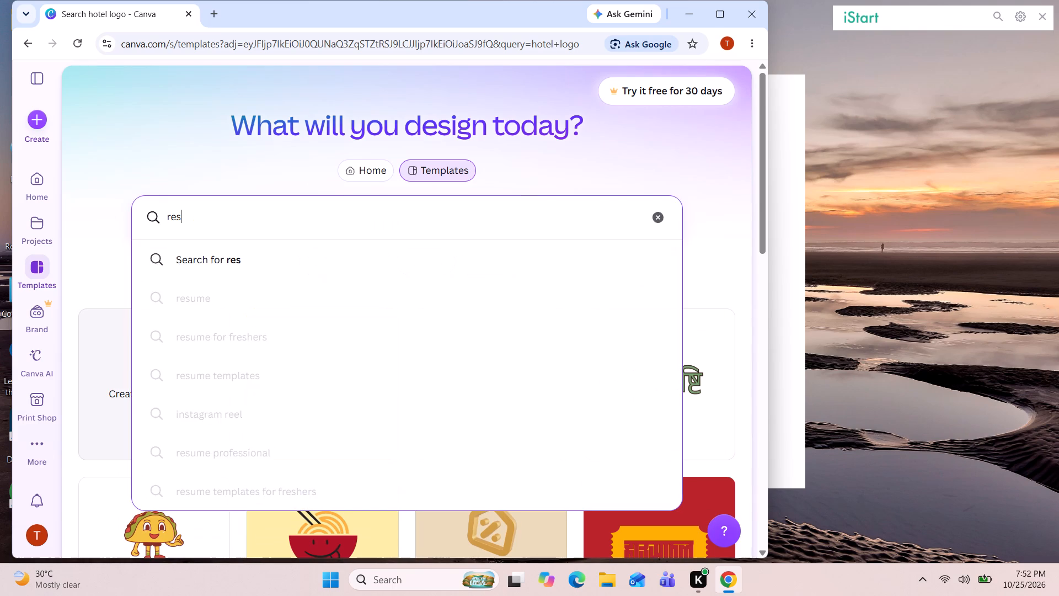
pyautogui.write('tu')
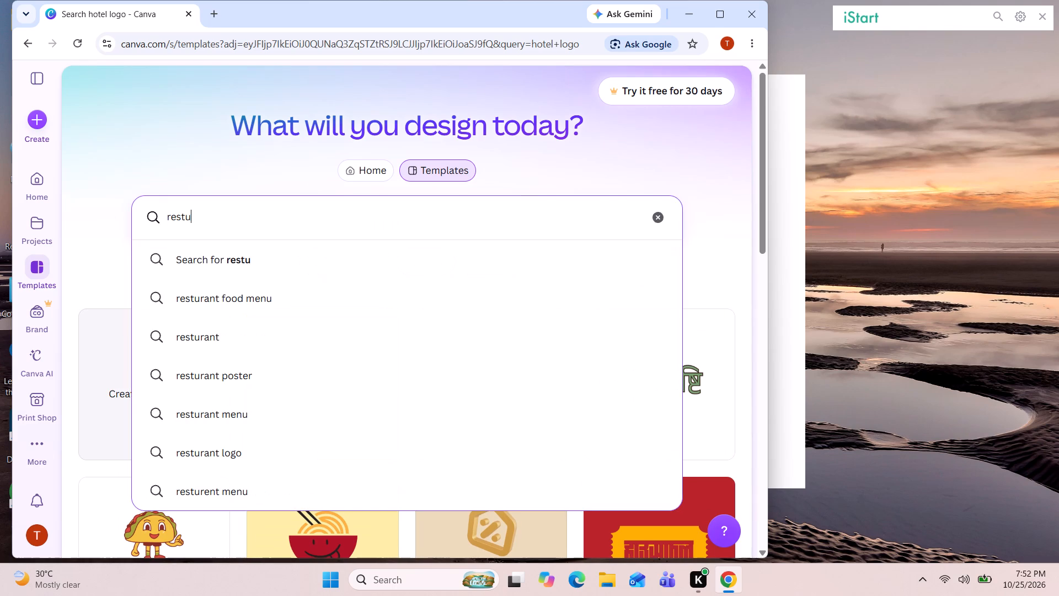
pyautogui.press('r')
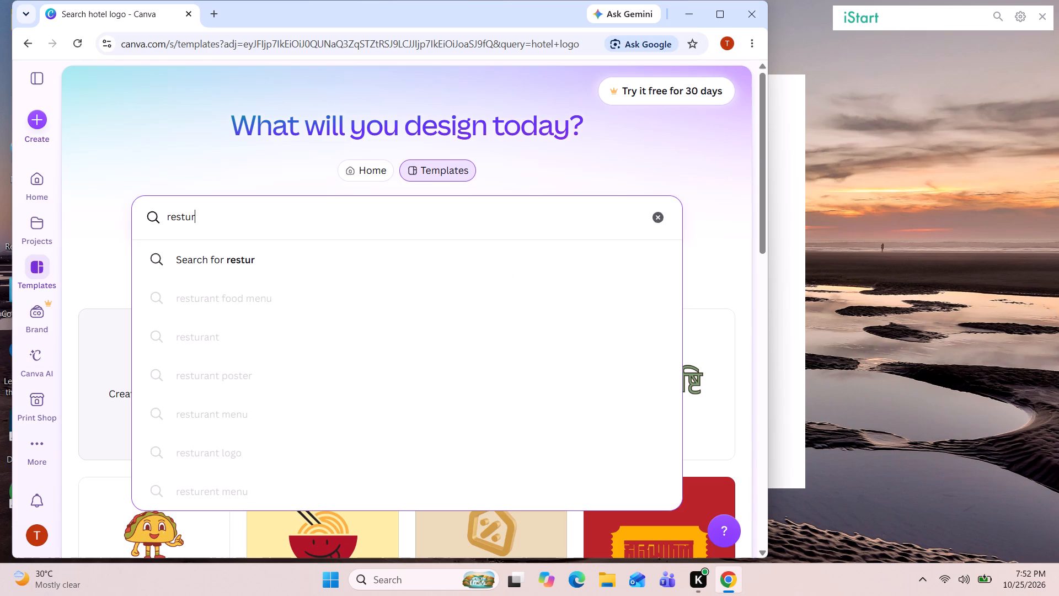
pyautogui.press('a')
pyautogui.write('n')
pyautogui.press('space')
pyautogui.press('BackSpace')
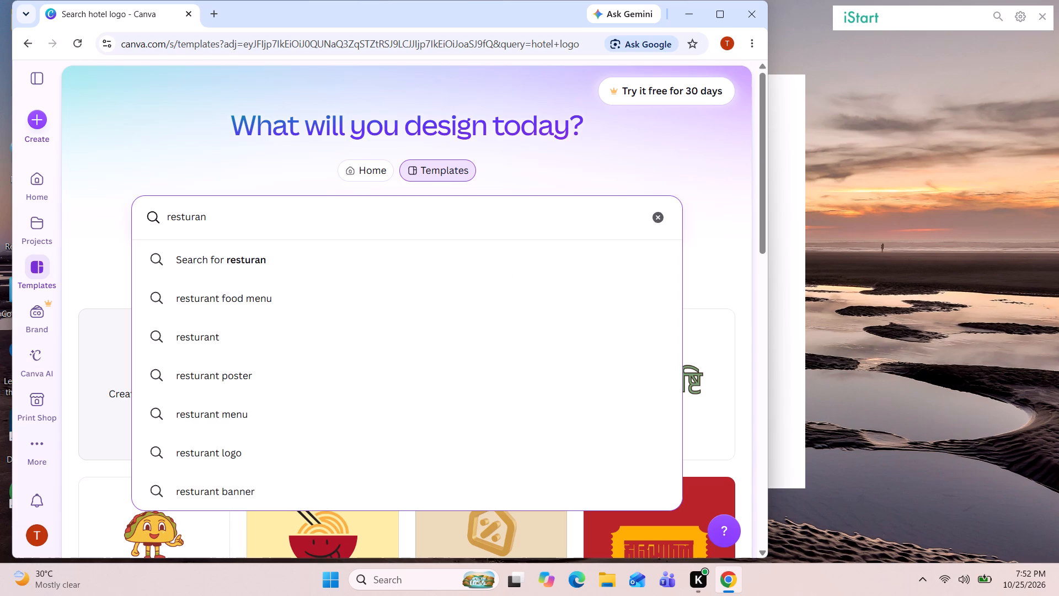
pyautogui.write('t')
pyautogui.press('space')
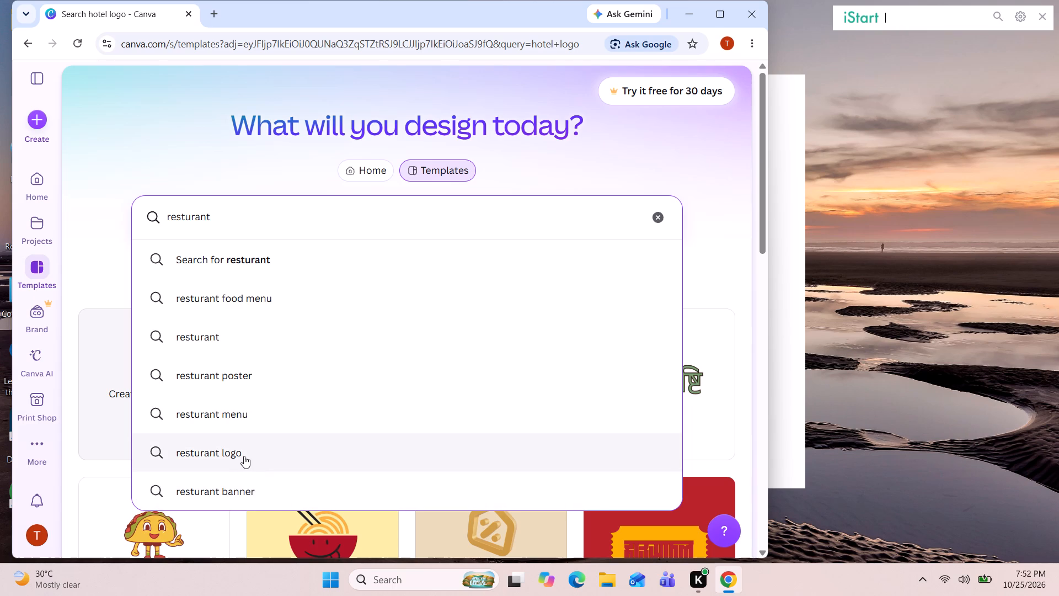
pyautogui.click(244, 456)
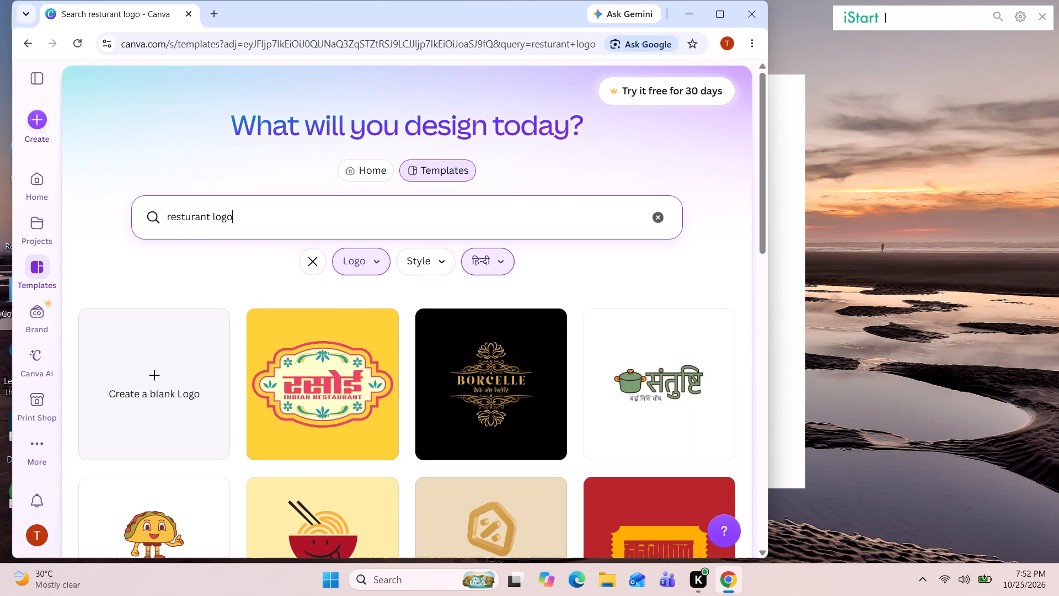
pyautogui.press('Return')
pyautogui.press('Return')
pyautogui.press('Return')
pyautogui.press('Return')
pyautogui.press('Return')
# Examine the Hindi results for "resturant logo", rerunning the search once, and return to the first results.
pyautogui.scroll(-5, 293, 220)
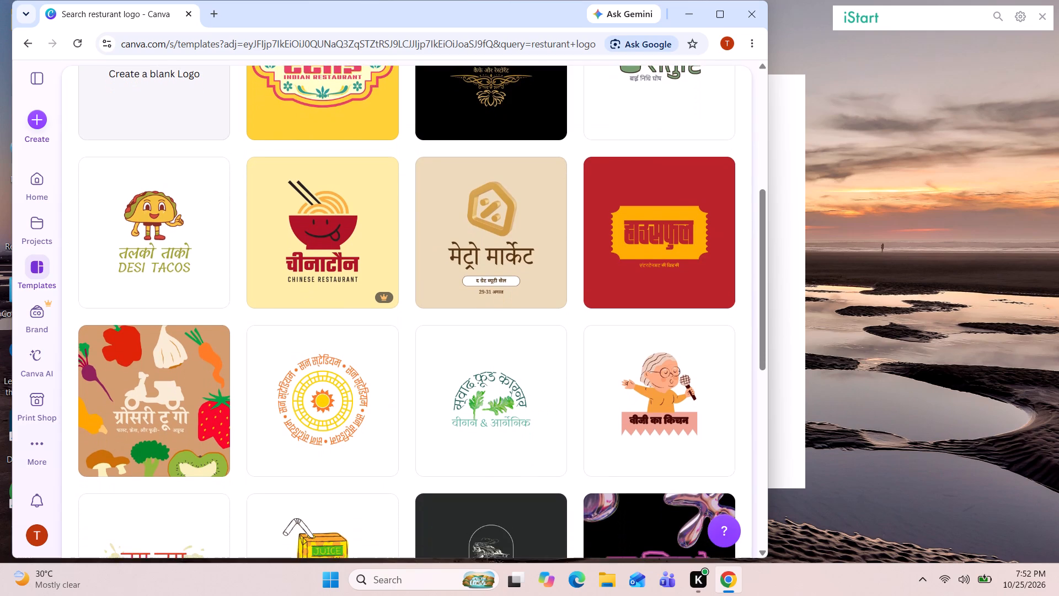
pyautogui.scroll(-8, 293, 220)
pyautogui.scroll(2, 293, 220)
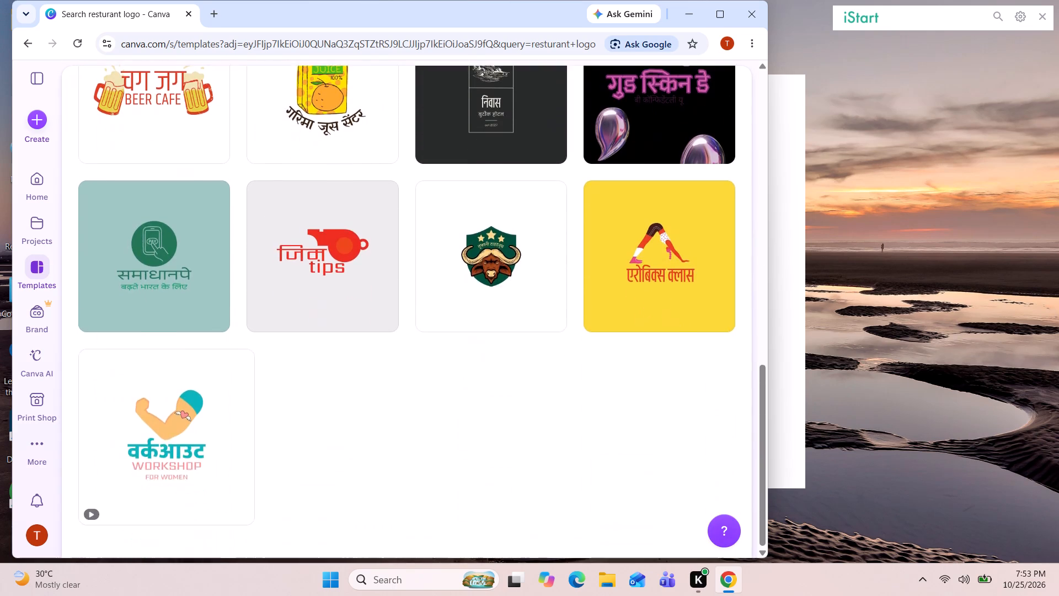
pyautogui.scroll(10, 293, 220)
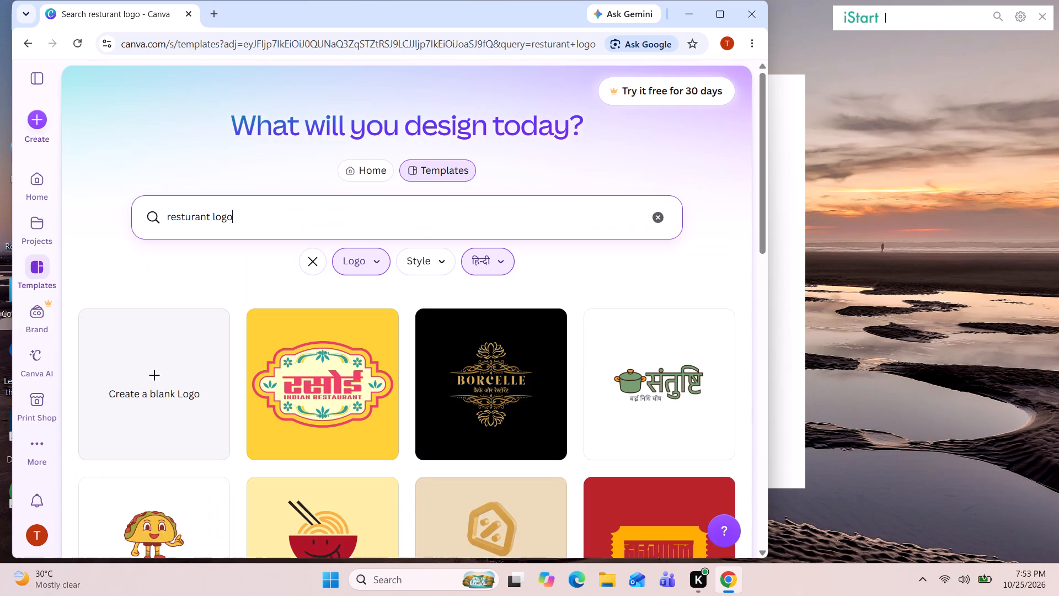
pyautogui.click(238, 208)
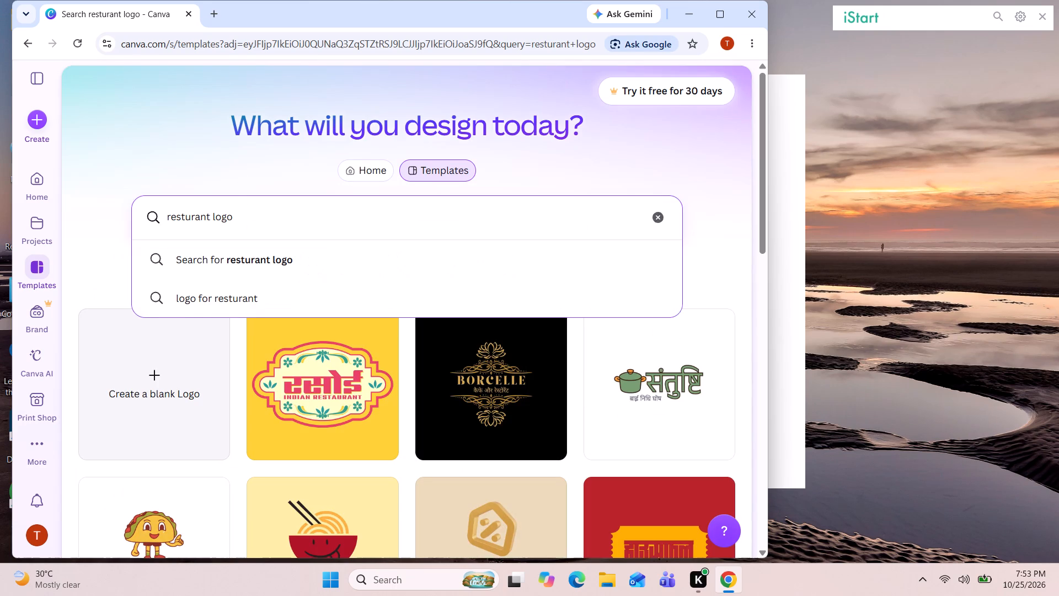
pyautogui.press('Return')
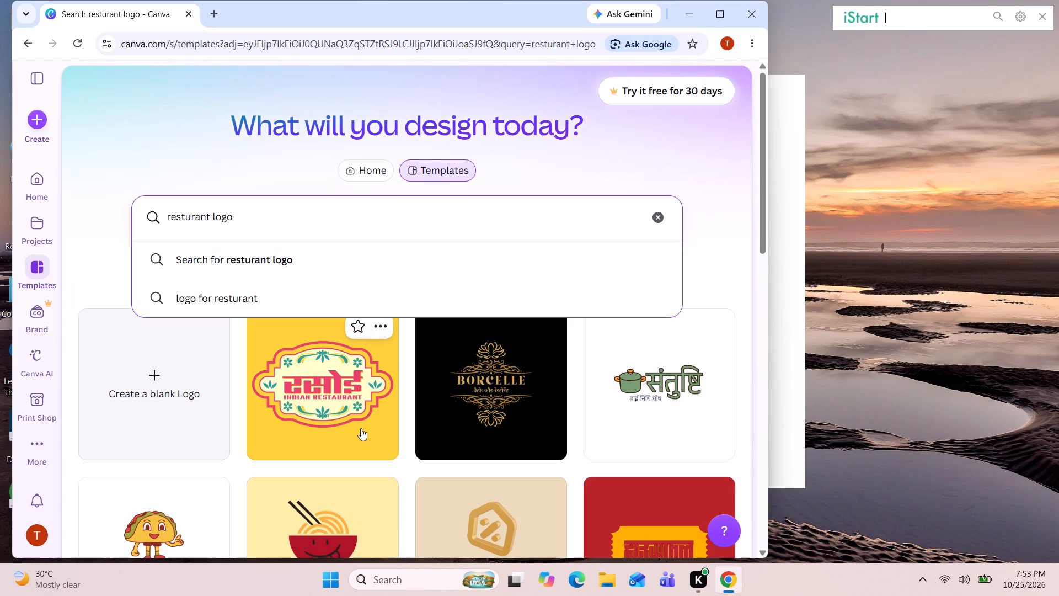
pyautogui.scroll(-6, 361, 429)
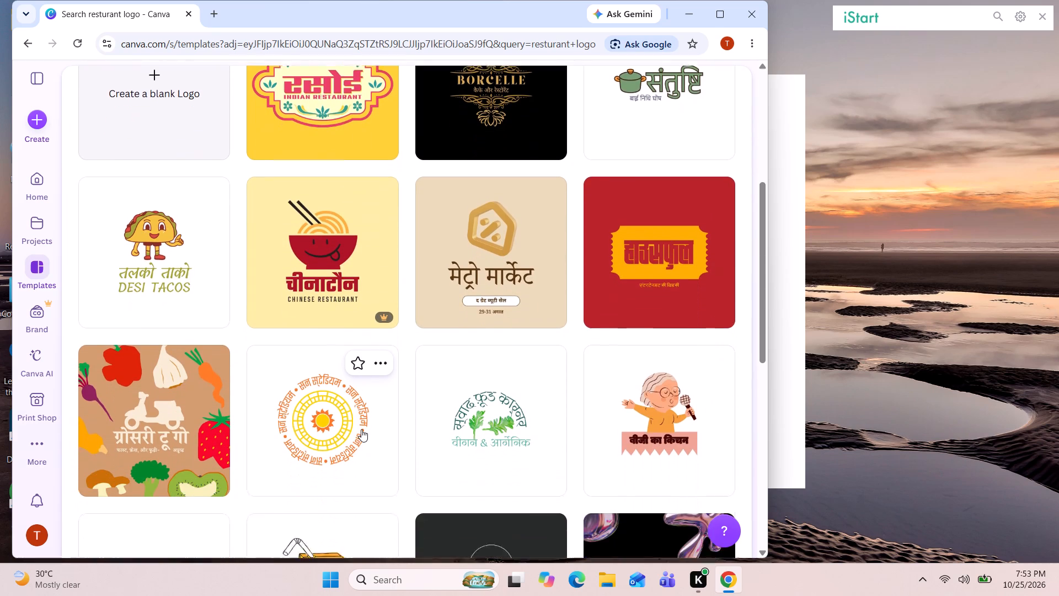
pyautogui.scroll(-9, 361, 429)
pyautogui.scroll(8, 361, 429)
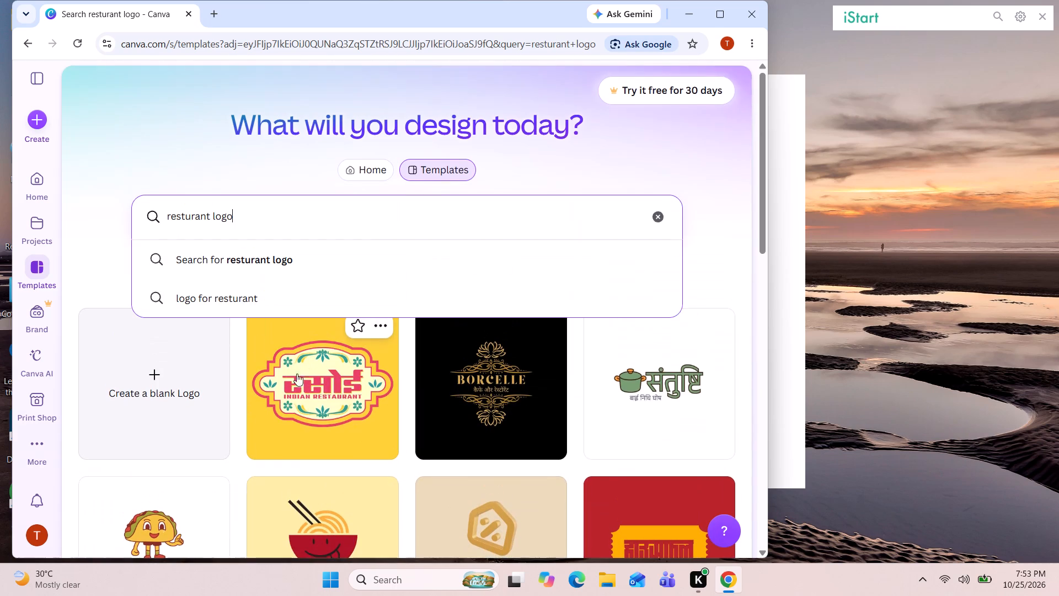
# Clear the template search query, re-enter "resturant" and run the suggested "resturant logo" search again.
pyautogui.click(360, 209)
pyautogui.press('BackSpace')
pyautogui.press('BackSpace')
pyautogui.press('BackSpace')
pyautogui.press('BackSpace')
pyautogui.press('BackSpace')
pyautogui.press('BackSpace')
pyautogui.press('BackSpace')
pyautogui.press('BackSpace')
pyautogui.press('BackSpace')
pyautogui.press('BackSpace')
pyautogui.press('BackSpace')
pyautogui.press('BackSpace')
pyautogui.press('BackSpace')
pyautogui.press('BackSpace')
pyautogui.press('BackSpace')
pyautogui.press('BackSpace')
pyautogui.press('BackSpace')
pyautogui.press('BackSpace')
pyautogui.press('BackSpace')
pyautogui.press('BackSpace')
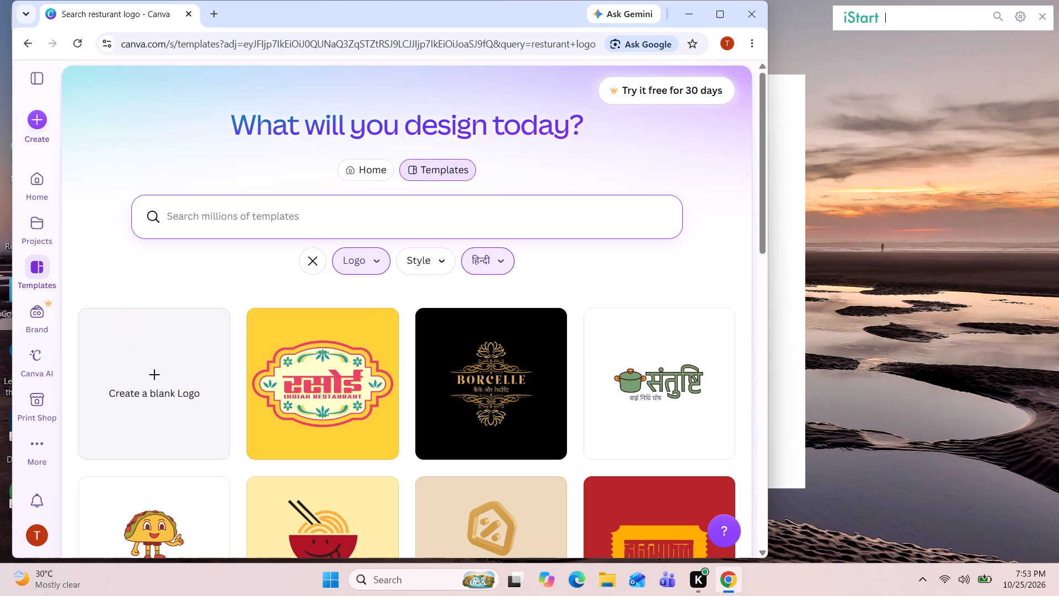
pyautogui.write('re')
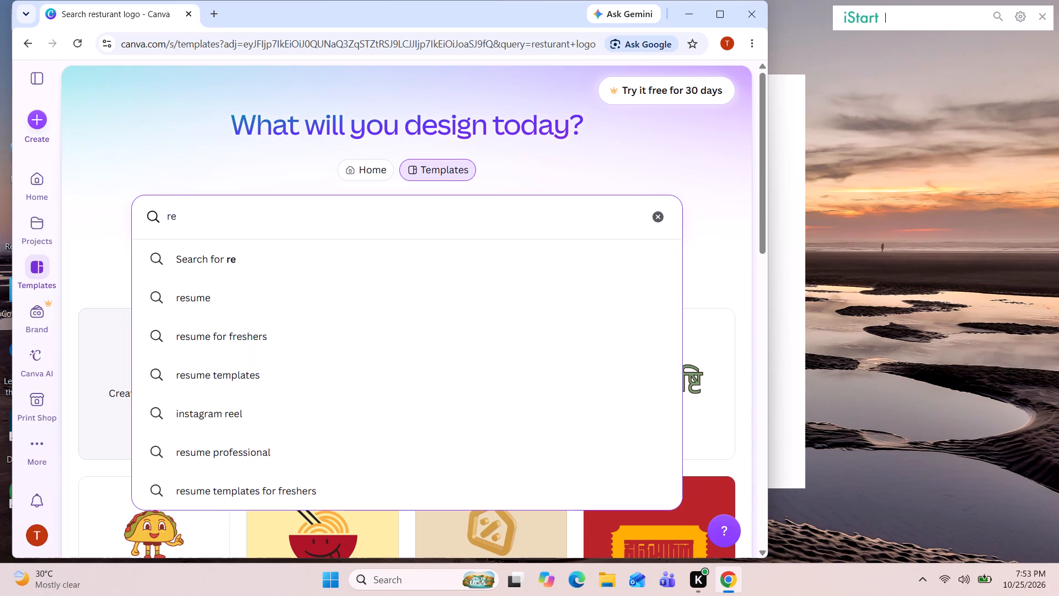
pyautogui.write('sturant')
pyautogui.press('space')
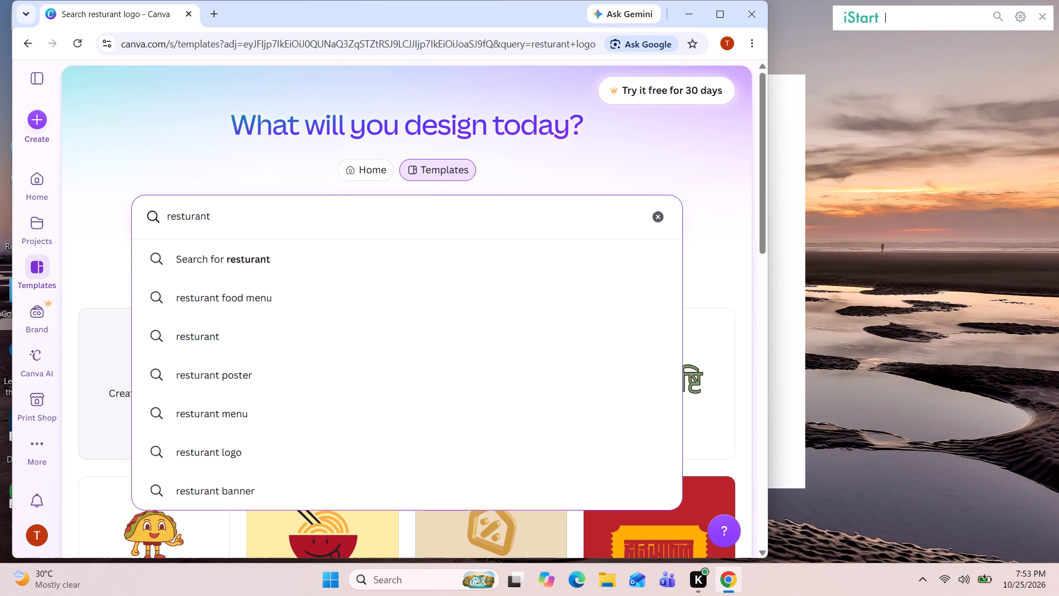
pyautogui.click(201, 451)
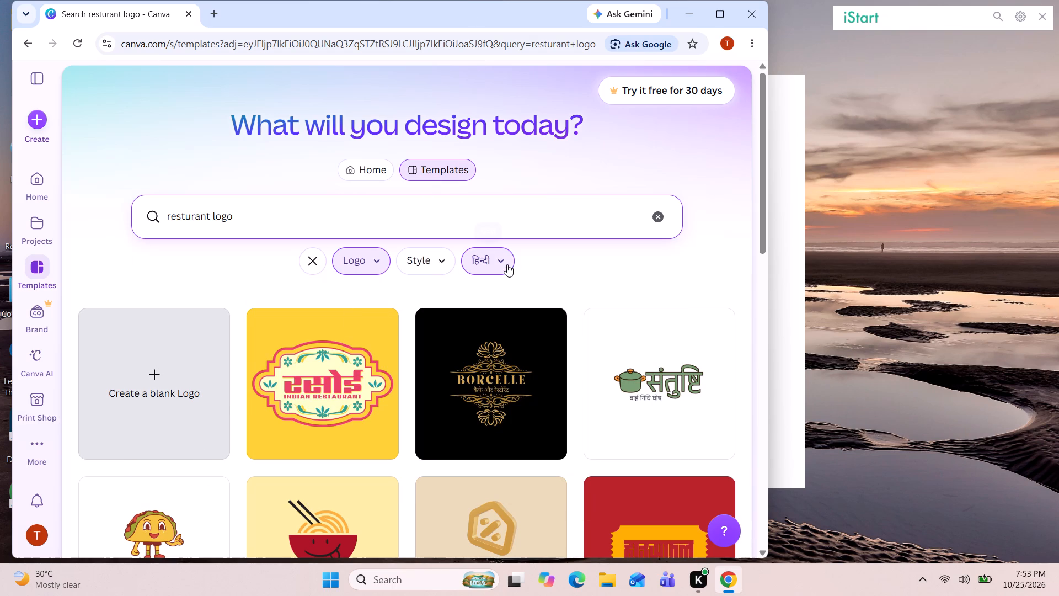
# Change the template language filter from Hindi to All Languages for the "resturant logo" search.
pyautogui.click(507, 264)
pyautogui.scroll(9, 491, 334)
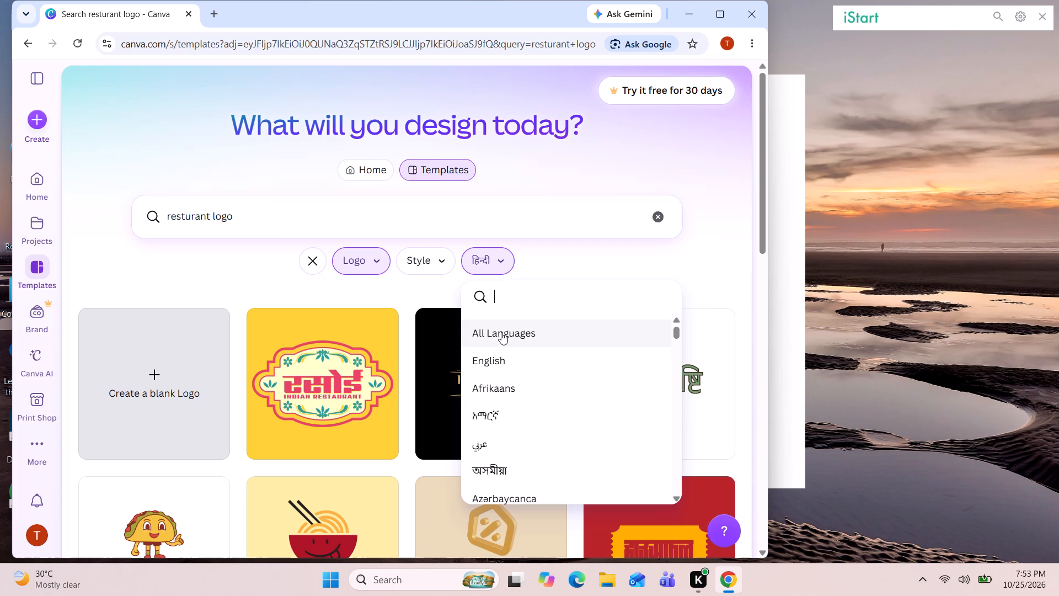
pyautogui.click(502, 332)
# Examine the all-language restaurant logo templates for a design suited to an Indian food business.
pyautogui.scroll(-2, 361, 437)
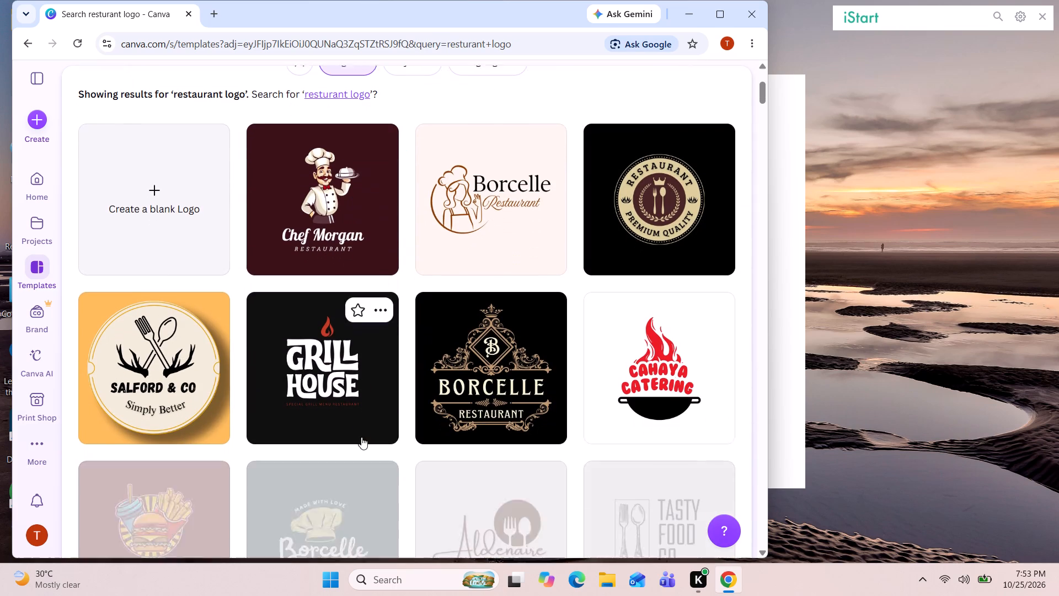
pyautogui.scroll(-1, 361, 437)
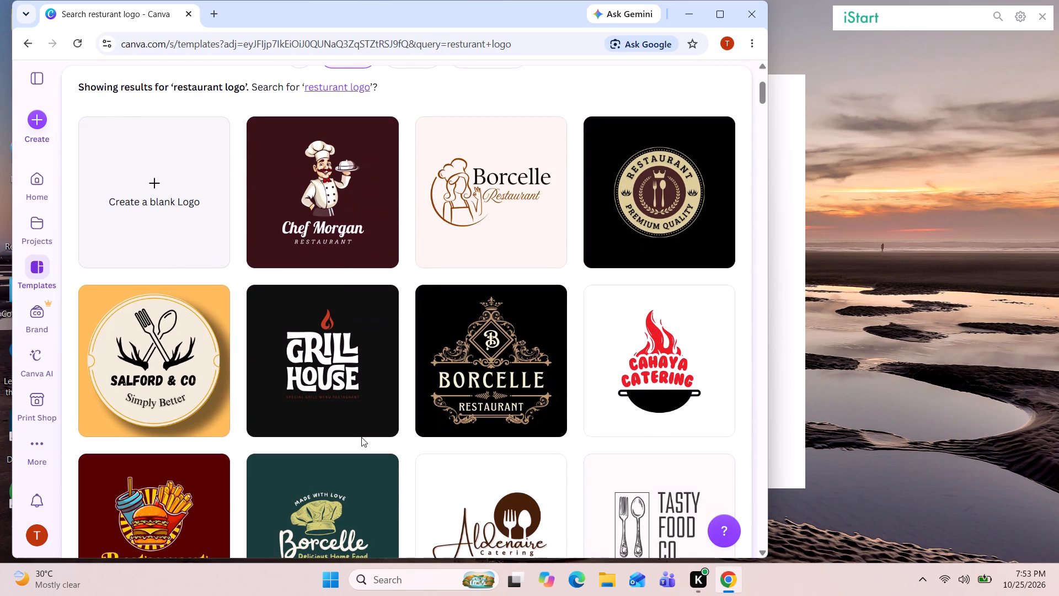
pyautogui.scroll(-1, 361, 437)
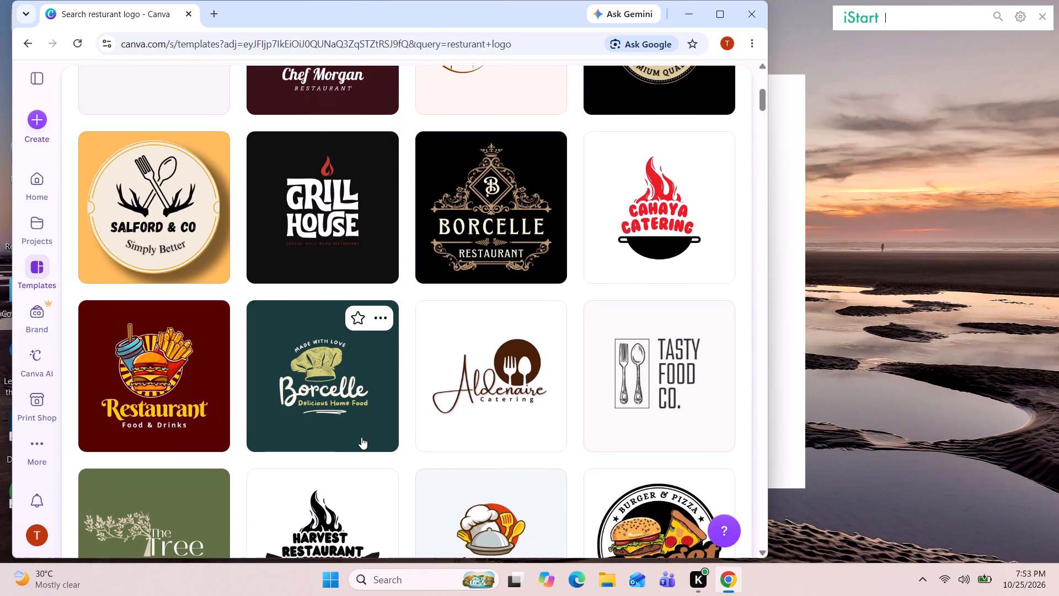
pyautogui.scroll(-3, 361, 437)
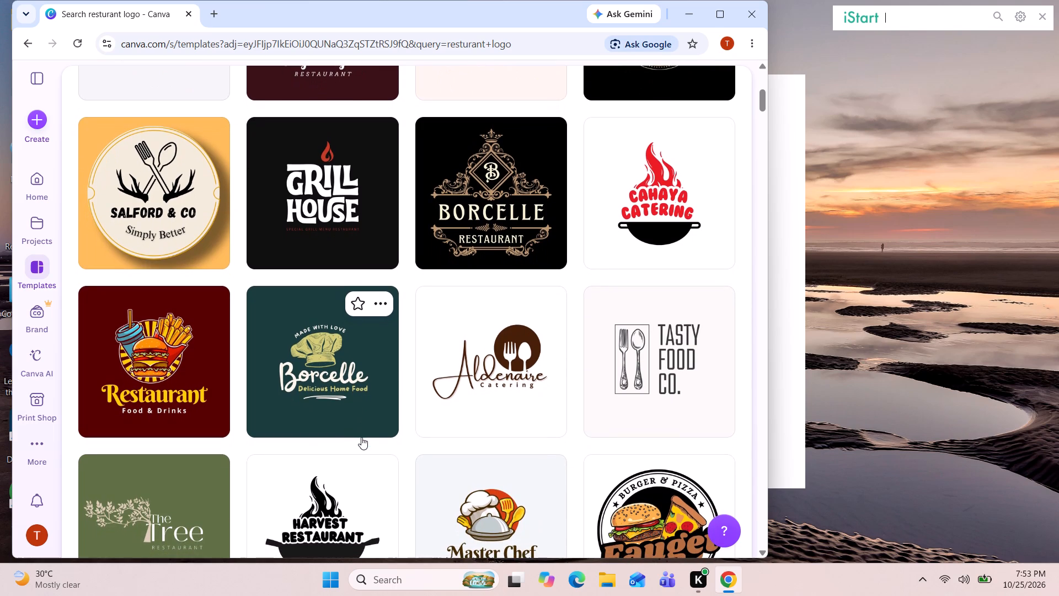
pyautogui.scroll(-1, 361, 437)
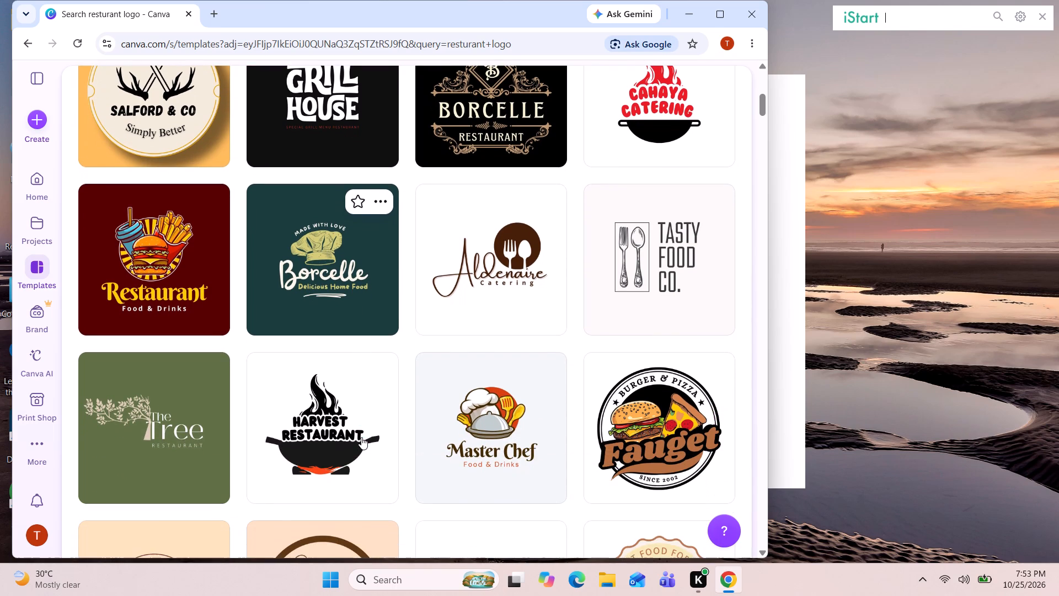
pyautogui.scroll(-2, 361, 437)
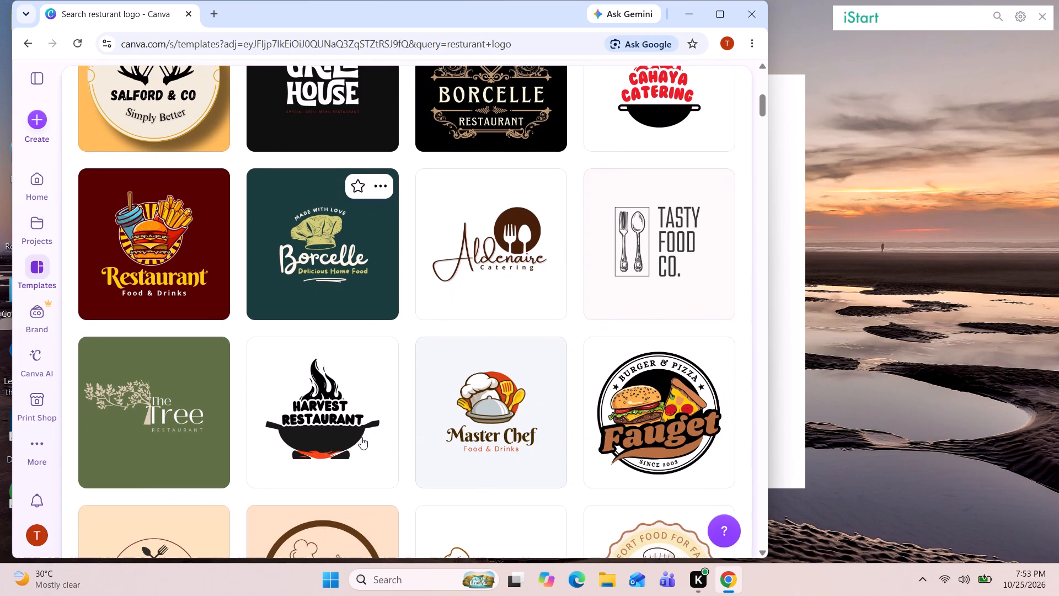
pyautogui.scroll(-3, 361, 437)
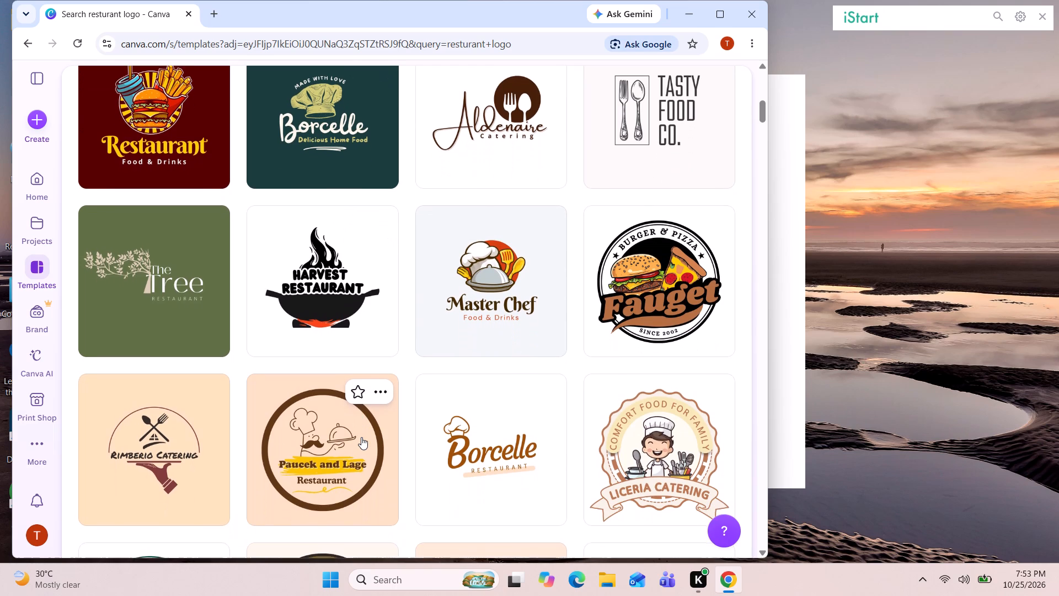
pyautogui.scroll(-3, 361, 437)
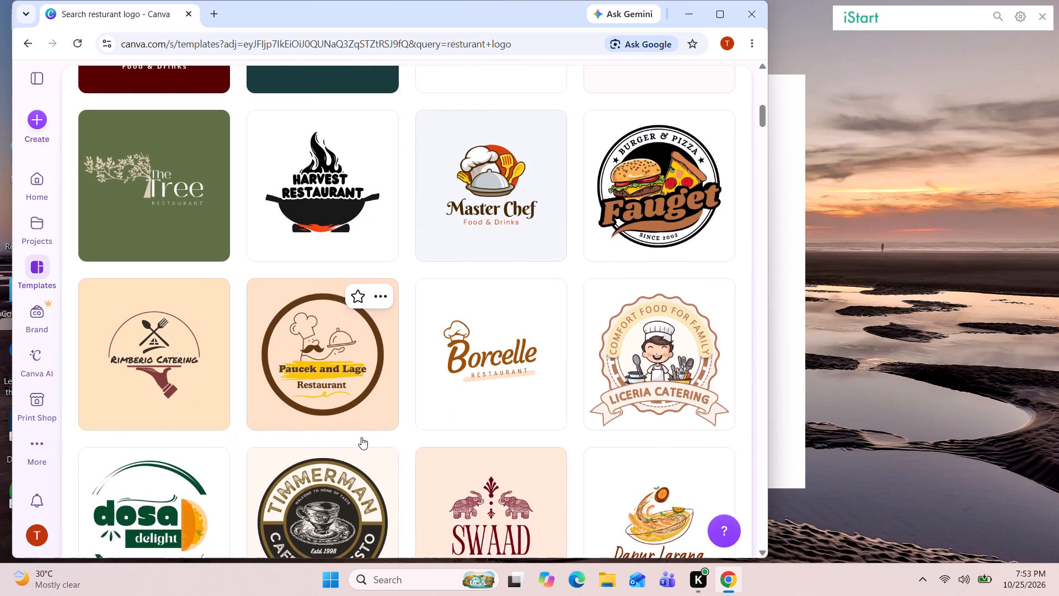
pyautogui.scroll(-1, 361, 437)
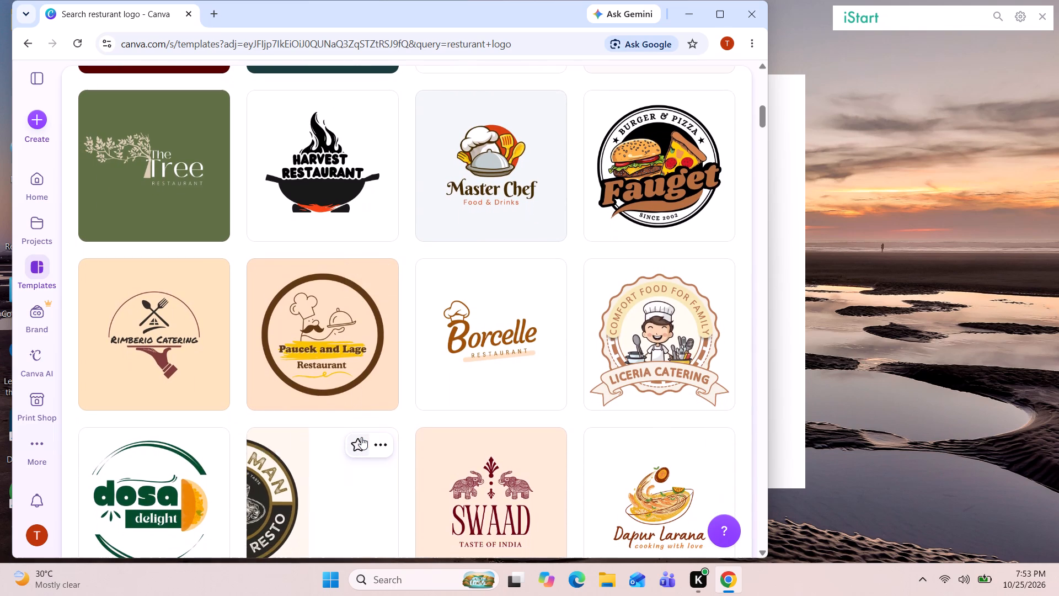
pyautogui.scroll(-1, 361, 437)
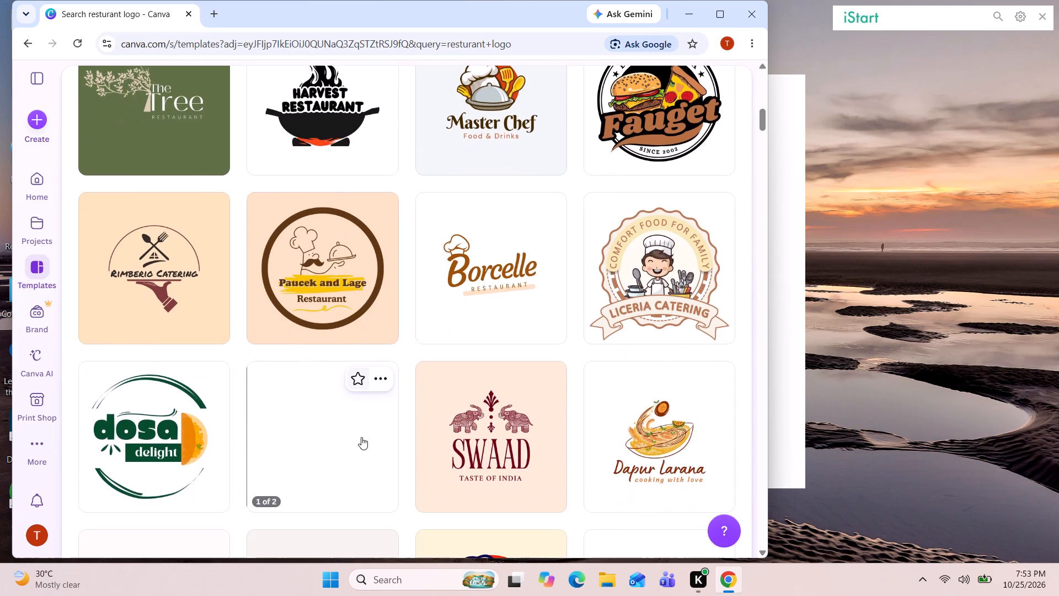
pyautogui.scroll(-2, 361, 437)
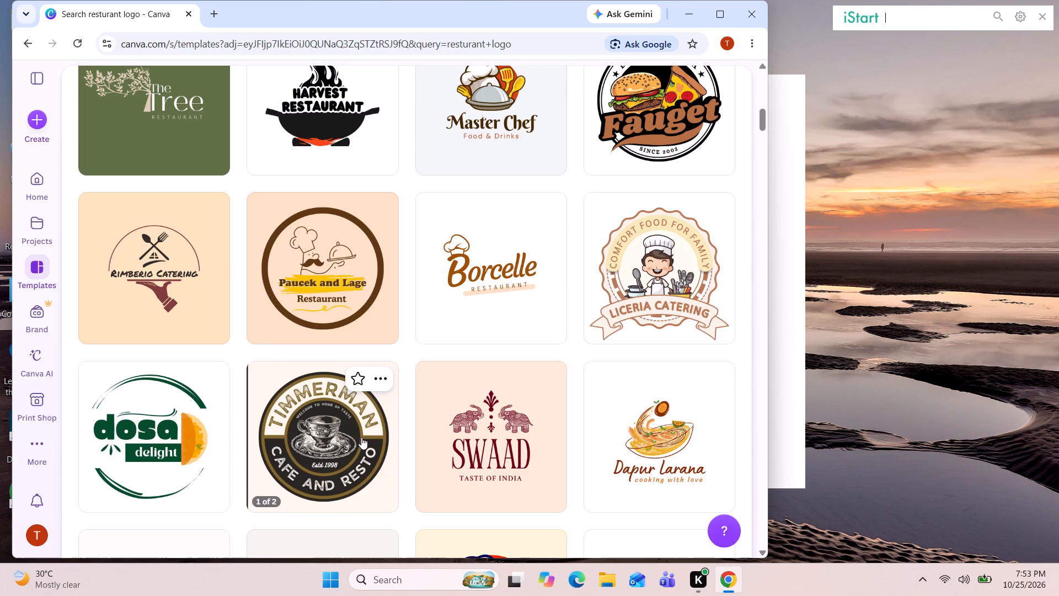
pyautogui.scroll(-1, 361, 437)
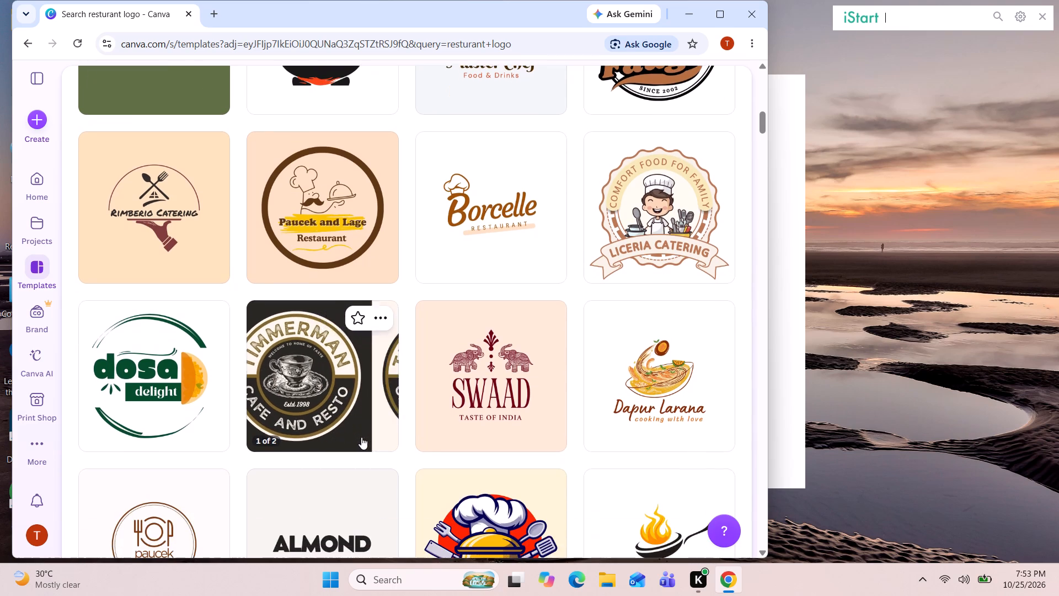
pyautogui.scroll(-4, 361, 437)
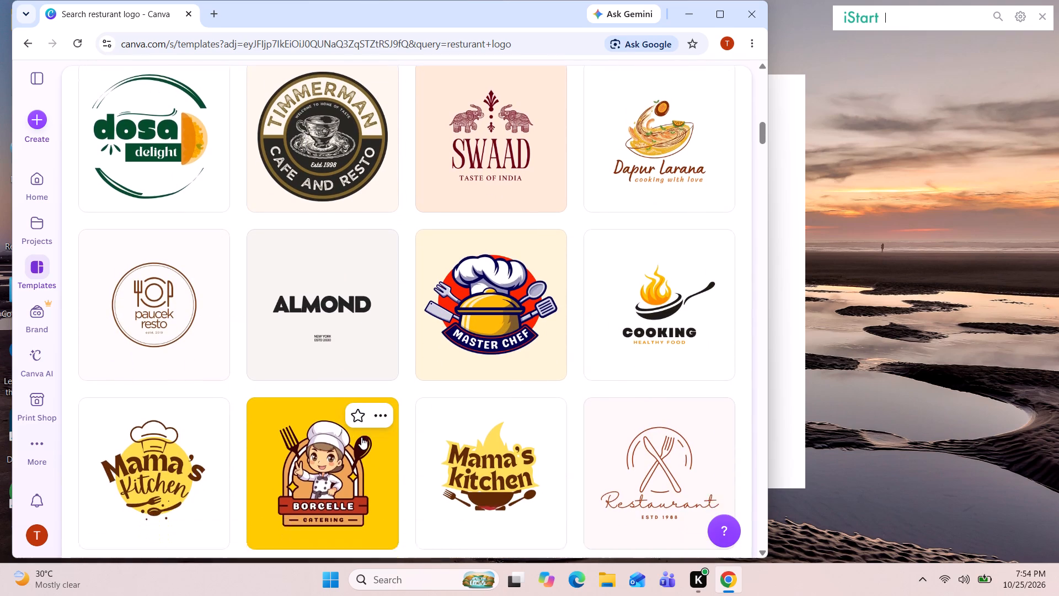
pyautogui.scroll(-3, 361, 437)
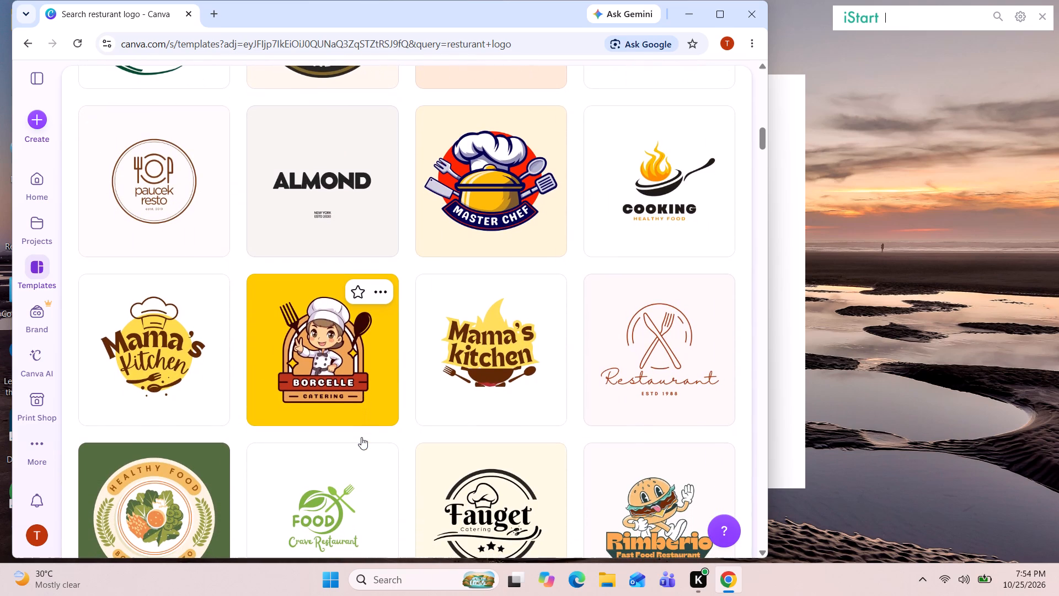
pyautogui.scroll(-2, 361, 437)
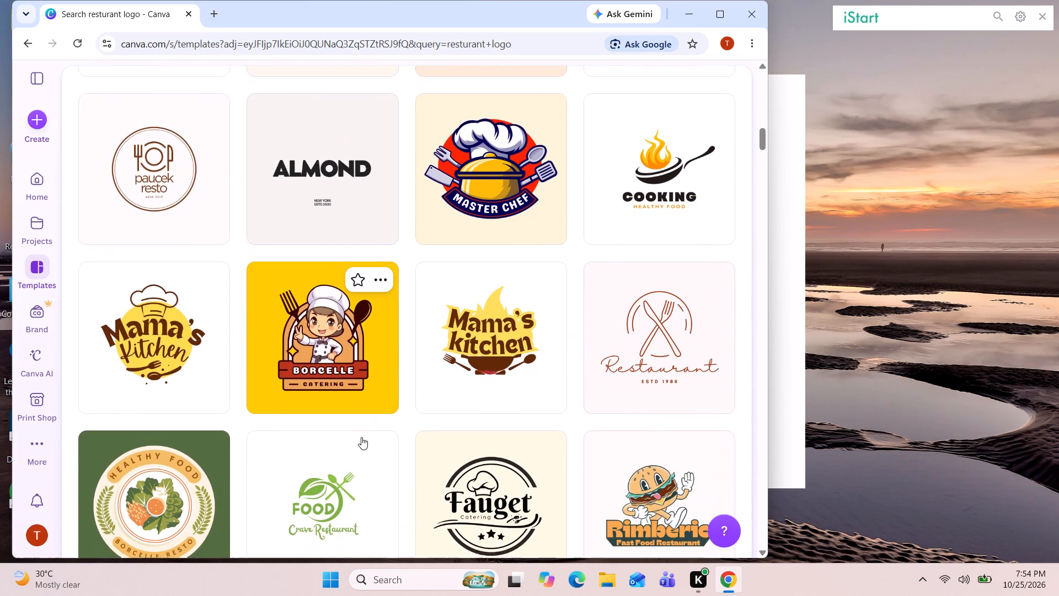
pyautogui.scroll(-4, 361, 437)
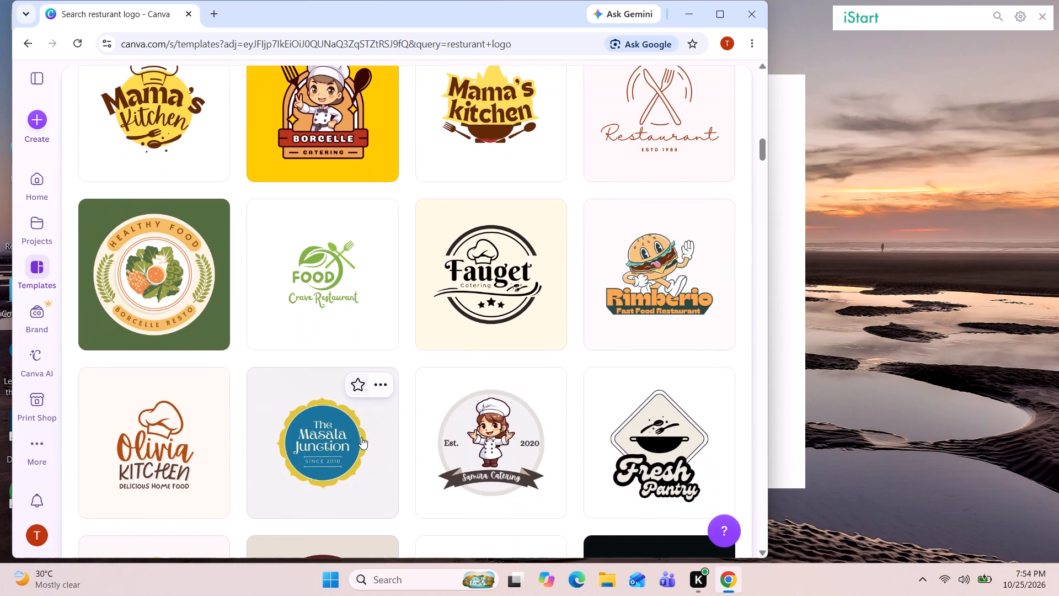
pyautogui.scroll(-2, 361, 437)
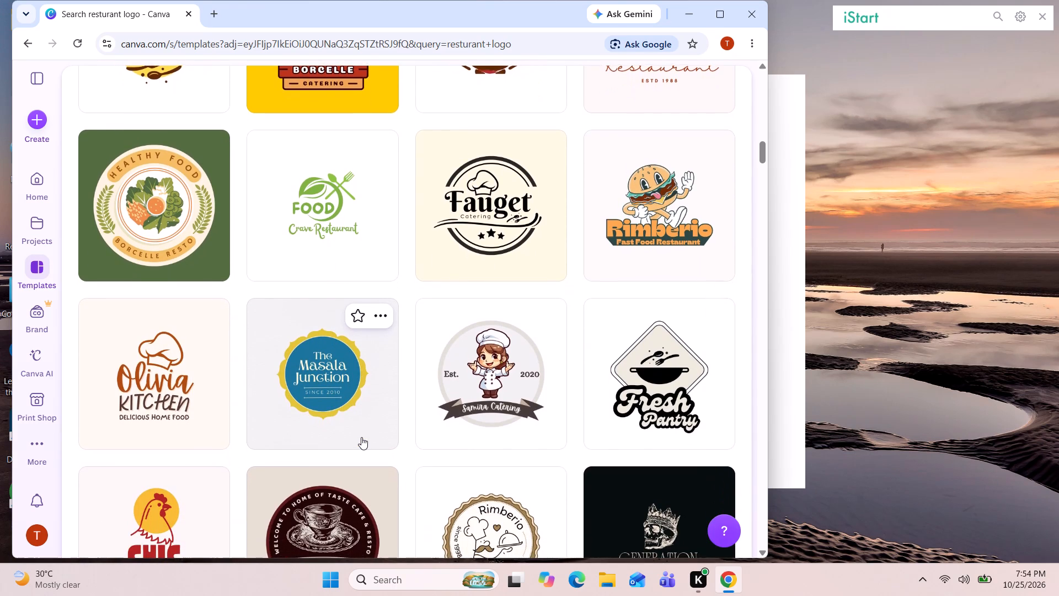
pyautogui.scroll(-2, 361, 437)
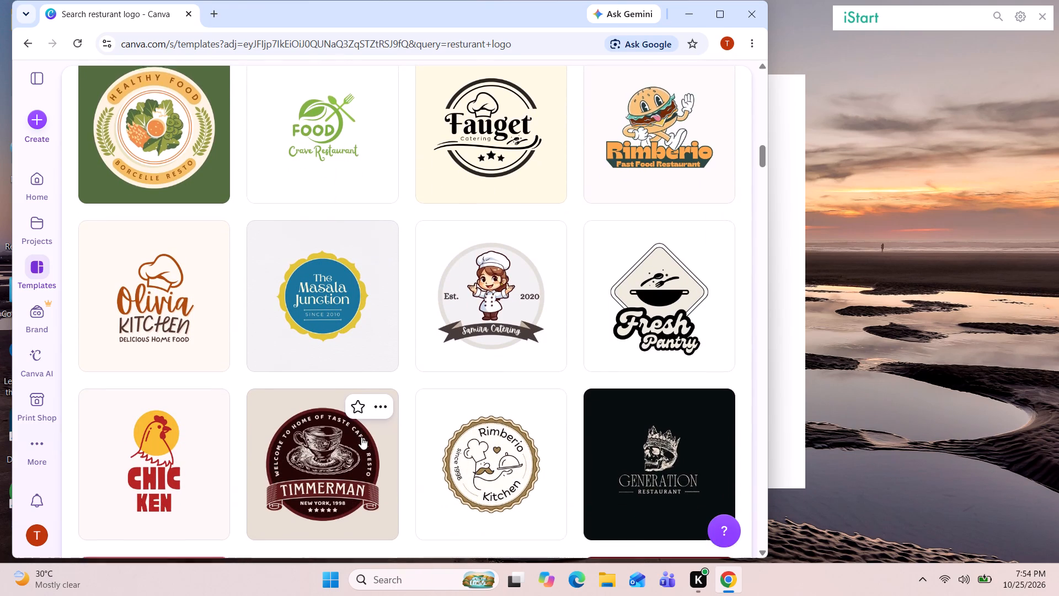
pyautogui.scroll(-3, 361, 437)
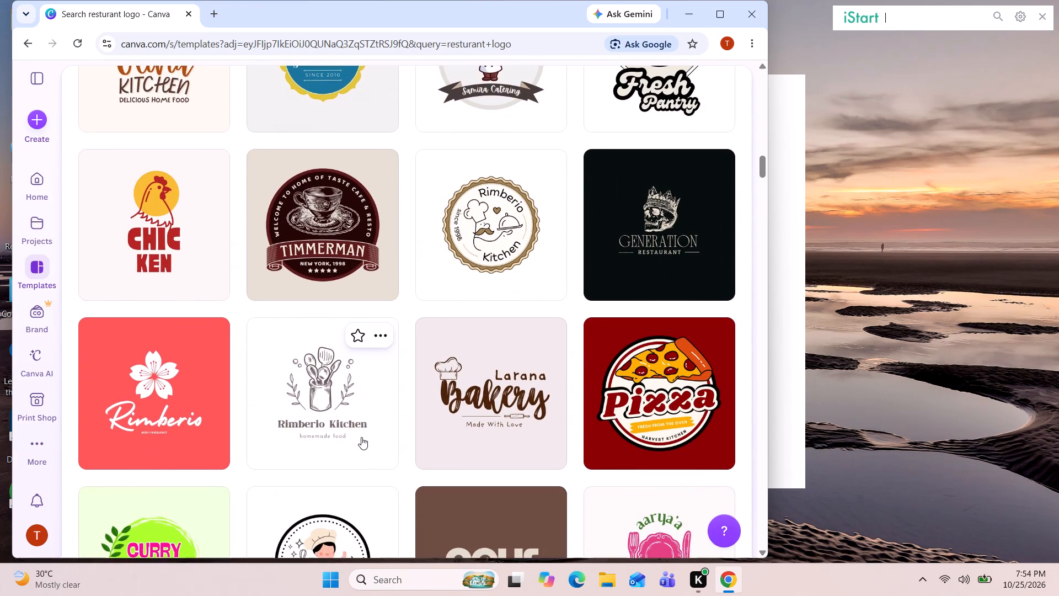
pyautogui.scroll(-3, 361, 437)
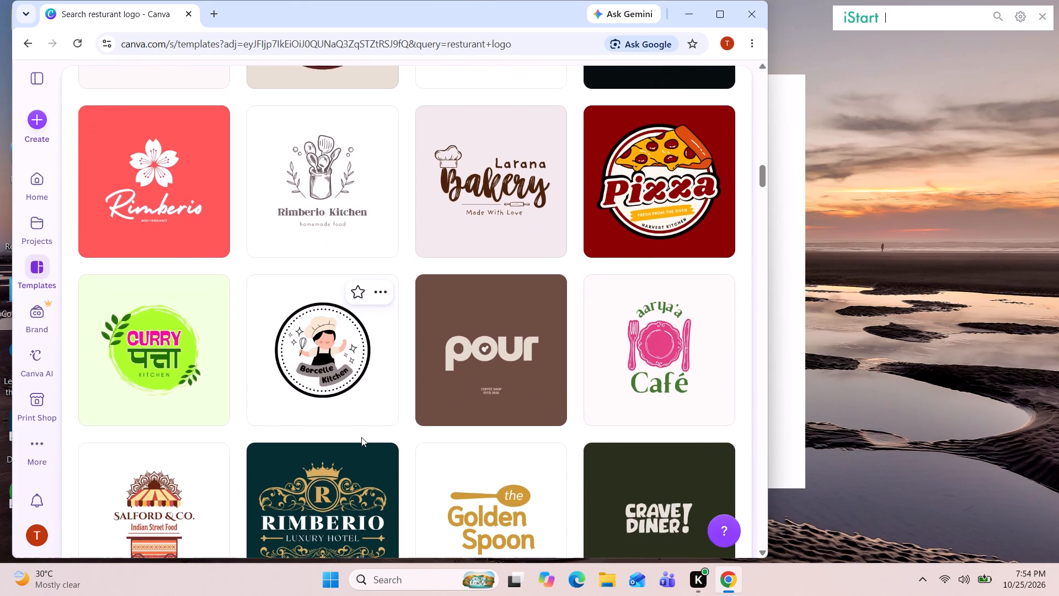
pyautogui.scroll(-3, 361, 437)
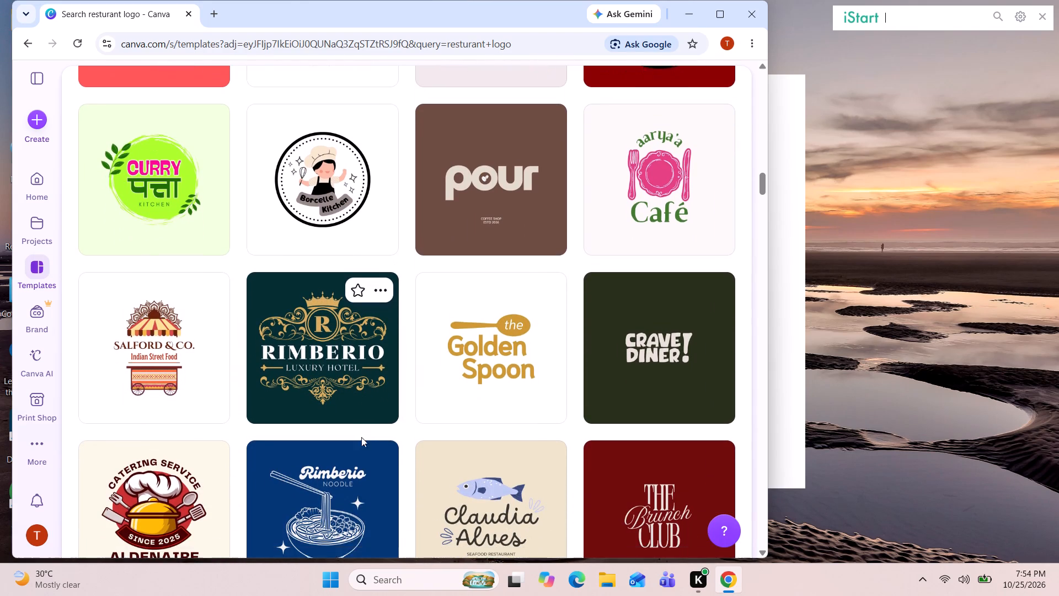
pyautogui.scroll(-4, 361, 437)
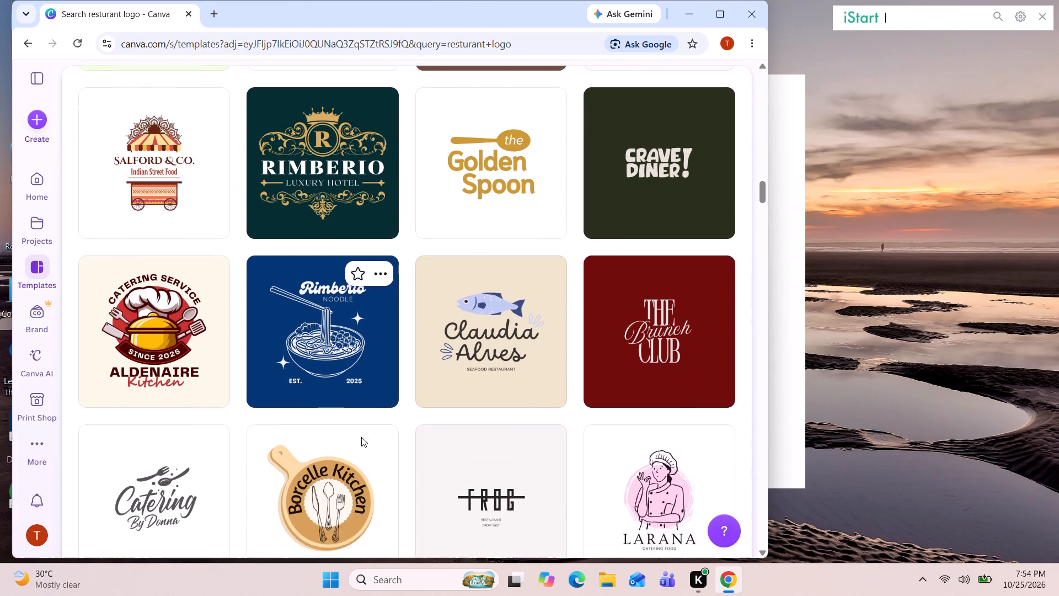
pyautogui.scroll(-2, 361, 437)
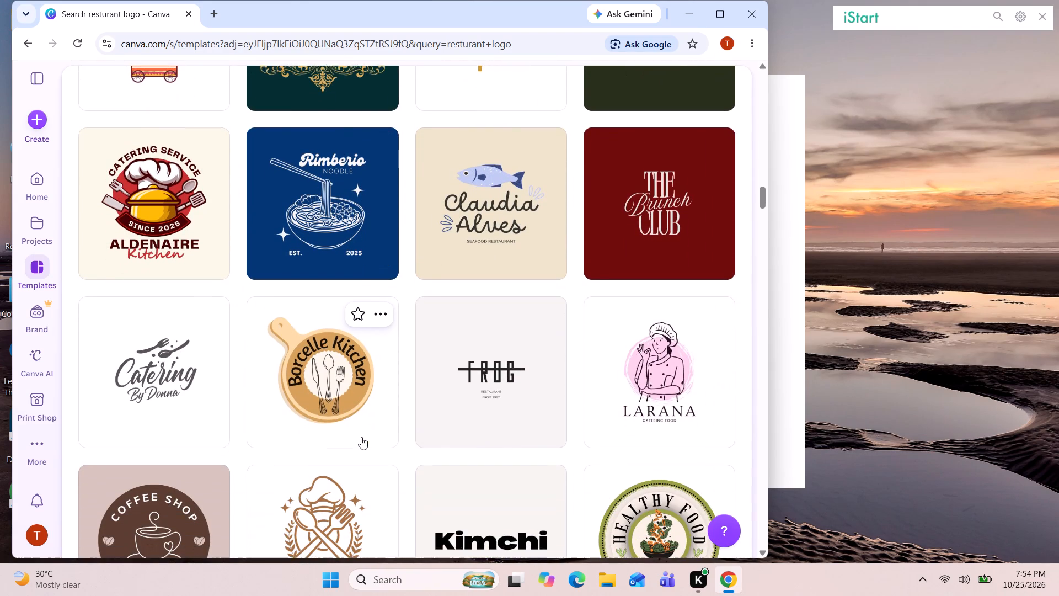
pyautogui.scroll(-1, 361, 437)
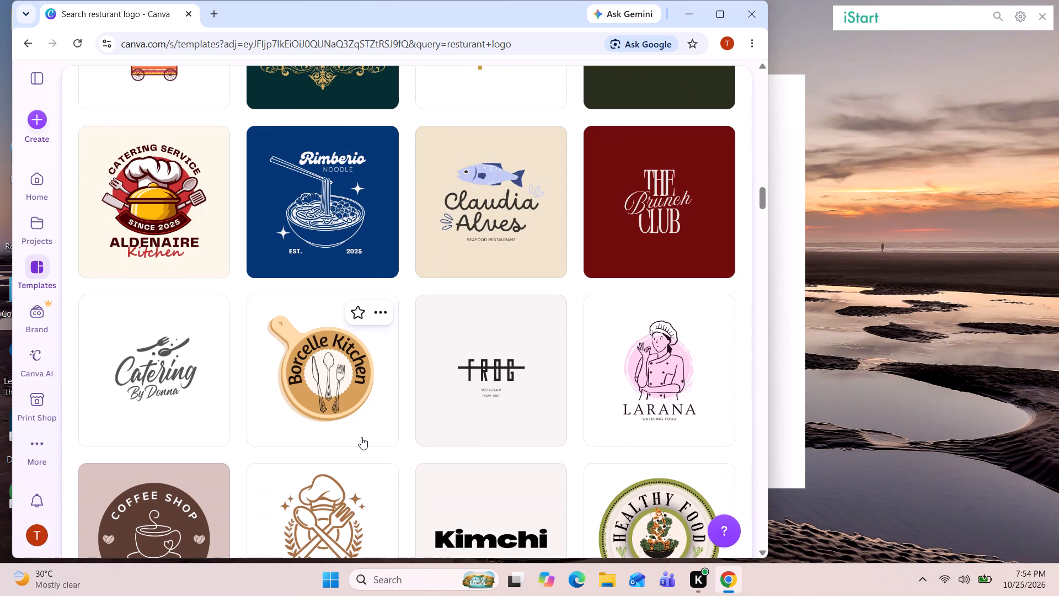
pyautogui.scroll(-2, 361, 437)
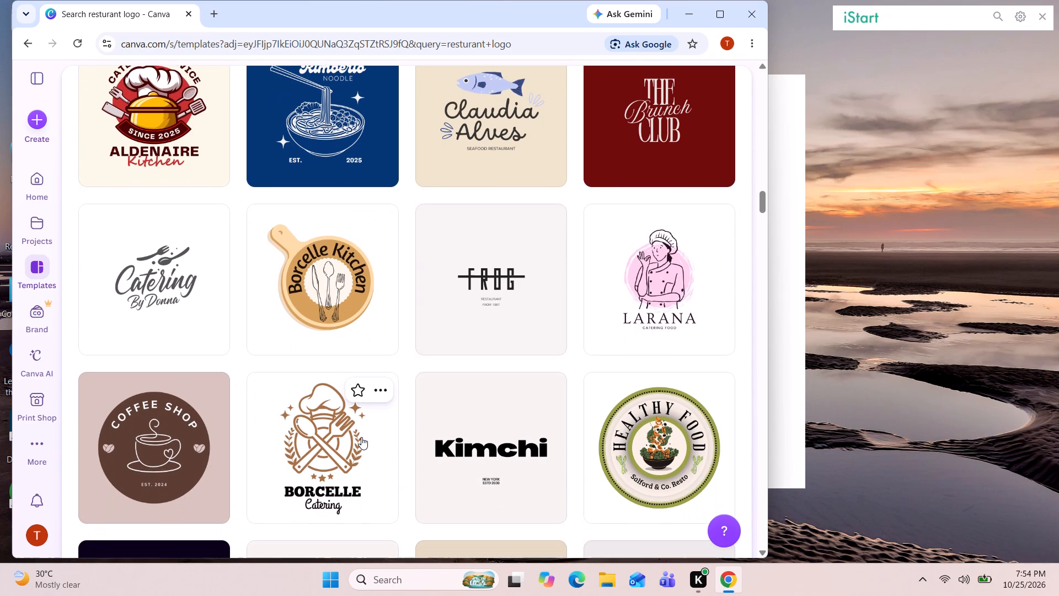
# Preview the red The Brunch Club logo template and close its details.
pyautogui.click(656, 131)
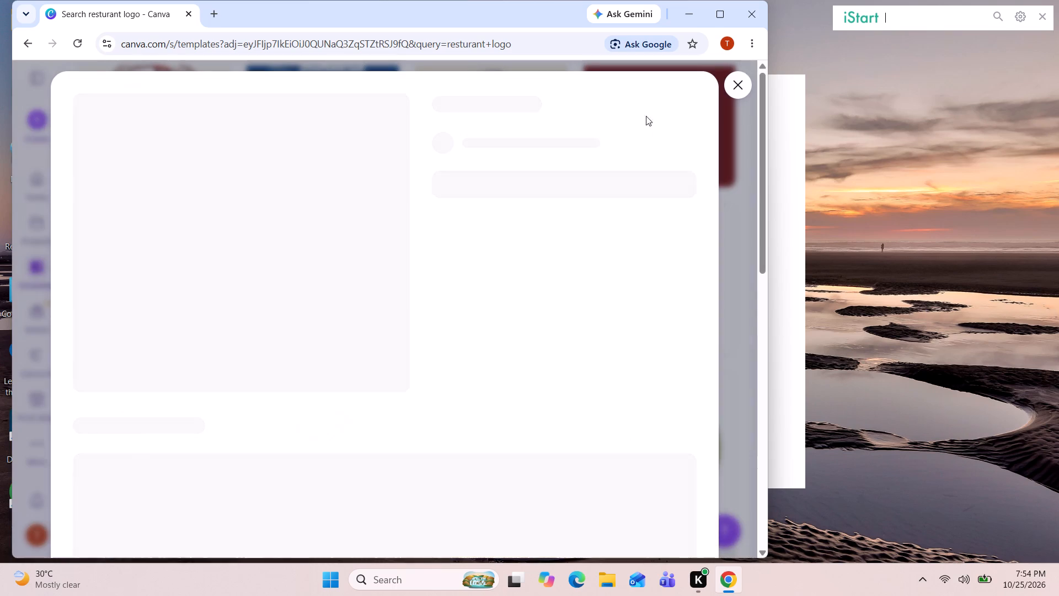
pyautogui.click(729, 81)
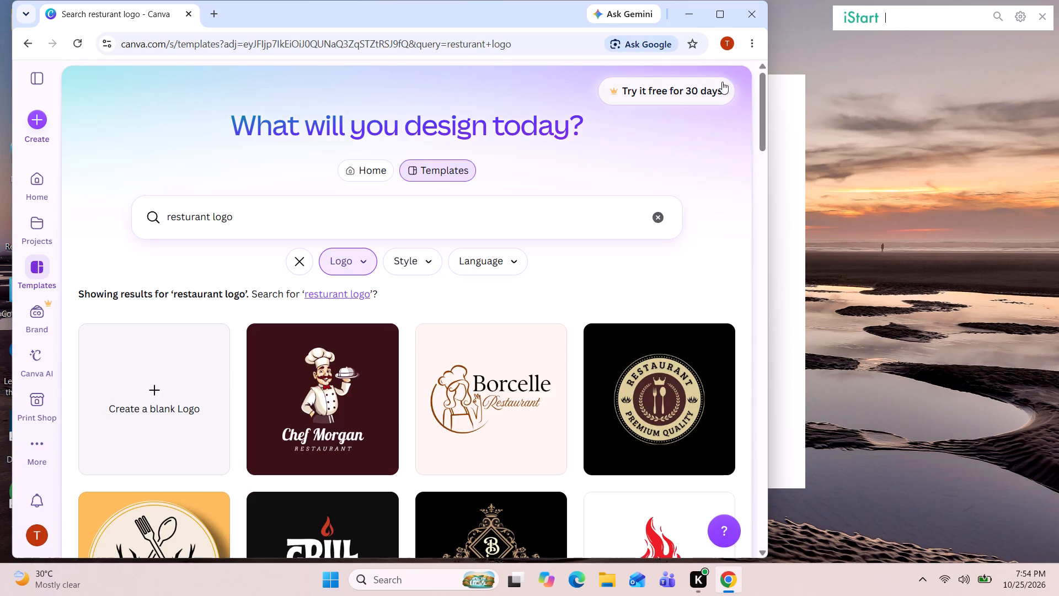
# Open the details of the Harvest Restaurant logo template with the flaming black wok.
pyautogui.scroll(-5, 564, 391)
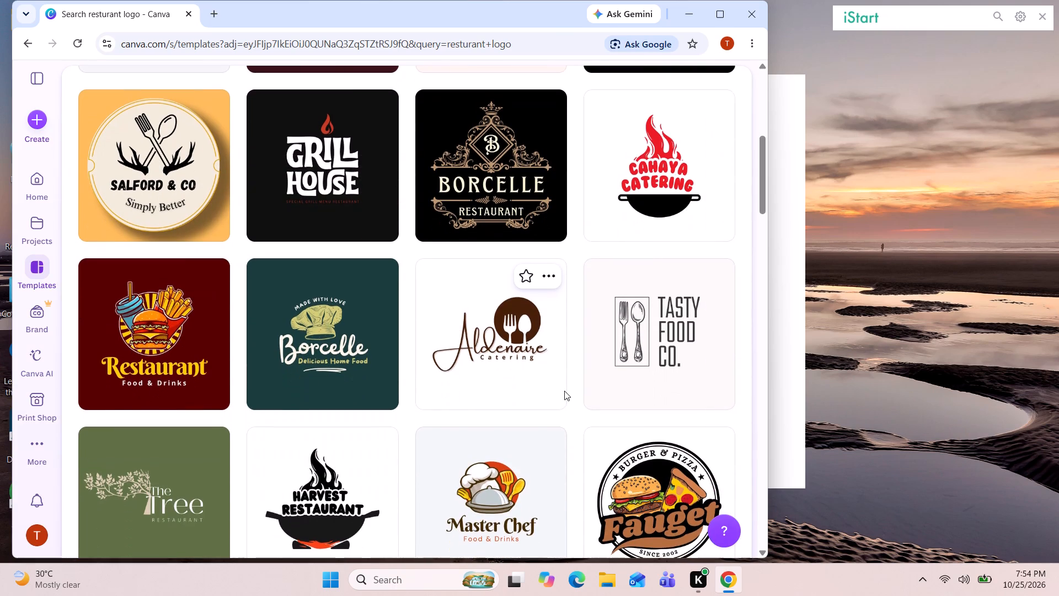
pyautogui.scroll(-4, 564, 391)
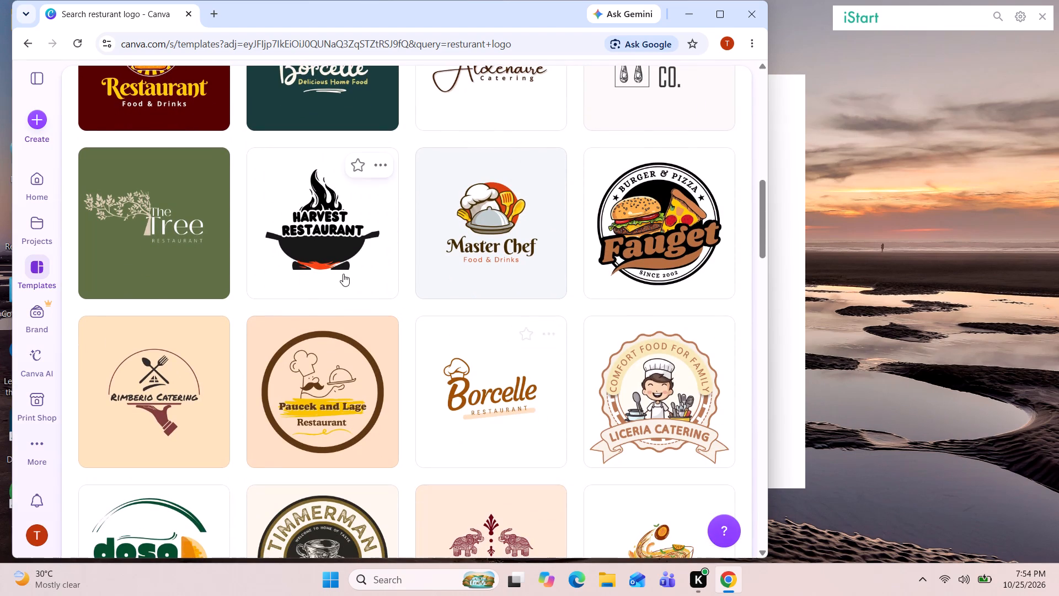
pyautogui.click(344, 269)
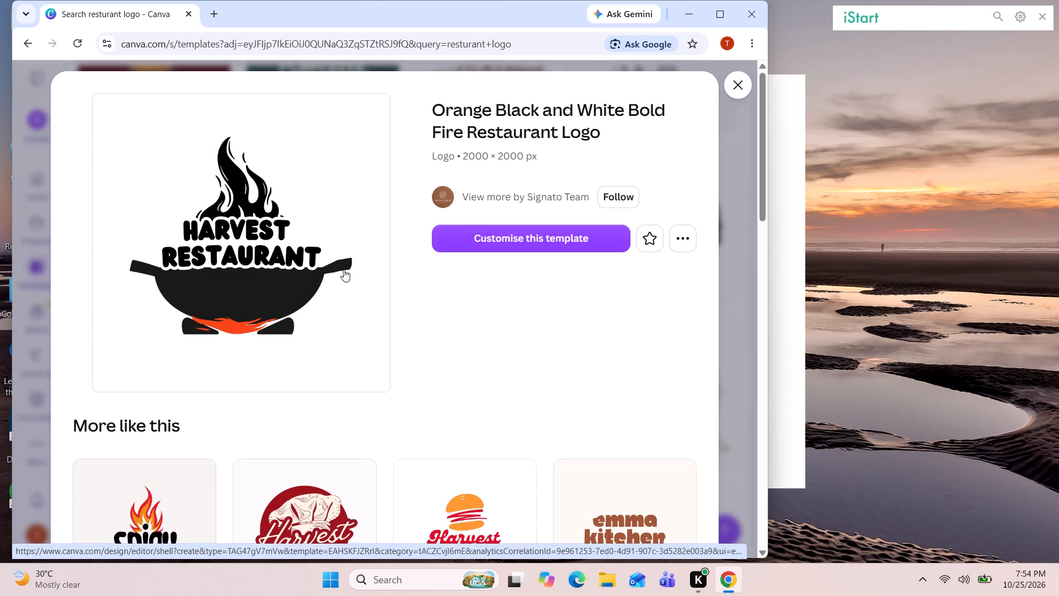
# Examine the designs similar to the Harvest Restaurant logo for another suitable restaurant logo.
pyautogui.scroll(-6, 344, 269)
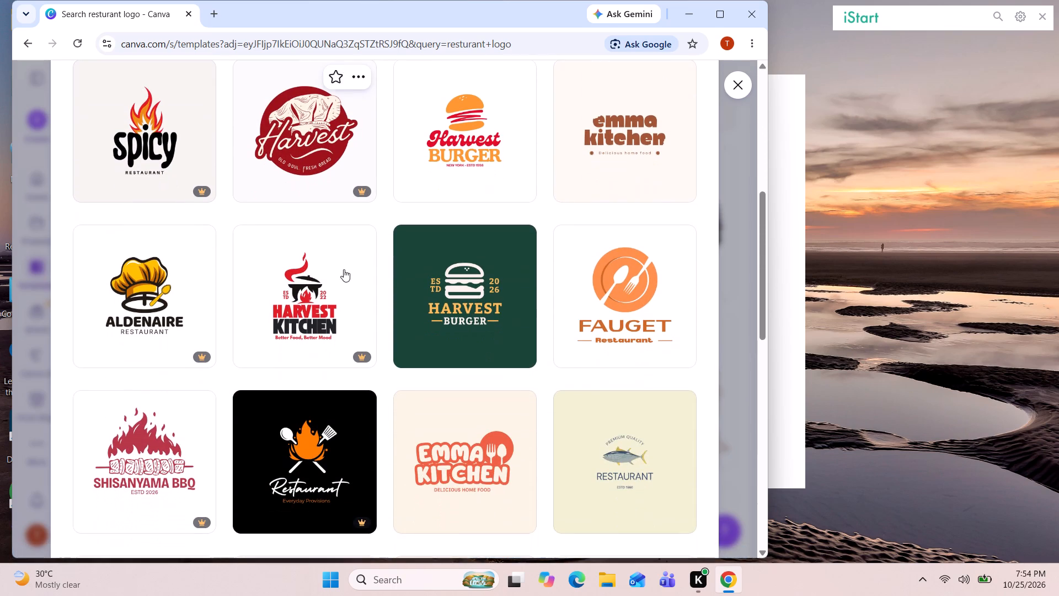
pyautogui.scroll(-2, 344, 269)
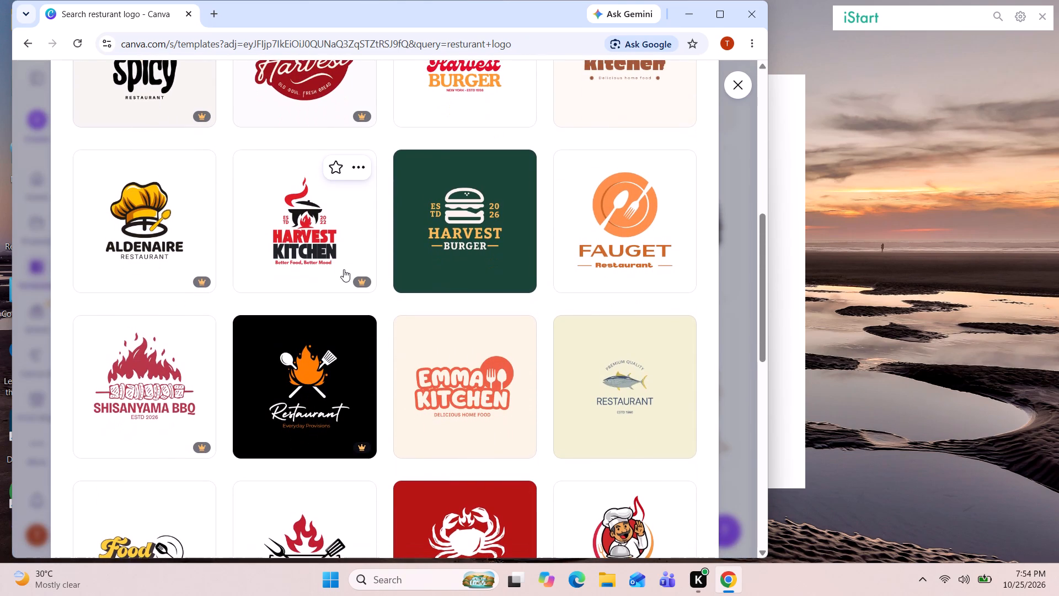
pyautogui.scroll(-3, 344, 269)
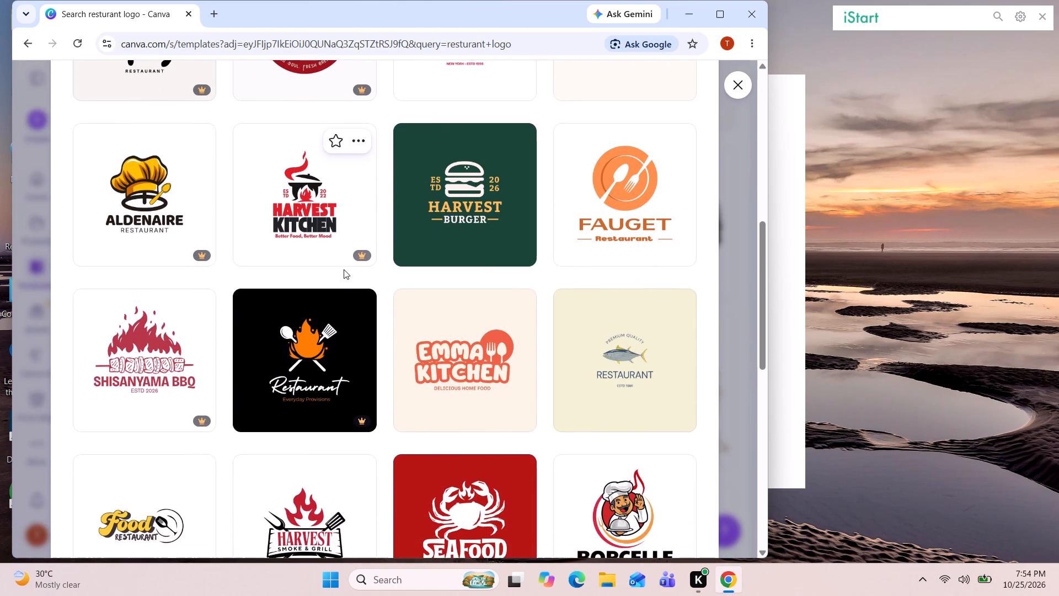
pyautogui.scroll(-2, 344, 269)
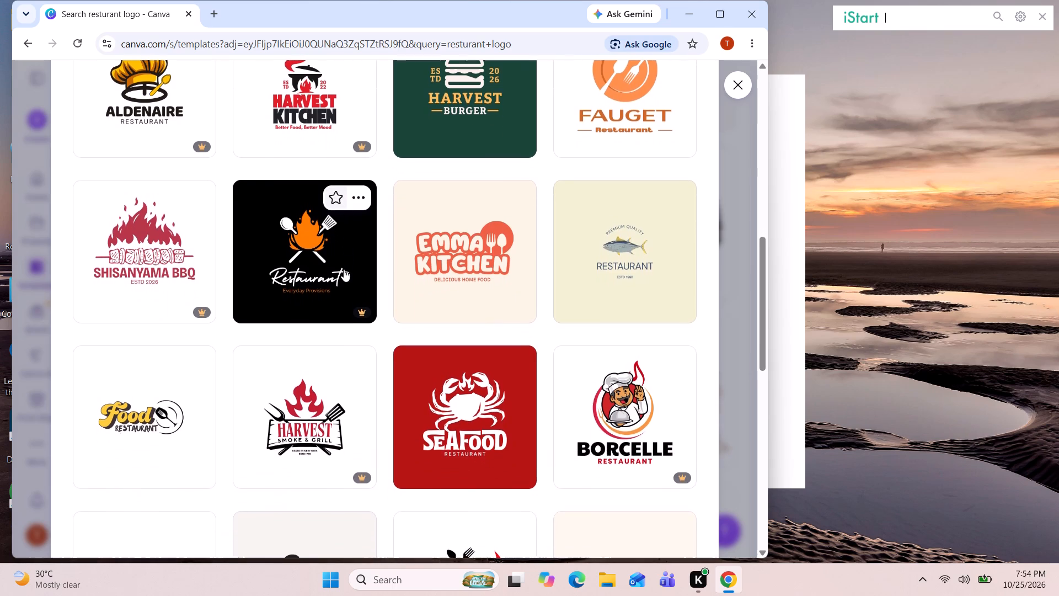
pyautogui.scroll(-2, 344, 269)
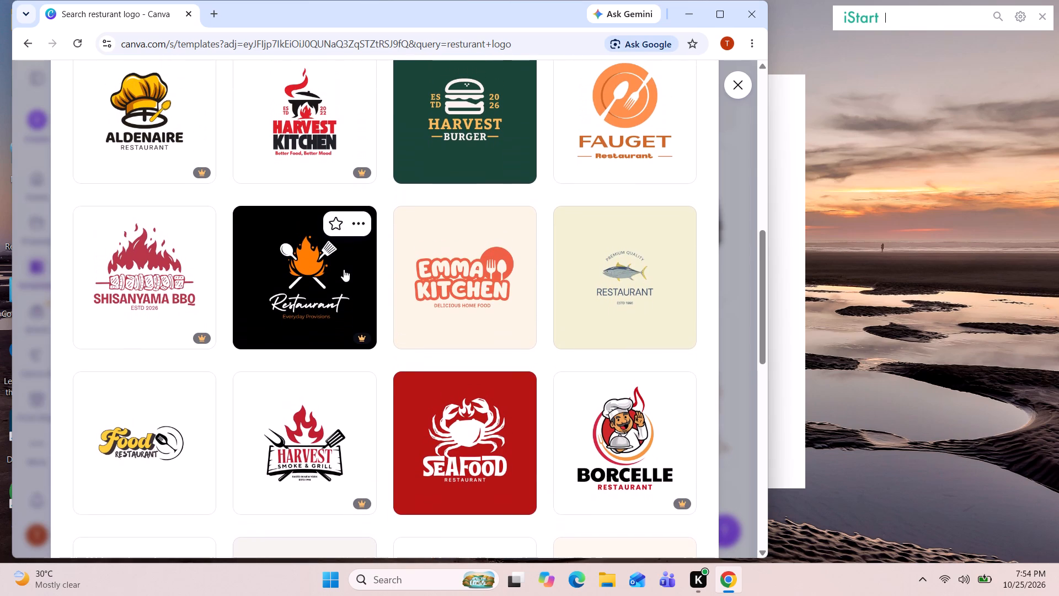
pyautogui.scroll(-1, 344, 269)
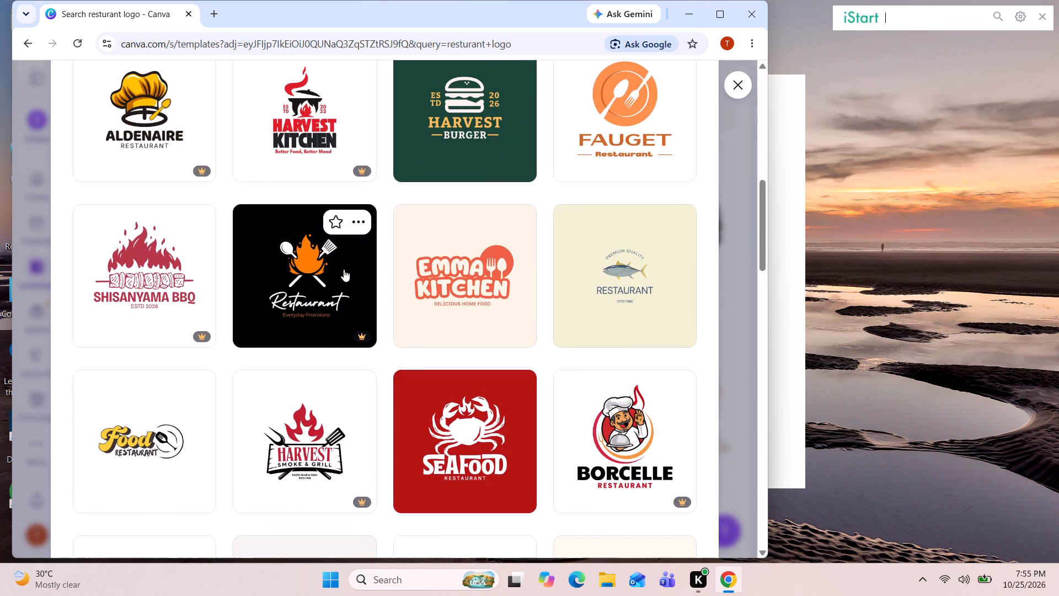
pyautogui.scroll(-2, 344, 269)
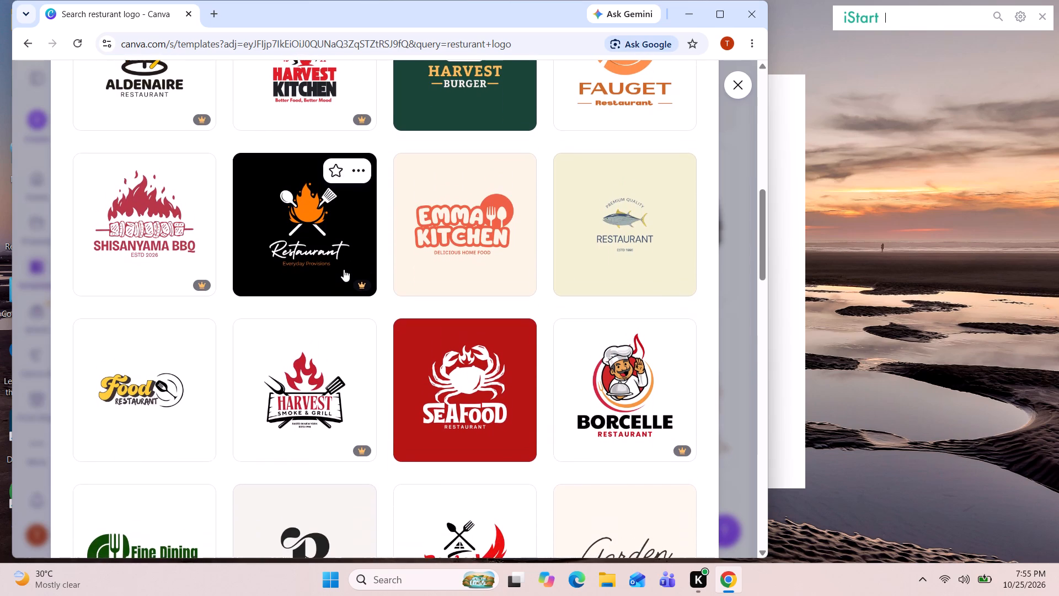
pyautogui.scroll(-3, 344, 269)
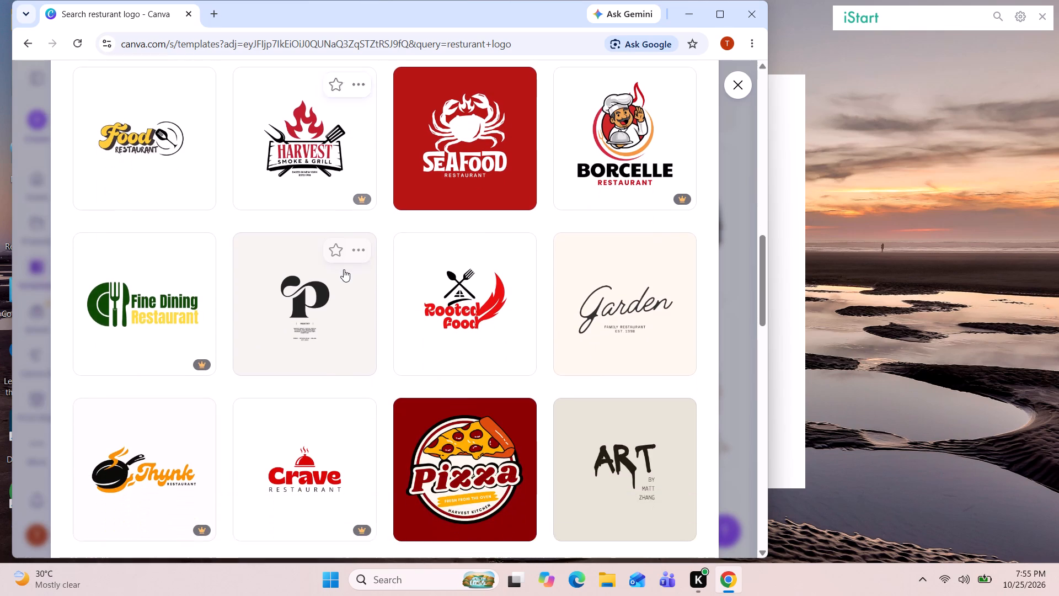
pyautogui.scroll(-3, 344, 269)
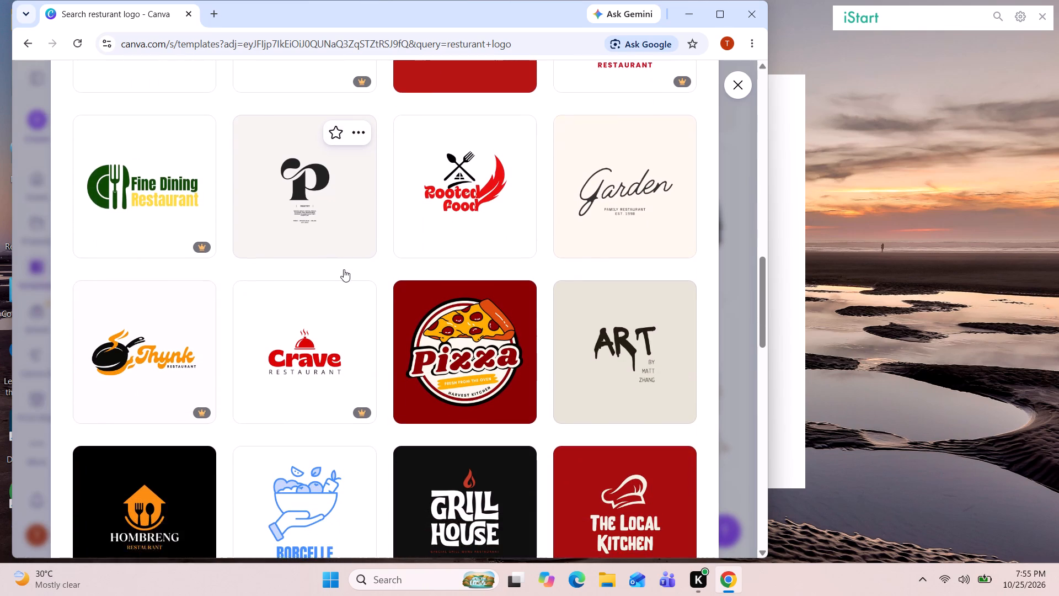
pyautogui.scroll(-2, 344, 269)
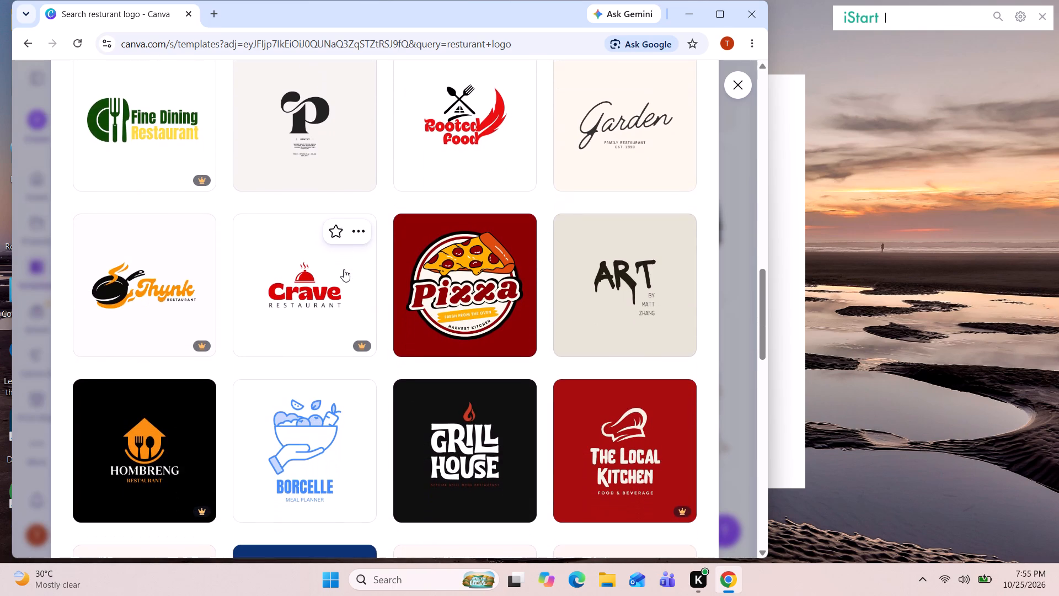
pyautogui.scroll(-1, 344, 269)
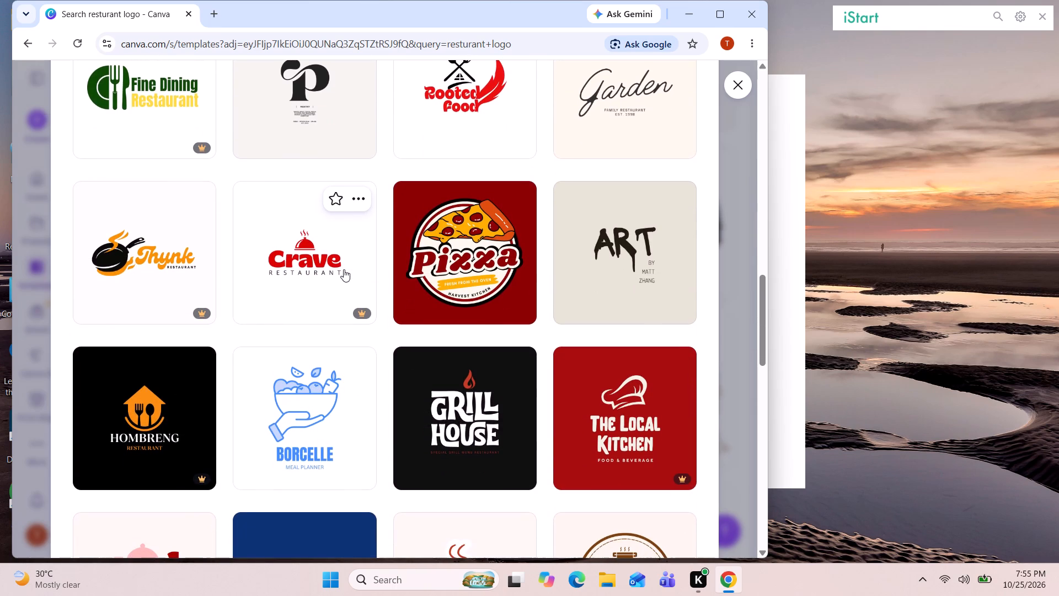
# Preview the red Crave Restaurant logo template and close the template details.
pyautogui.click(344, 269)
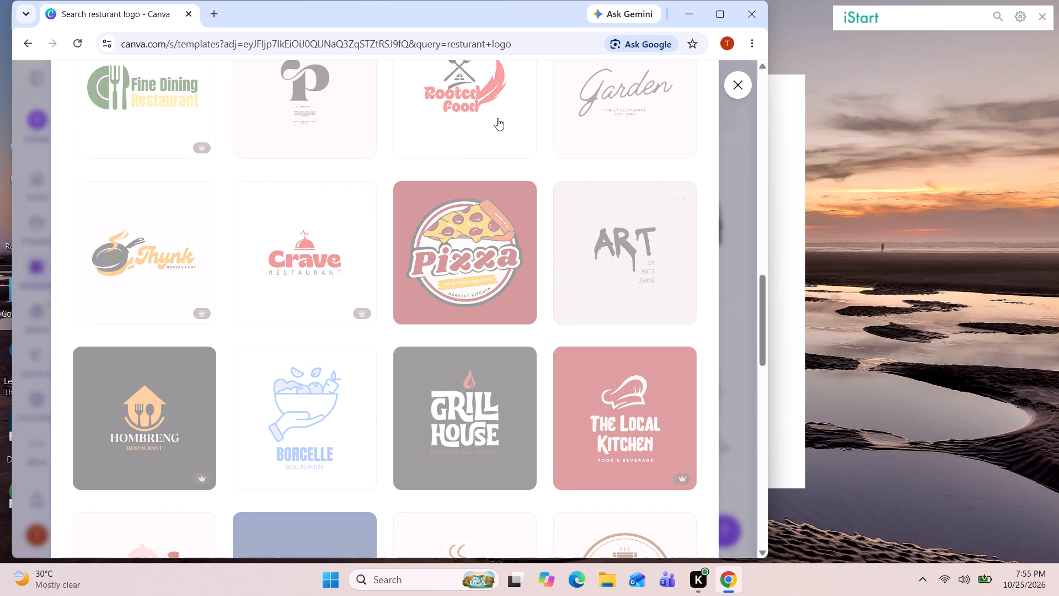
pyautogui.click(734, 84)
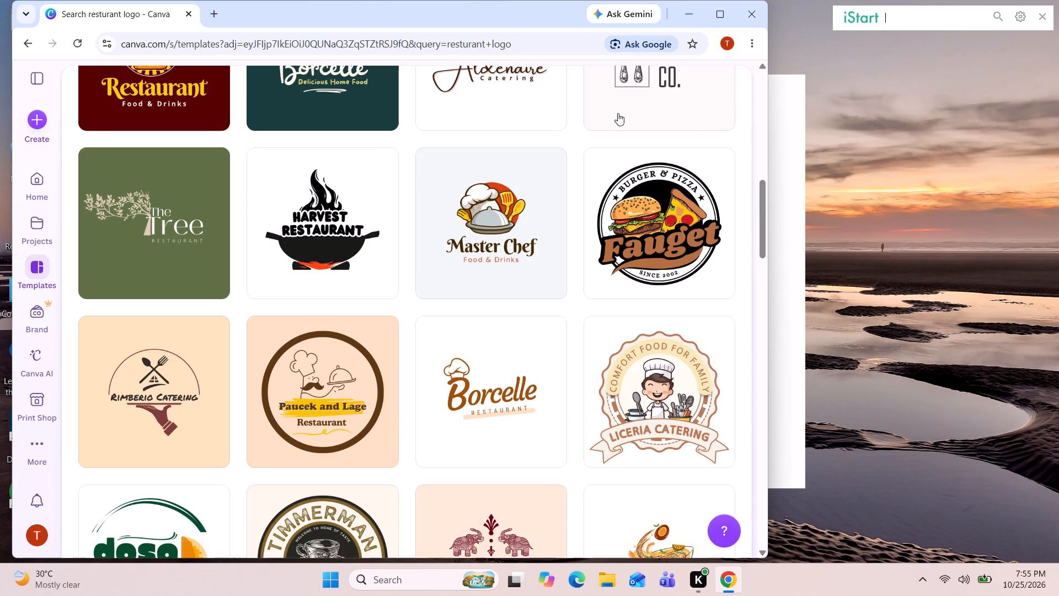
# Reopen the Harvest Restaurant logo template's details and examine further similar designs for a suitable alternative.
pyautogui.click(323, 249)
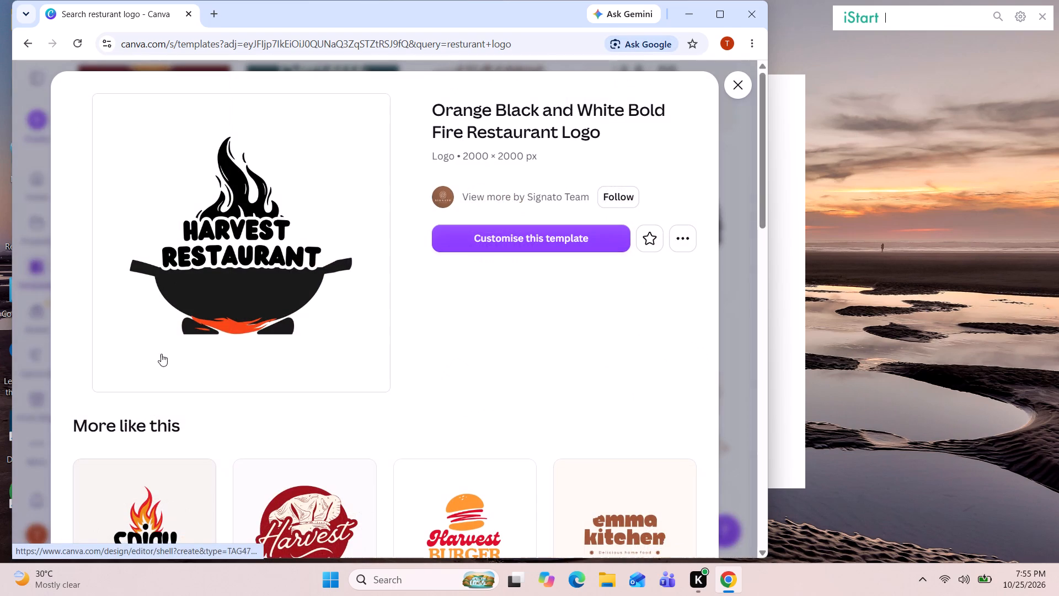
pyautogui.scroll(-13, 328, 350)
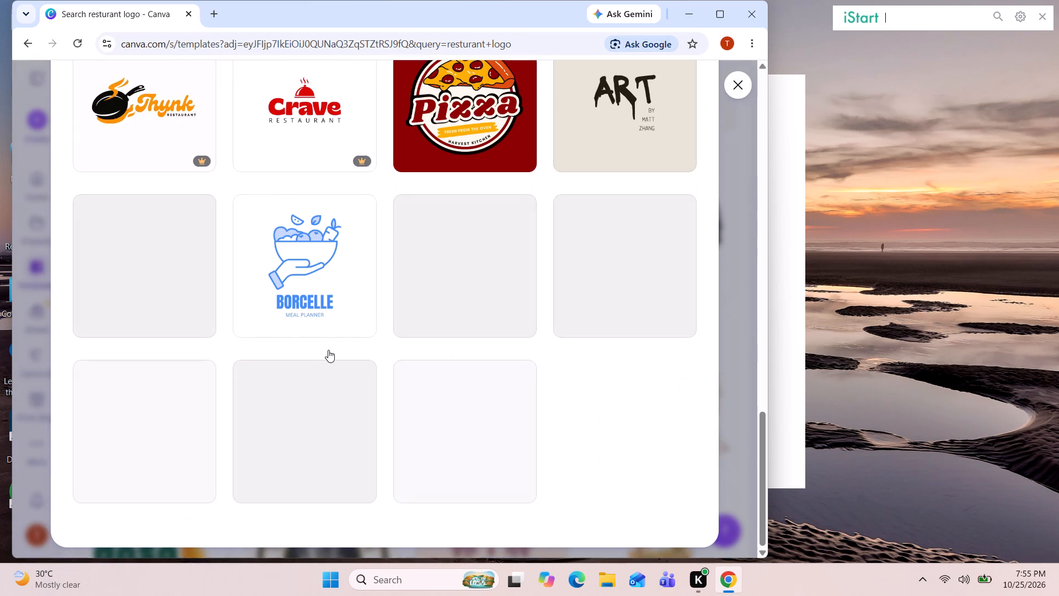
pyautogui.scroll(-1, 328, 350)
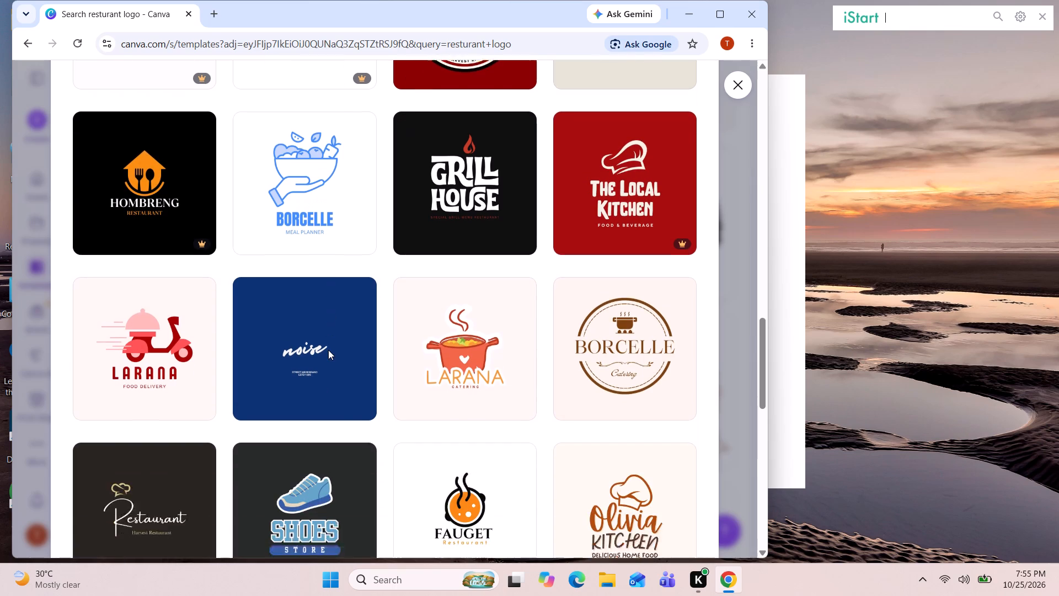
pyautogui.scroll(-4, 328, 350)
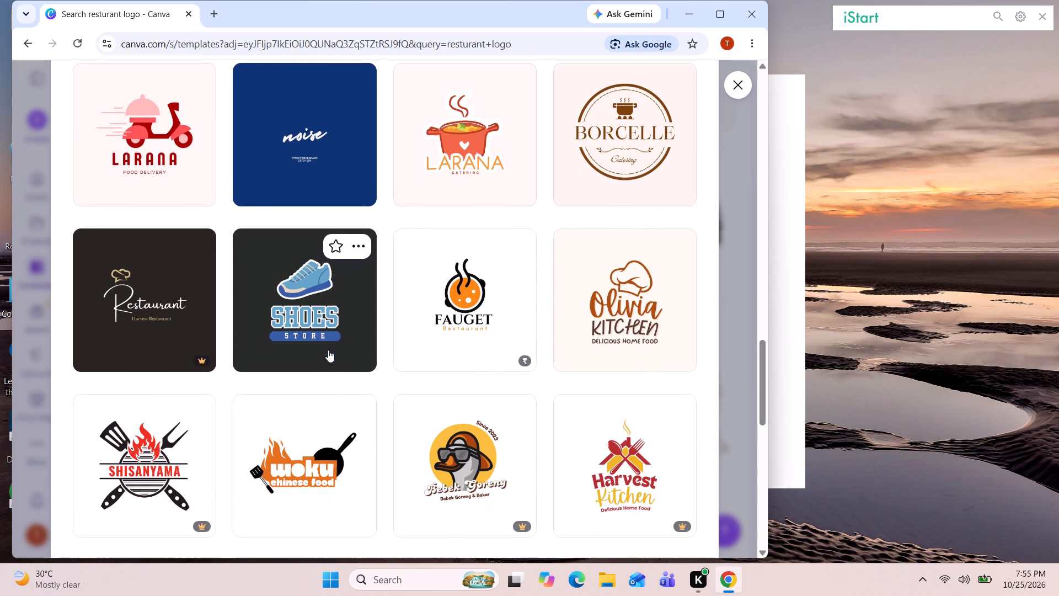
pyautogui.scroll(-2, 328, 350)
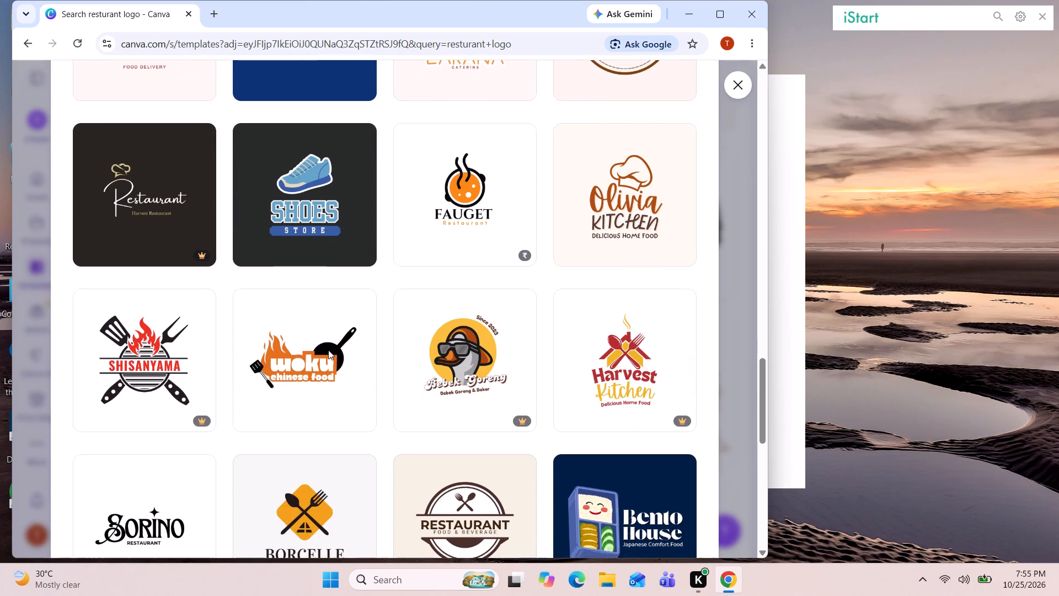
pyautogui.scroll(-3, 328, 350)
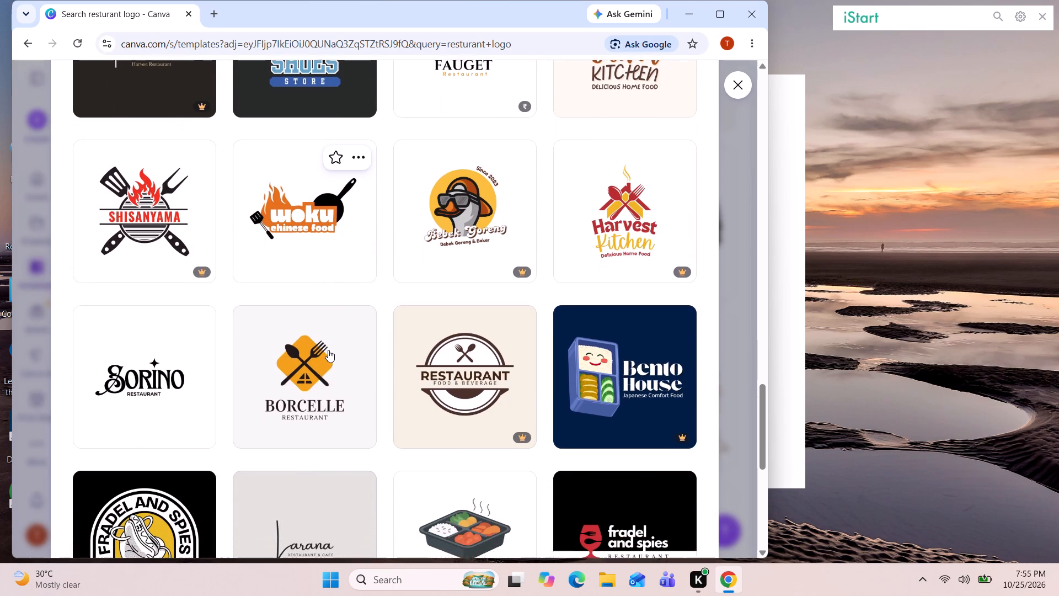
pyautogui.scroll(-2, 328, 350)
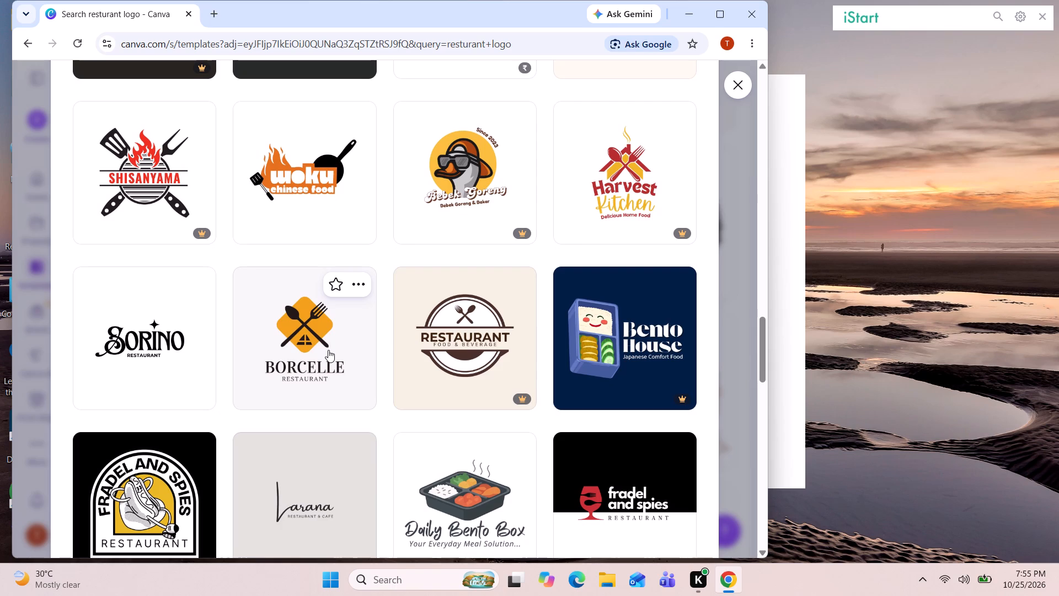
pyautogui.scroll(-2, 328, 350)
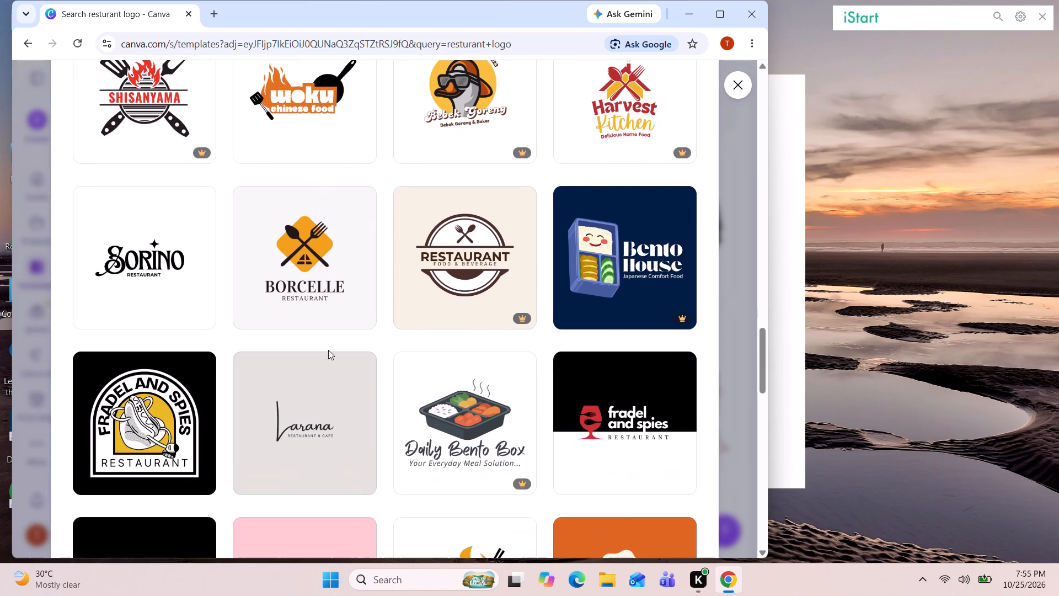
pyautogui.scroll(-2, 328, 350)
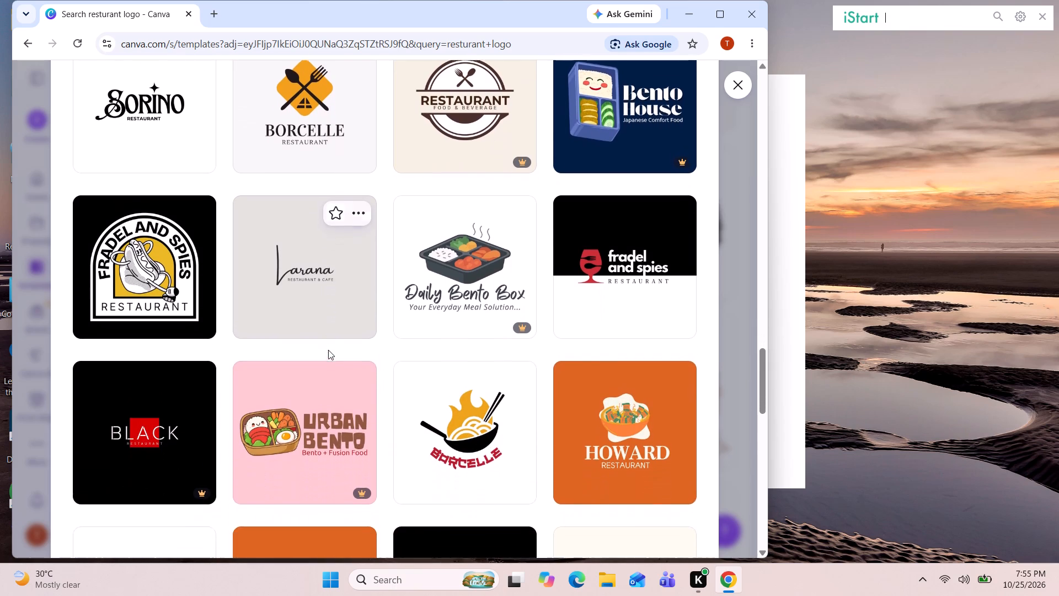
pyautogui.scroll(-2, 328, 350)
pyautogui.hscroll(-2, 328, 350)
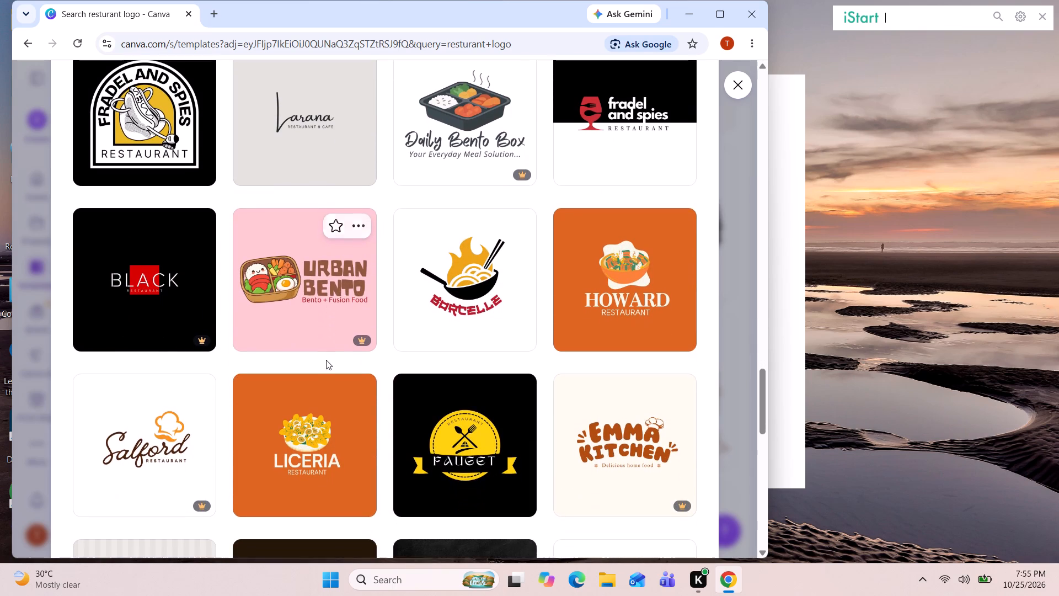
pyautogui.hscroll(-1, 326, 360)
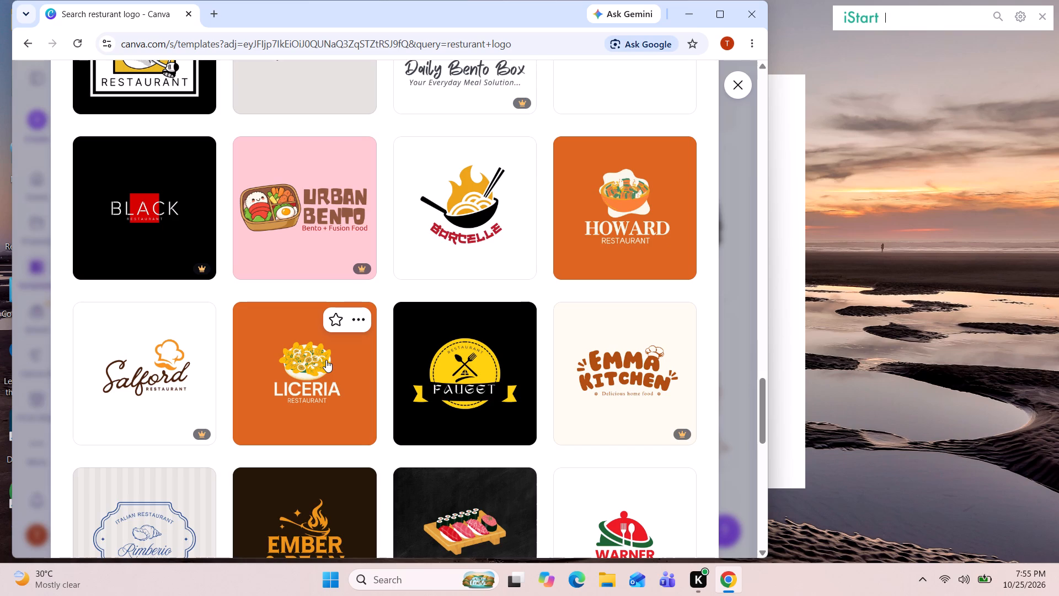
pyautogui.scroll(-7, 326, 360)
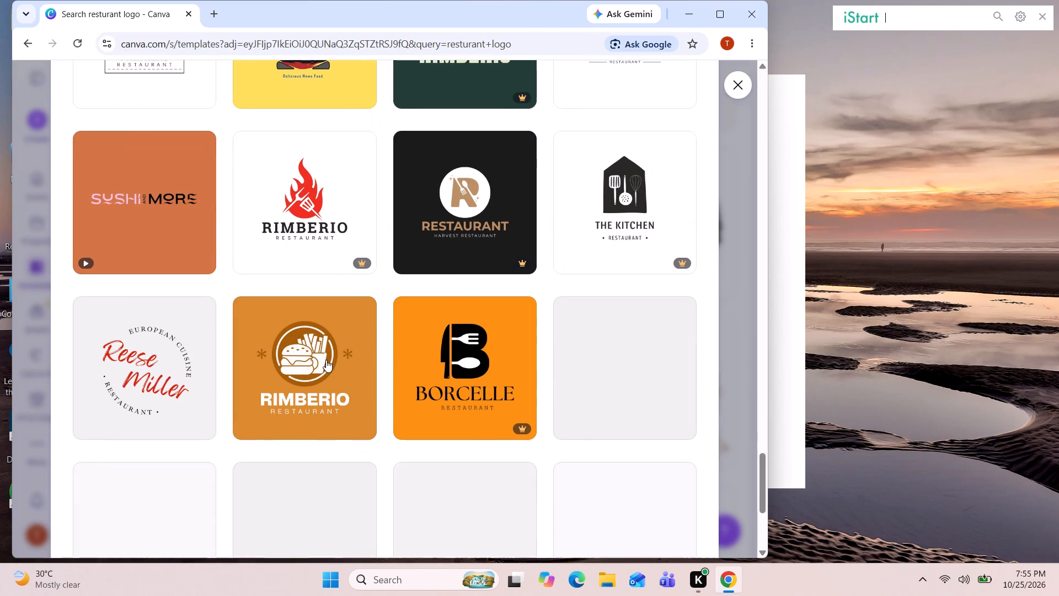
pyautogui.scroll(-4, 326, 360)
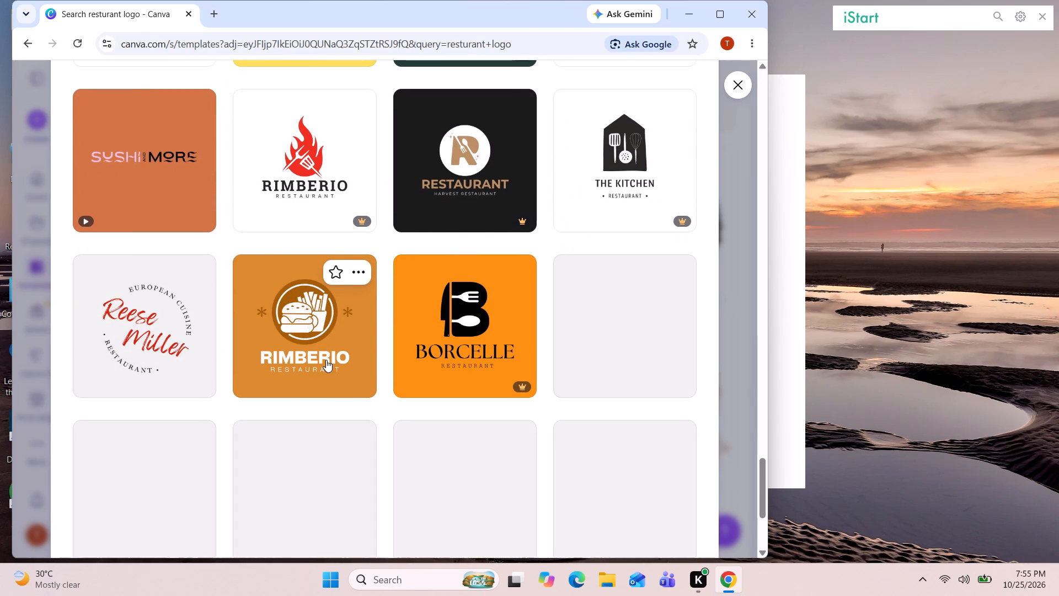
pyautogui.scroll(-3, 326, 360)
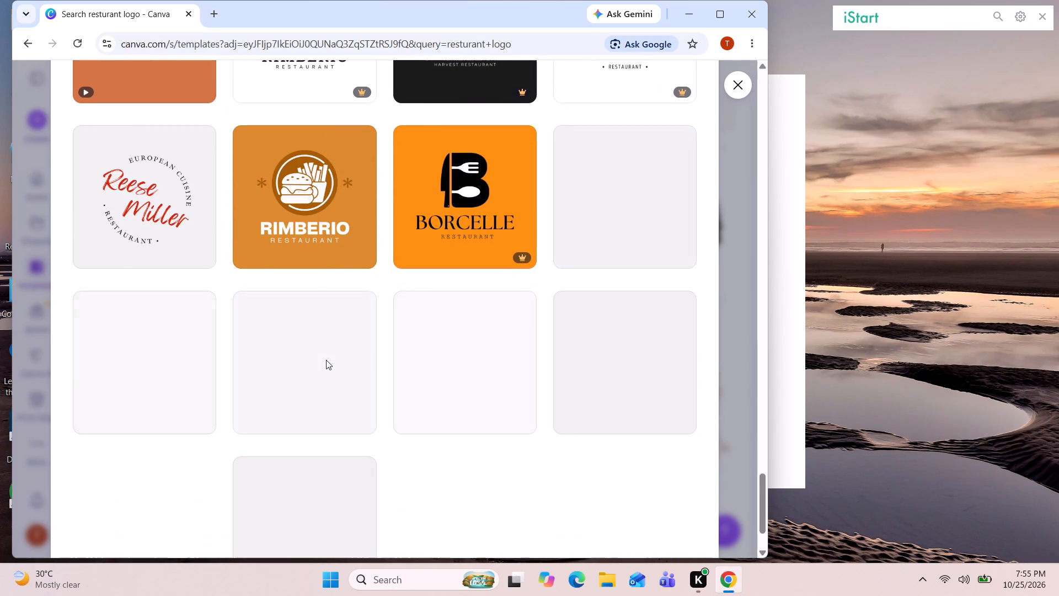
pyautogui.scroll(-3, 326, 360)
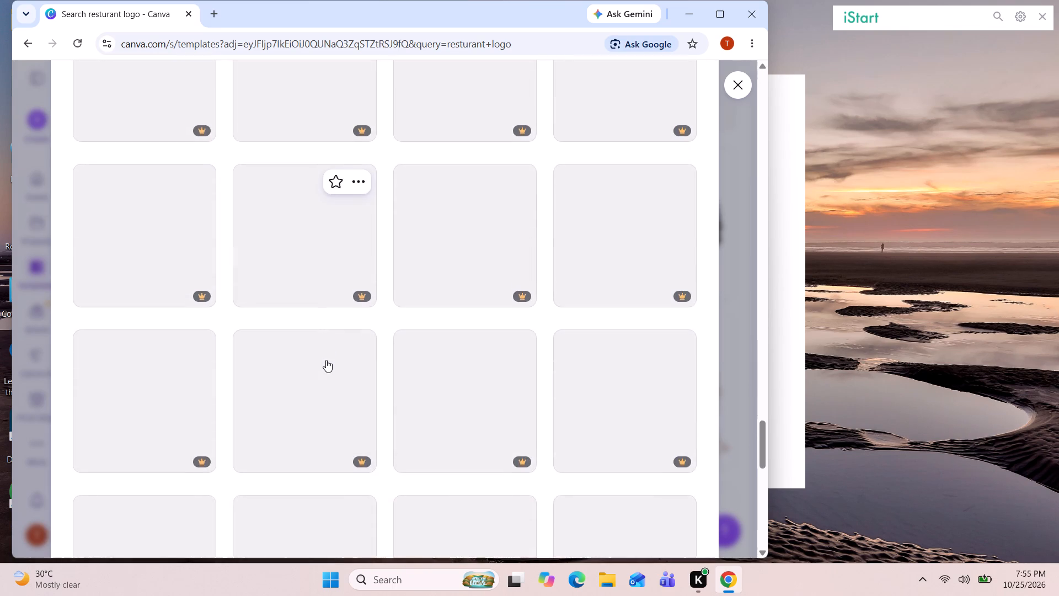
# Open the Harvest Restaurant flaming wok logo template for editing as a new design.
pyautogui.scroll(15, 326, 360)
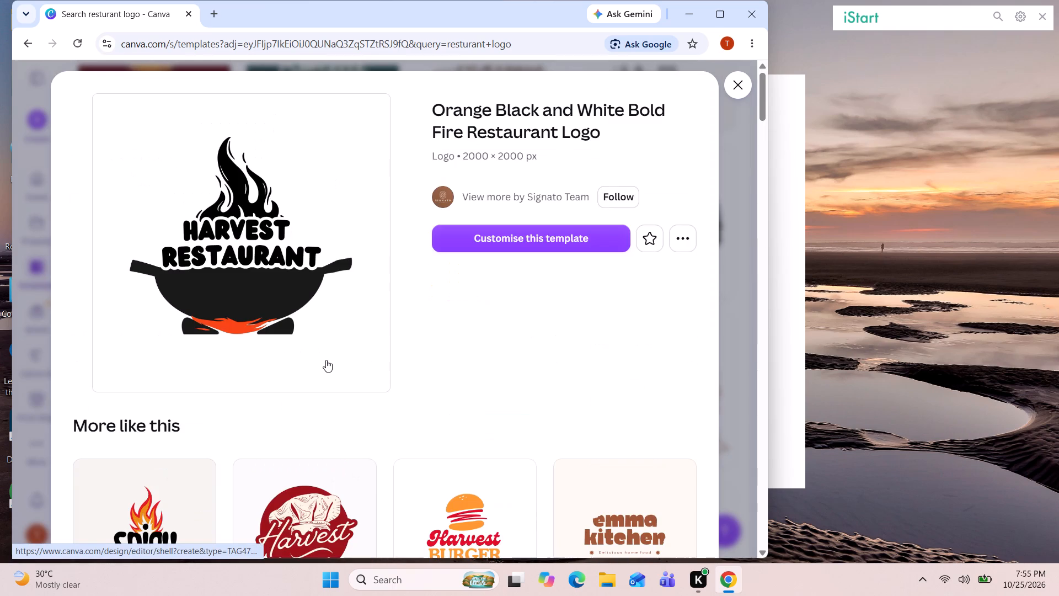
pyautogui.scroll(1, 326, 360)
pyautogui.click(268, 263)
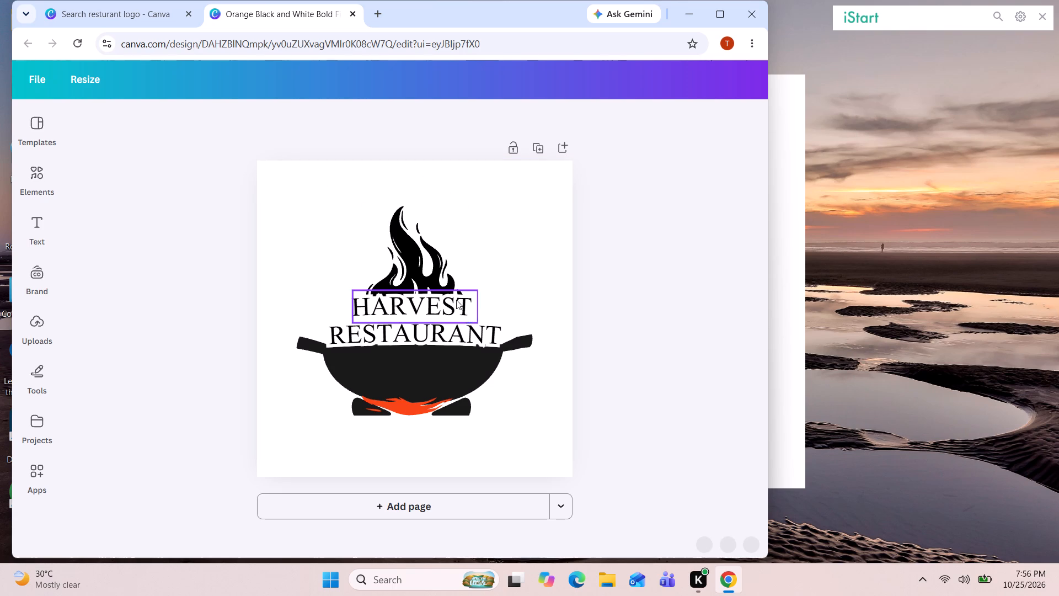
# Search Google in a new browser tab for "mobin in hindi".
pyautogui.click(379, 11)
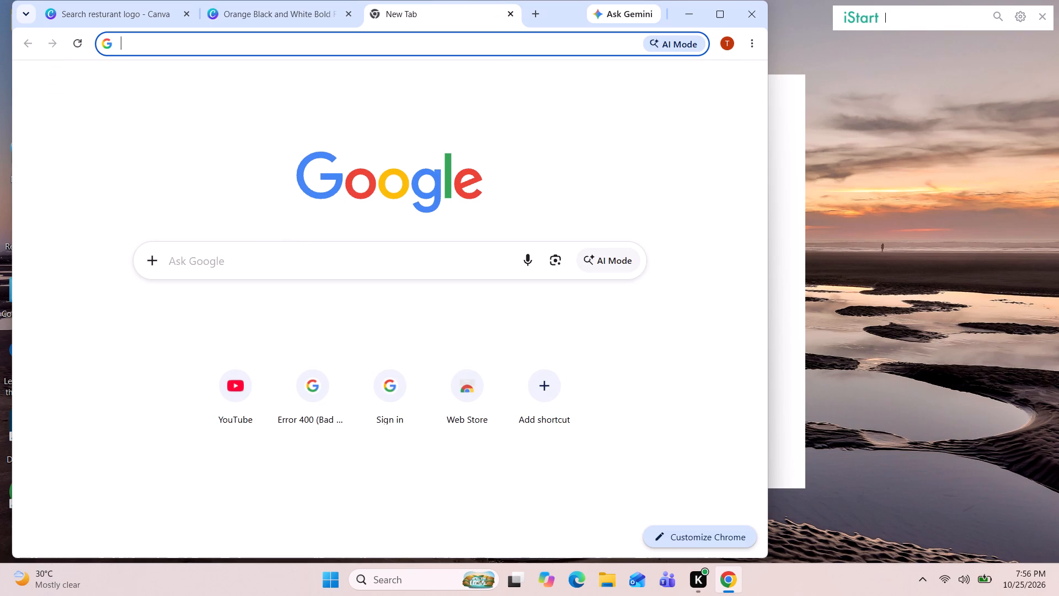
pyautogui.click(287, 244)
pyautogui.press('m')
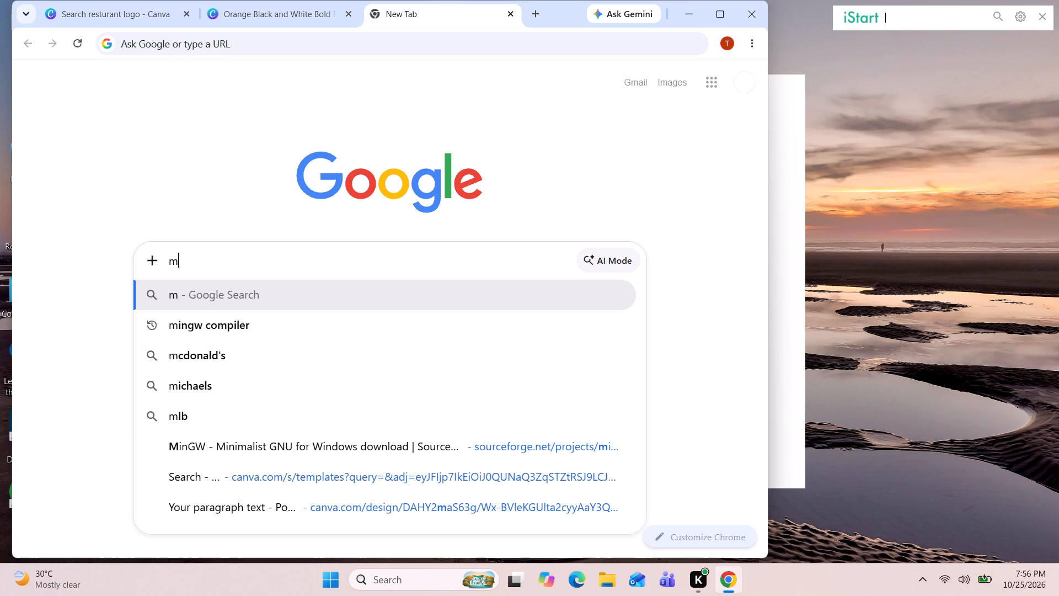
pyautogui.press('o')
pyautogui.write('bin')
pyautogui.press('space')
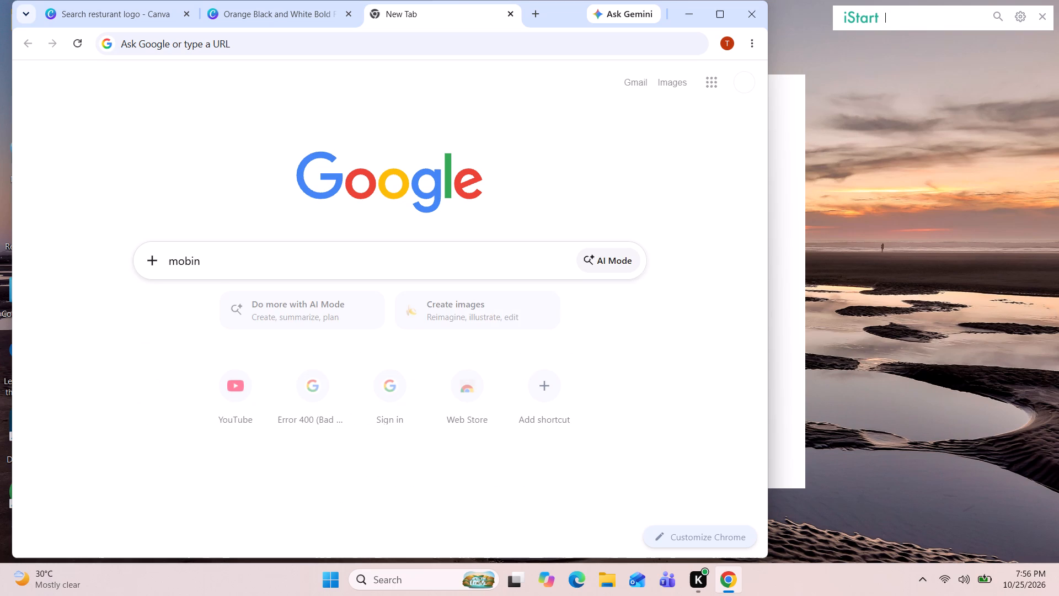
pyautogui.write('in hin')
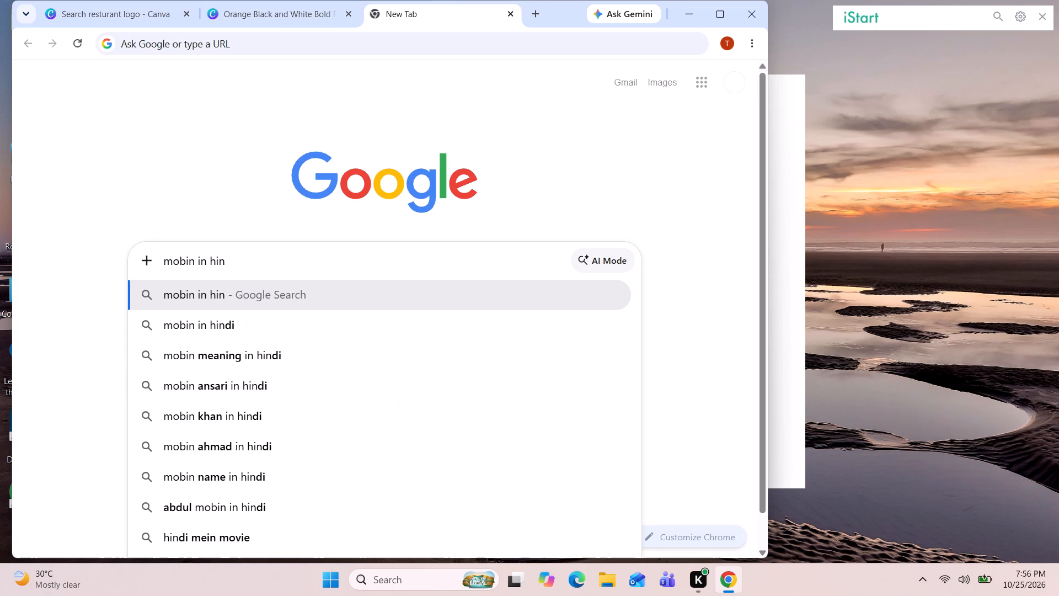
pyautogui.click(177, 320)
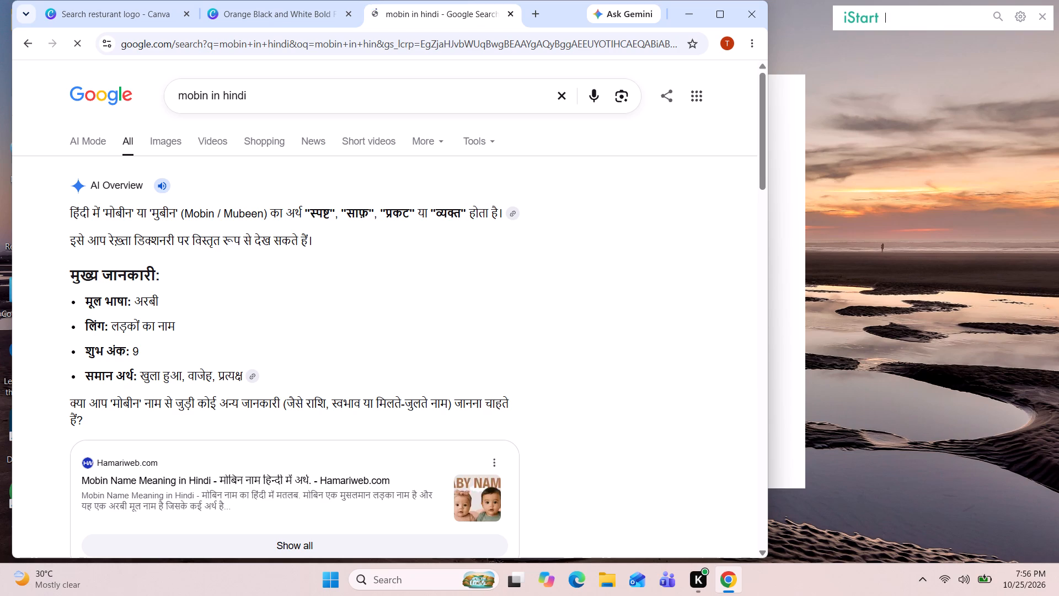
# Copy the quoted Hindi spelling 'मोबीन' from the first line of the AI Overview.
pyautogui.moveTo(129, 213); pyautogui.dragTo(108, 215)
pyautogui.click(127, 219)
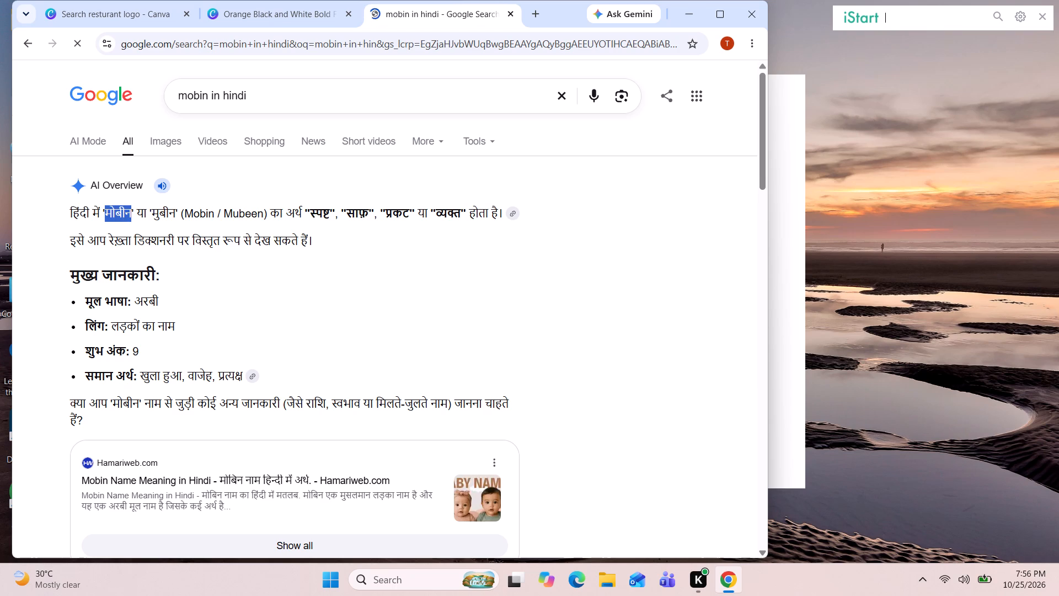
pyautogui.rightClick(127, 219)
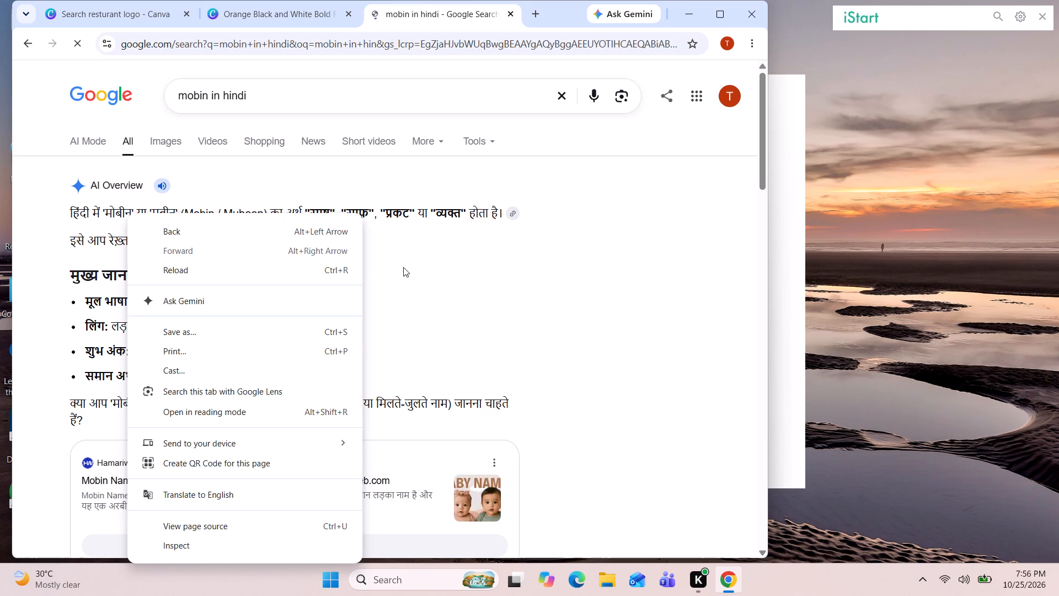
pyautogui.click(424, 283)
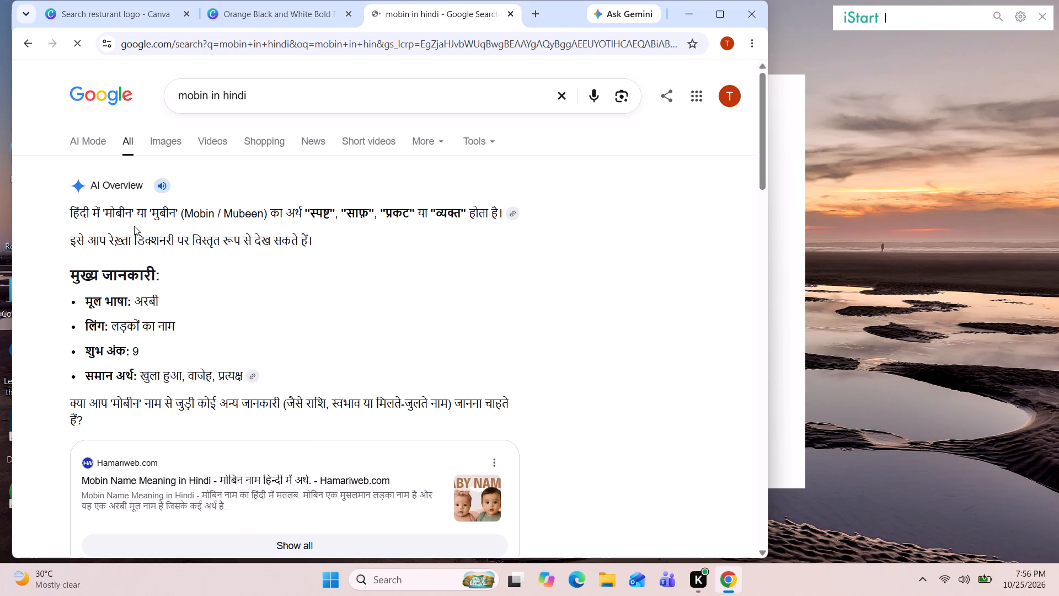
pyautogui.moveTo(128, 211); pyautogui.dragTo(98, 212)
pyautogui.click(165, 224)
pyautogui.moveTo(99, 208); pyautogui.dragTo(115, 209)
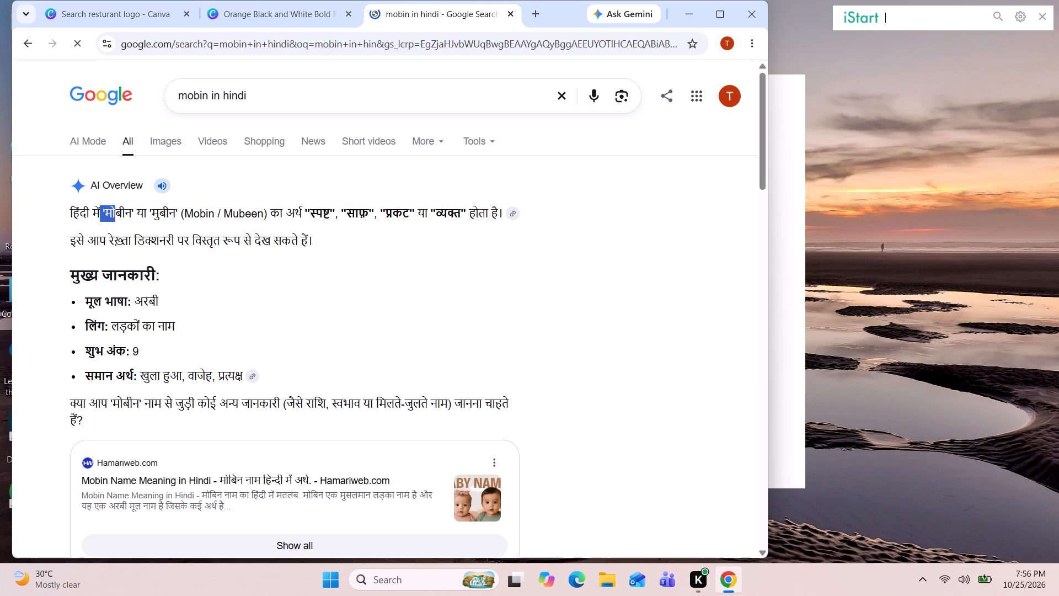
pyautogui.moveTo(115, 209); pyautogui.dragTo(138, 209)
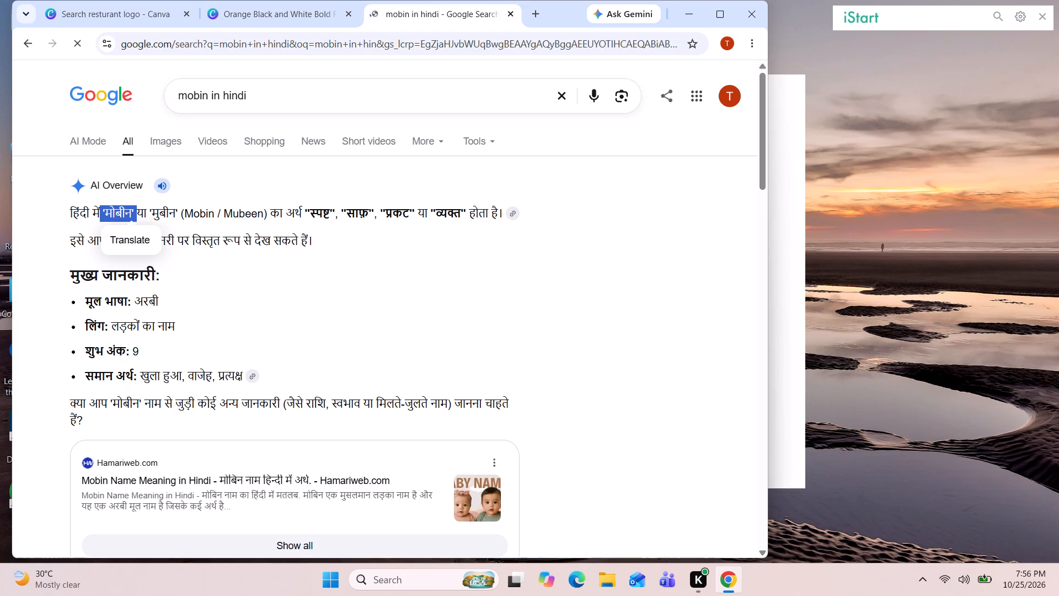
pyautogui.rightClick(117, 219)
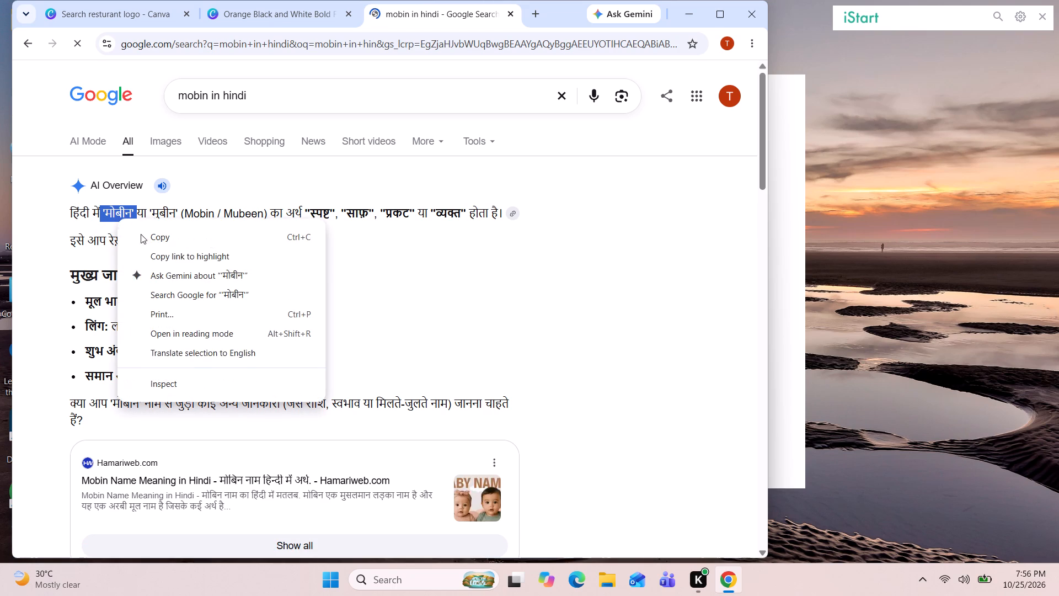
pyautogui.click(160, 238)
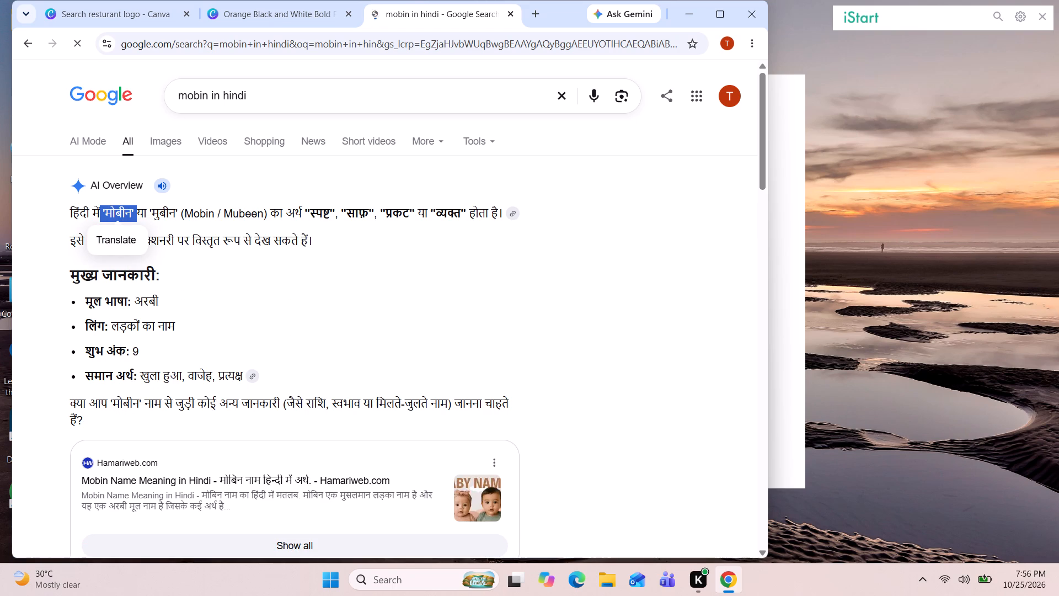
# Return to the Canva logo design and delete the word HARVEST above RESTAURANT.
pyautogui.click(250, 17)
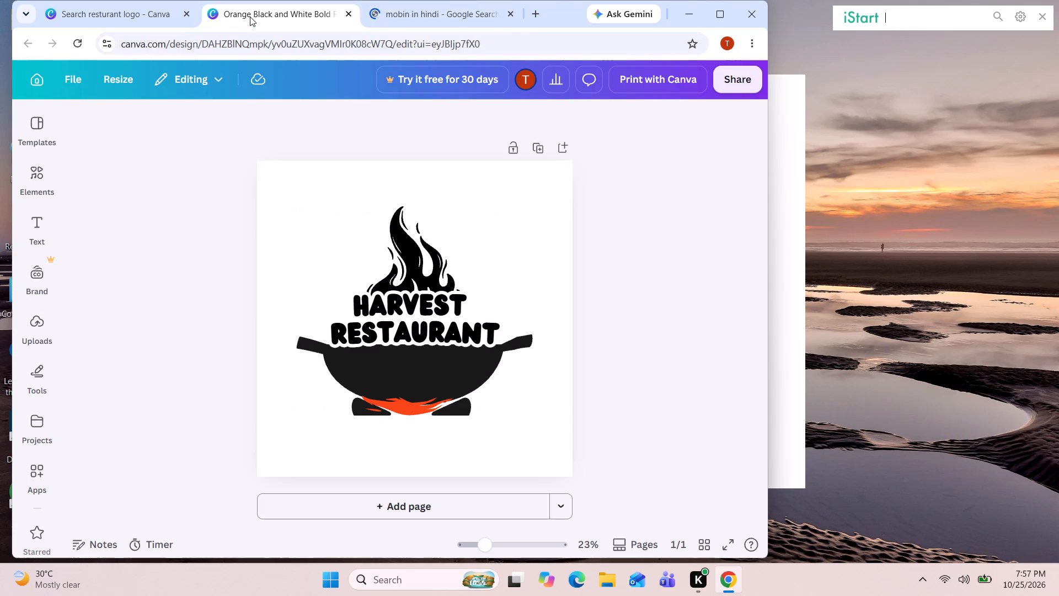
pyautogui.click(432, 305)
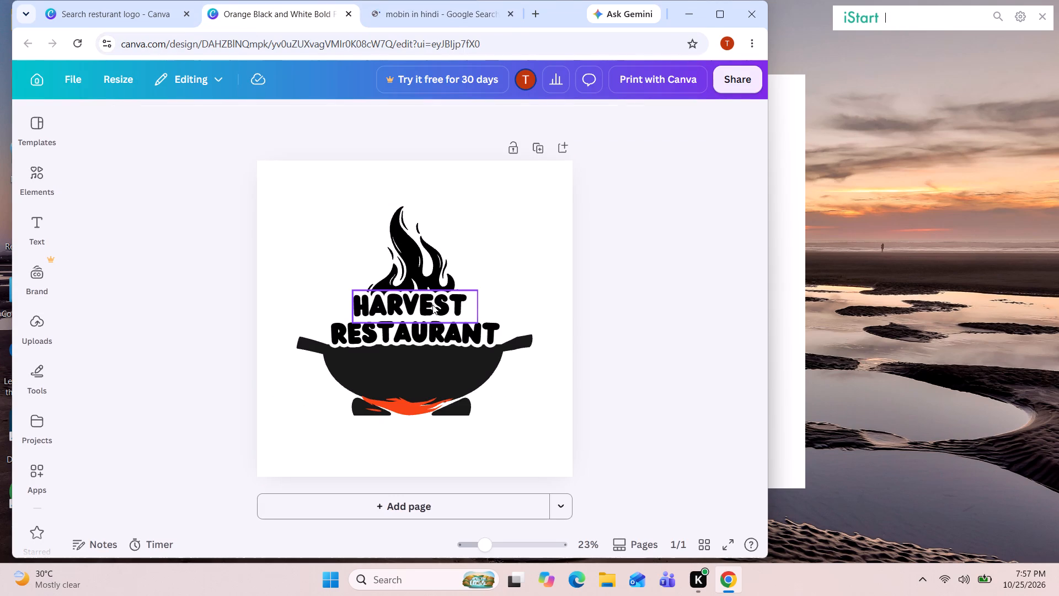
pyautogui.rightClick(466, 299)
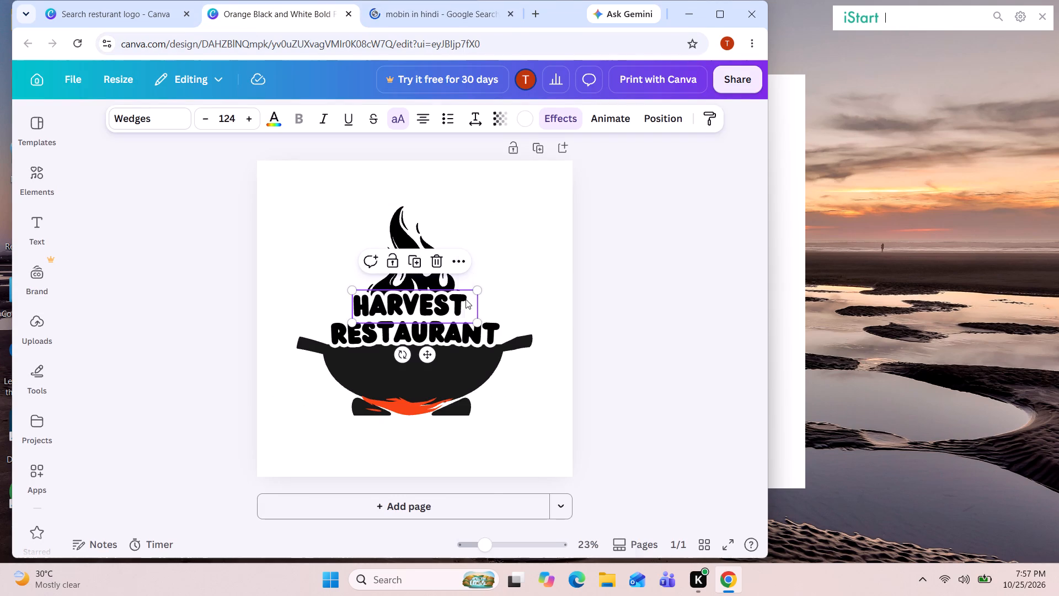
pyautogui.click(446, 303)
pyautogui.click(446, 303)
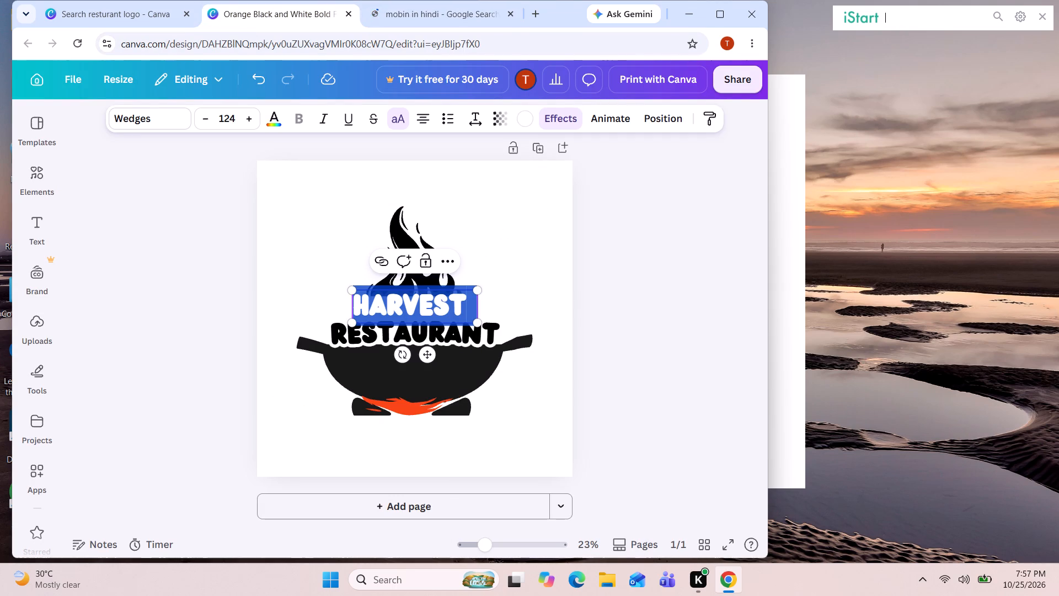
pyautogui.press('BackSpace')
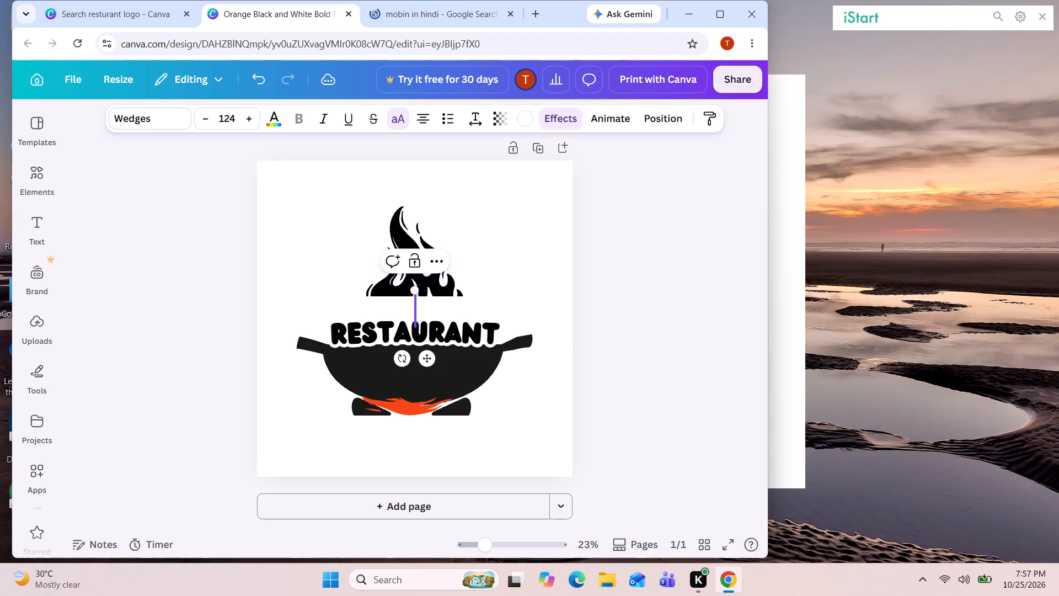
# Try to paste the copied Hindi name into the gap between the flame and the word RESTAURANT.
pyautogui.rightClick(446, 303)
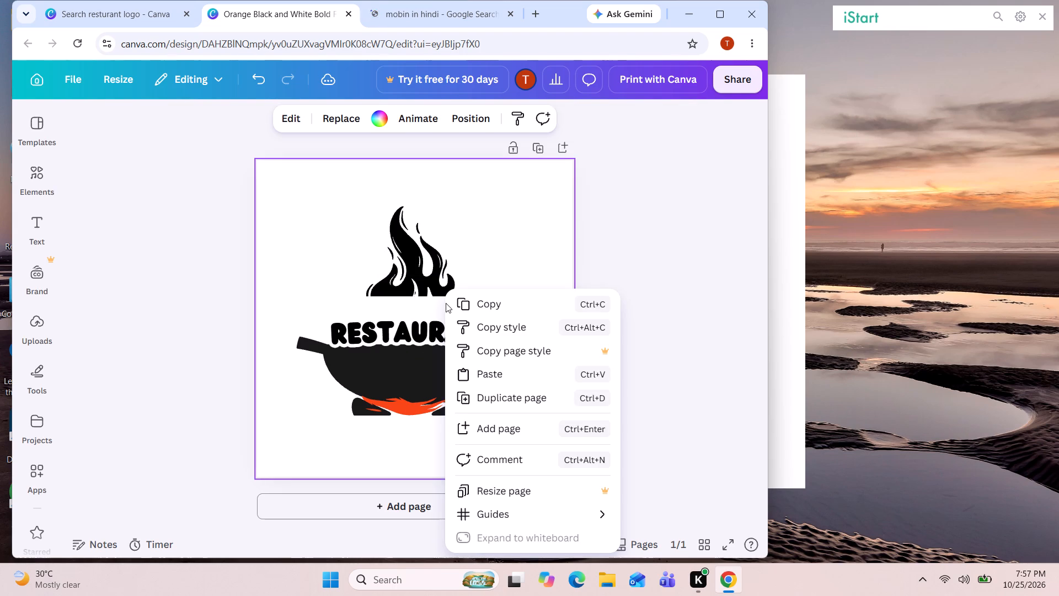
pyautogui.click(388, 306)
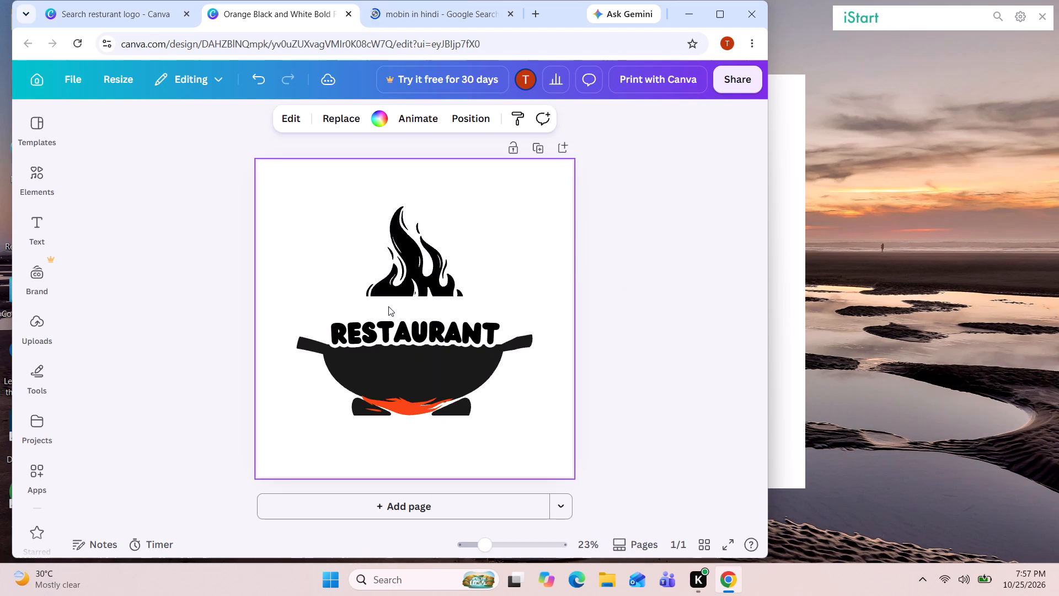
pyautogui.click(388, 306)
pyautogui.rightClick(405, 297)
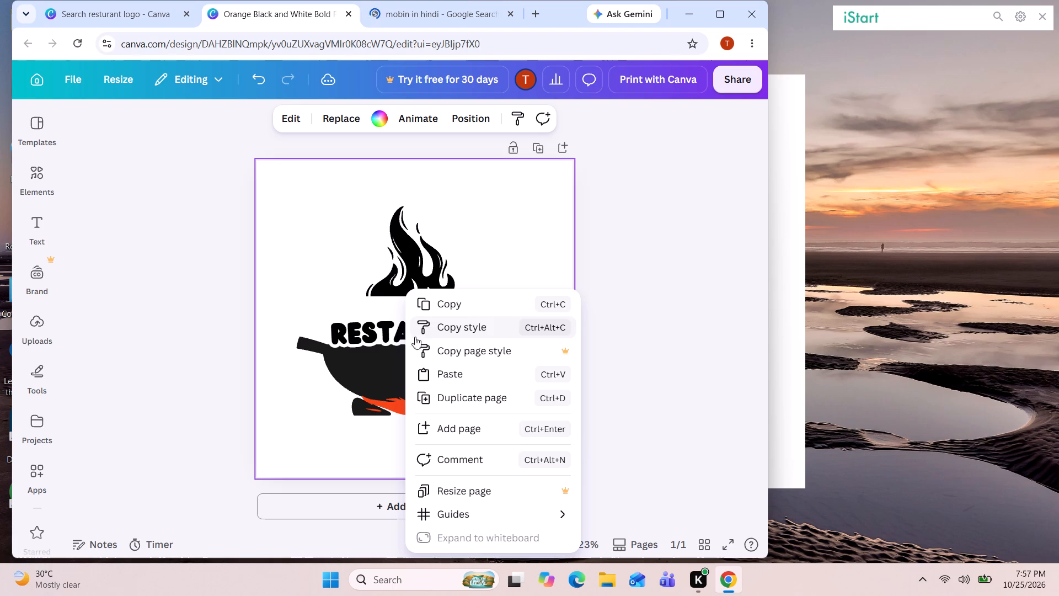
pyautogui.click(435, 370)
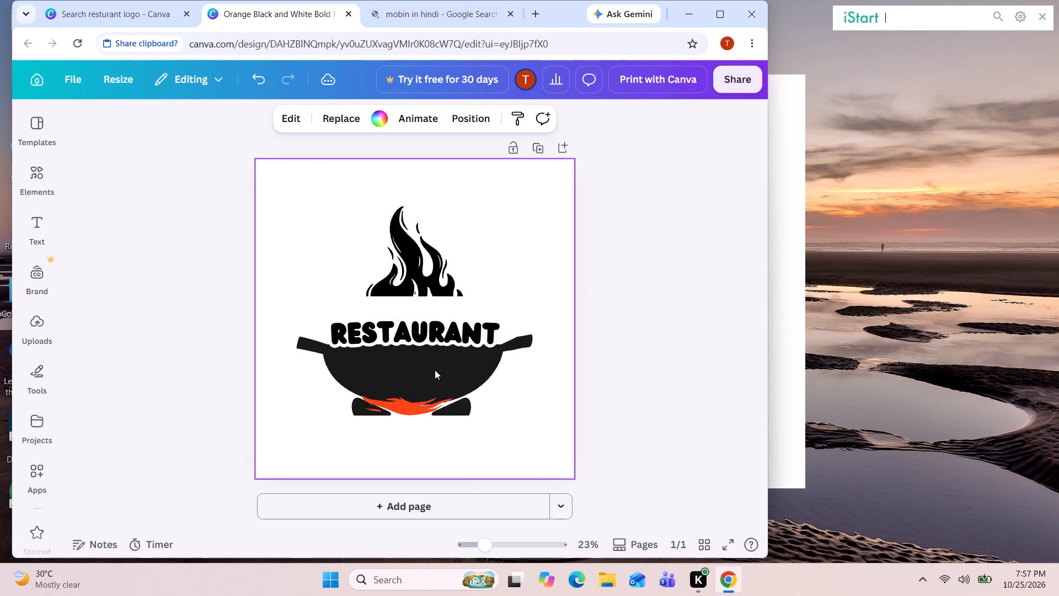
pyautogui.click(415, 305)
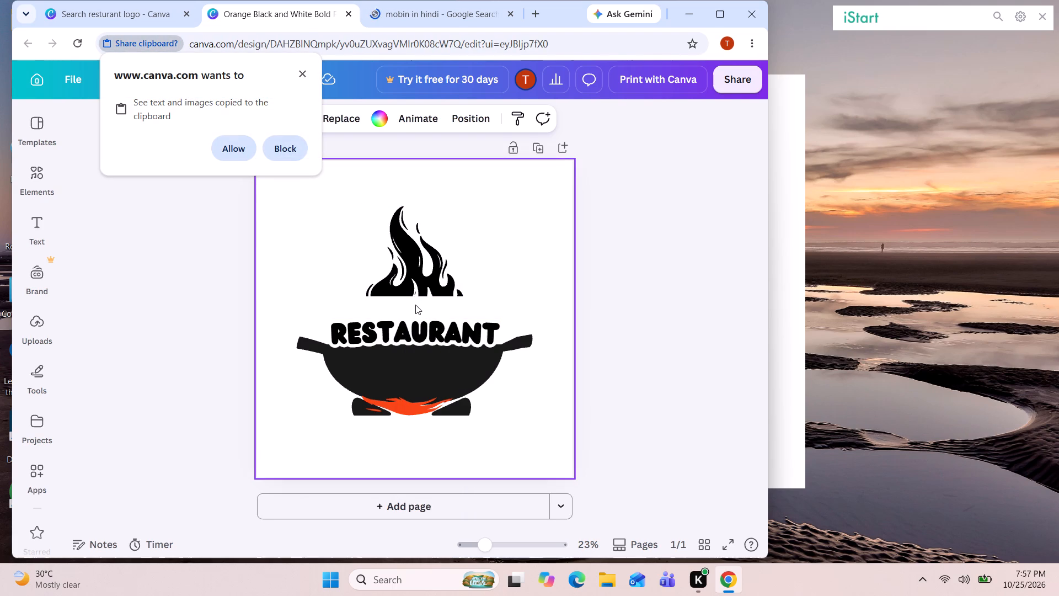
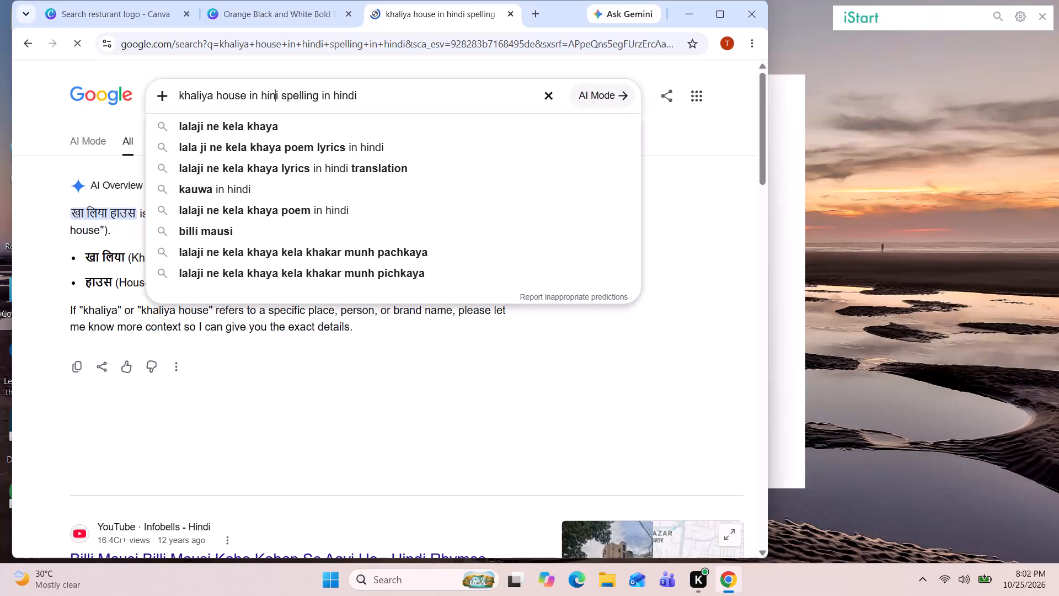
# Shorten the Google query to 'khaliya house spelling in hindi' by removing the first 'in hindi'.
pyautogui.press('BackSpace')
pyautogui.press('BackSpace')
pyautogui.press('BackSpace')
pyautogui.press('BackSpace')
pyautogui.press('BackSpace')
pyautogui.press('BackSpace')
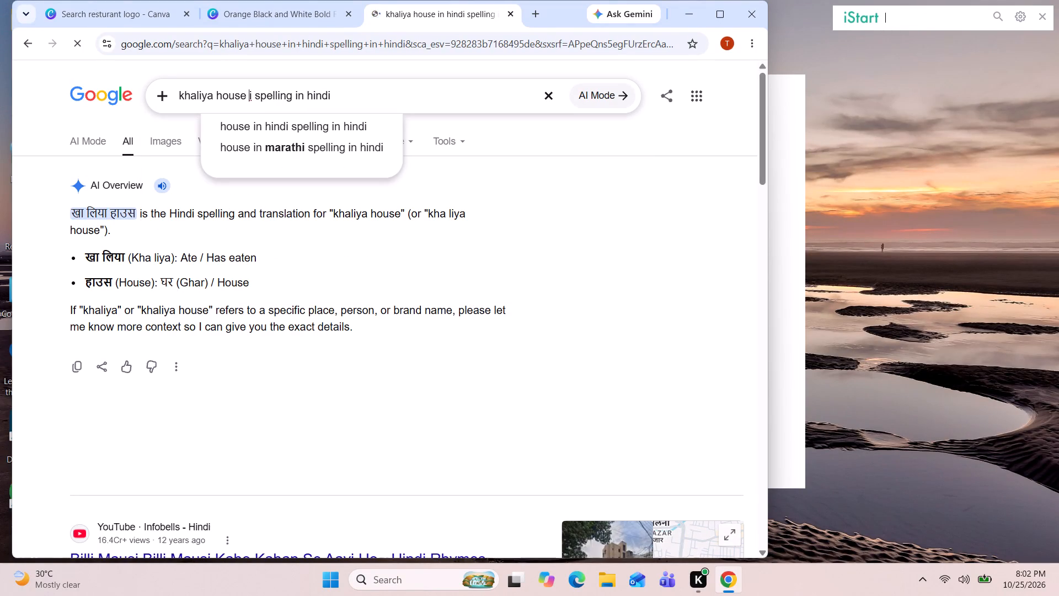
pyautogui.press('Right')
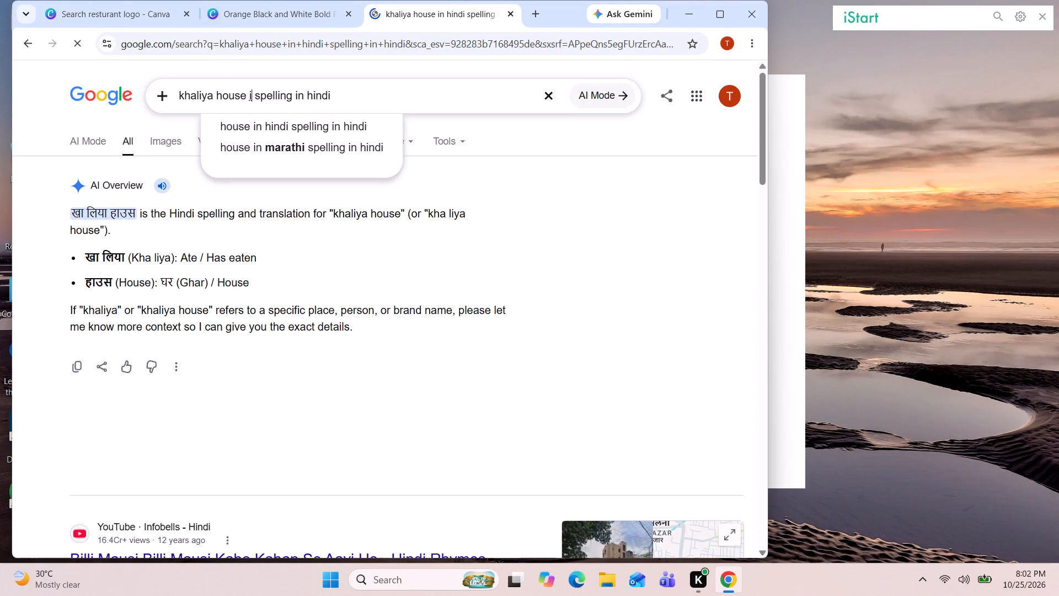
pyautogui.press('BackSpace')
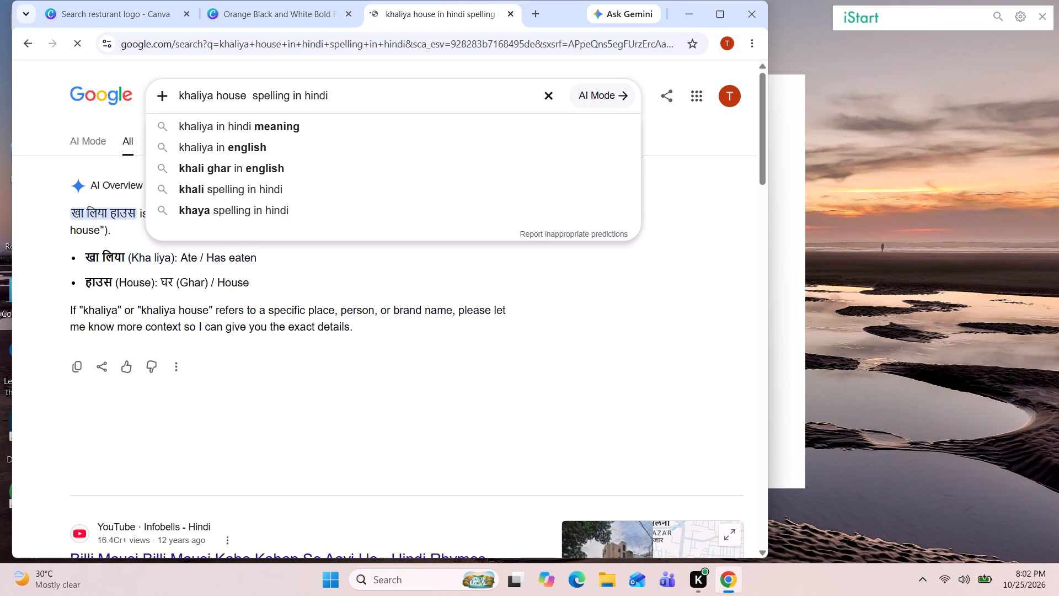
# Copy the Hindi word 'हाउस' from the second bullet of the AI Overview.
pyautogui.moveTo(110, 280); pyautogui.dragTo(98, 283)
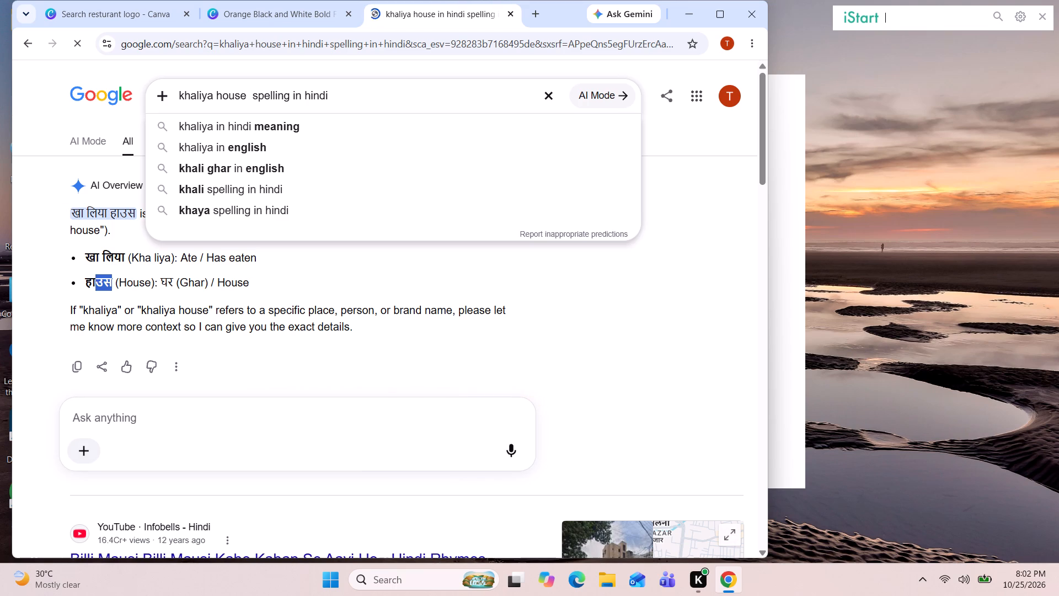
pyautogui.moveTo(98, 283); pyautogui.dragTo(83, 288)
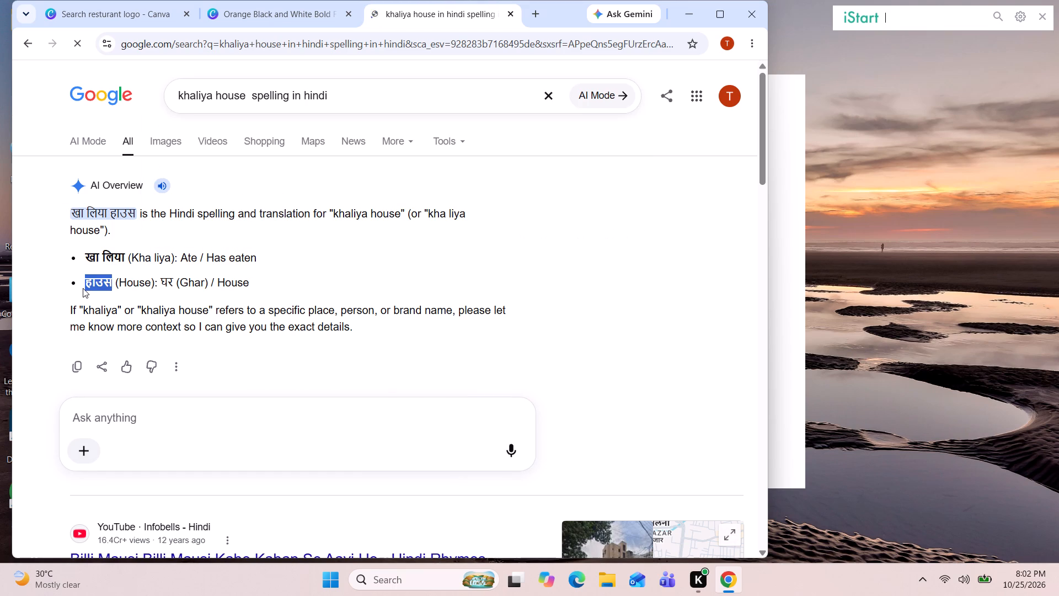
pyautogui.hotkey('ctrl', 'c')
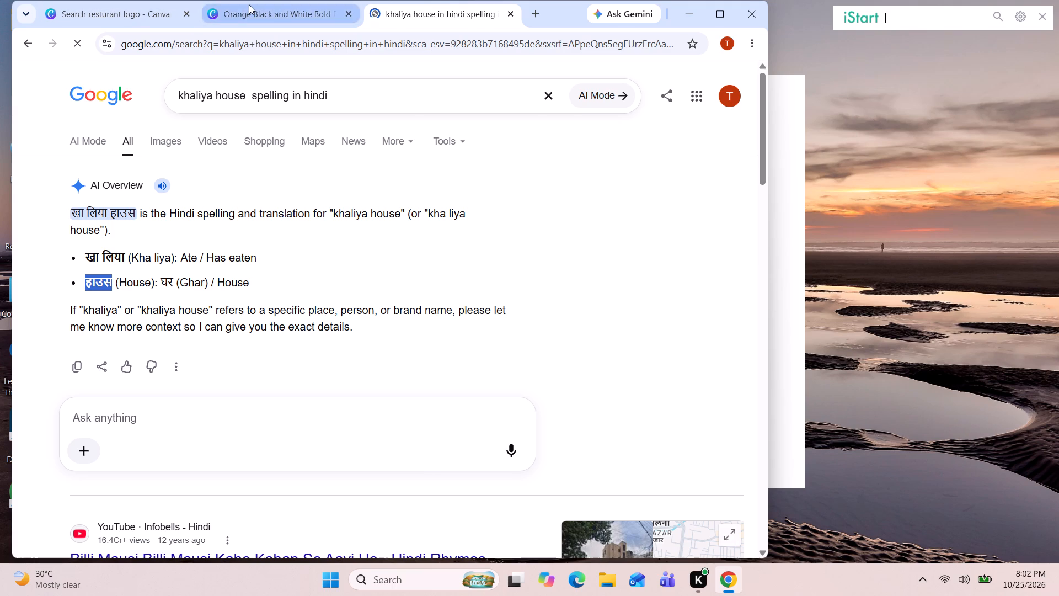
# Return to the Canva logo design and replace the second word of the line 'नान ख़लिया' with the copied 'हाउस'.
pyautogui.click(249, 4)
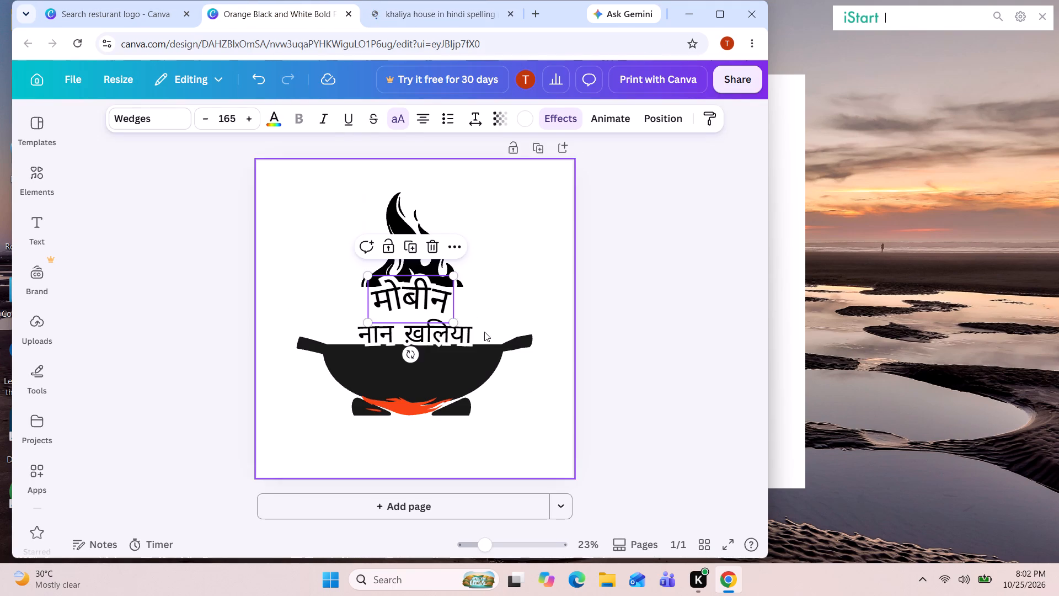
pyautogui.click(464, 328)
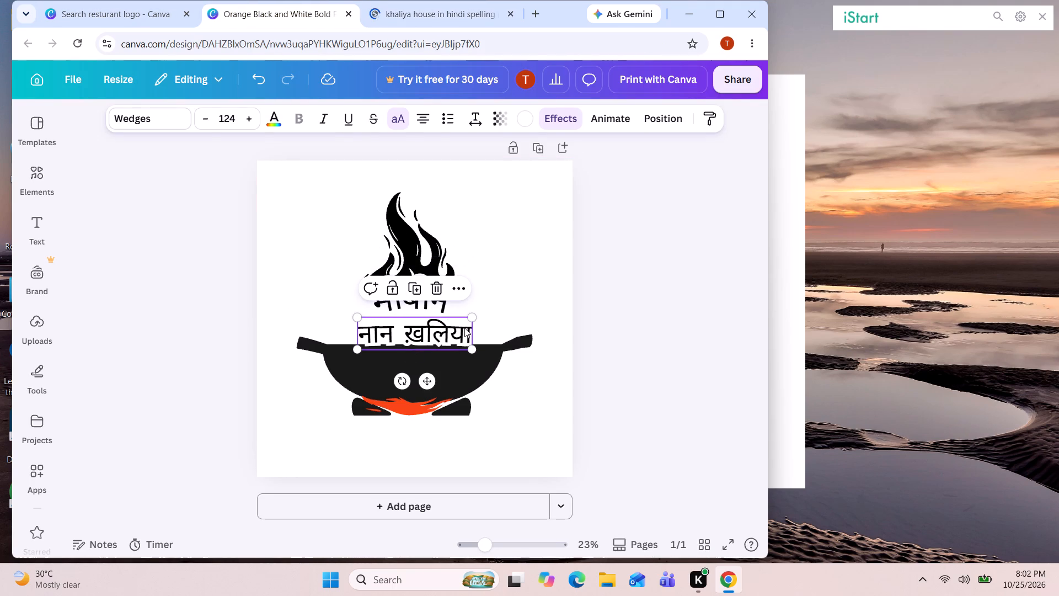
pyautogui.click(464, 328)
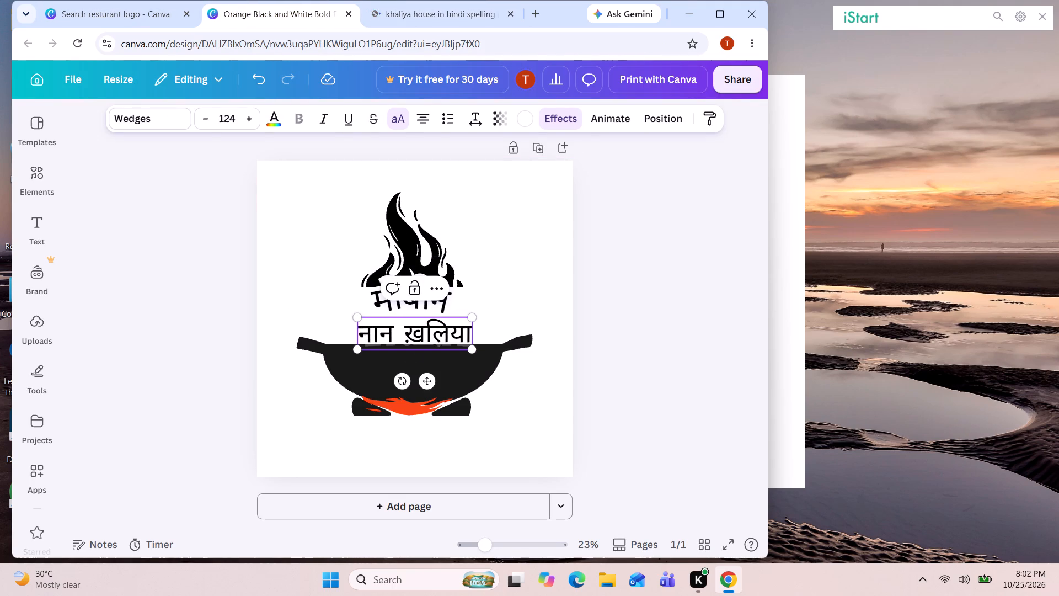
pyautogui.press('Right')
pyautogui.click(466, 334)
pyautogui.press('BackSpace')
pyautogui.press('BackSpace')
pyautogui.press('BackSpace')
pyautogui.press('BackSpace')
pyautogui.press('BackSpace')
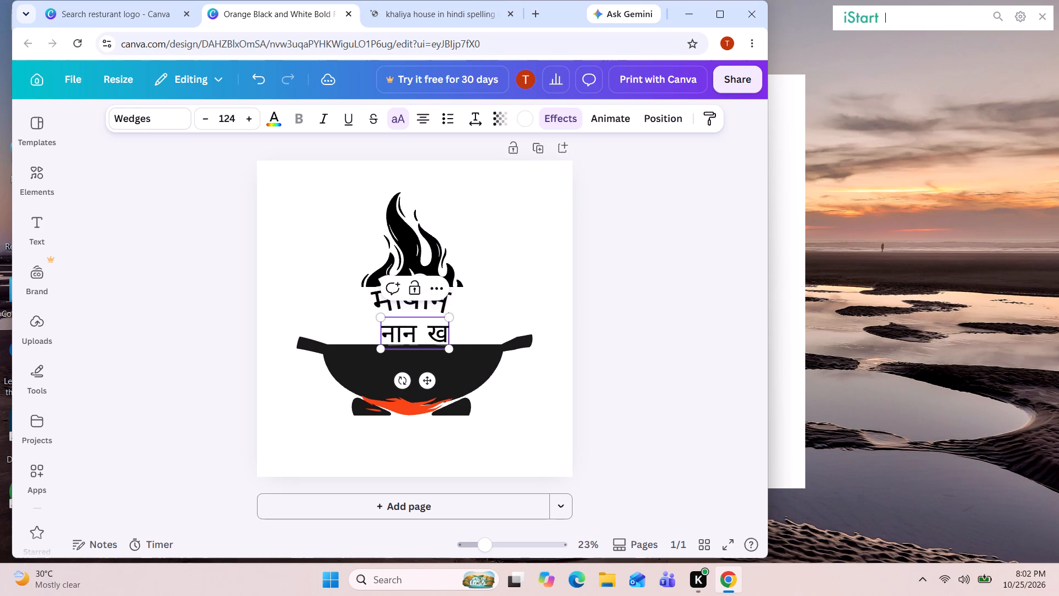
pyautogui.press('BackSpace')
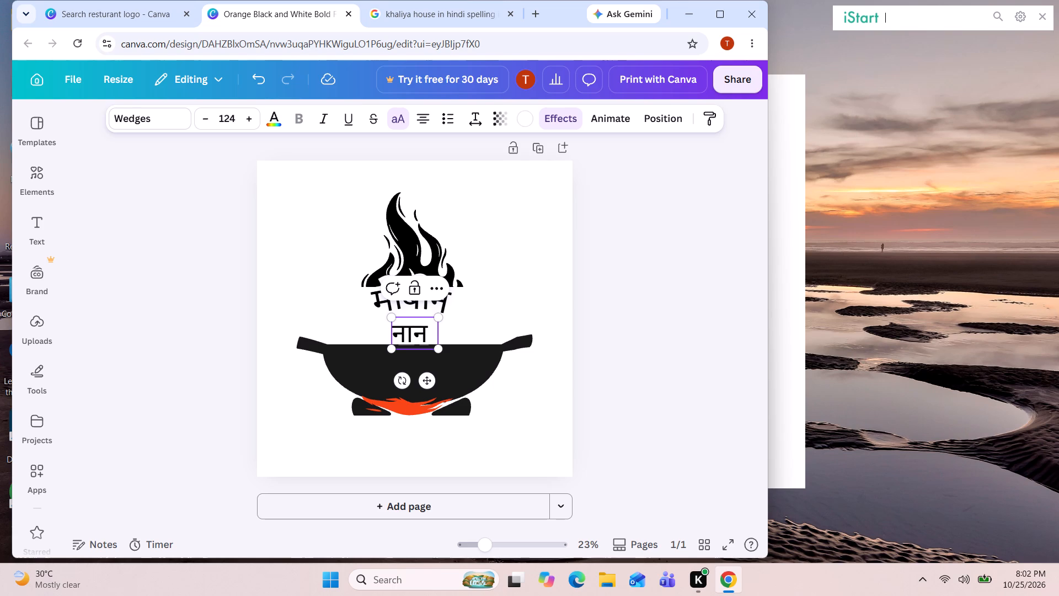
pyautogui.hotkey('ctrl', 'v')
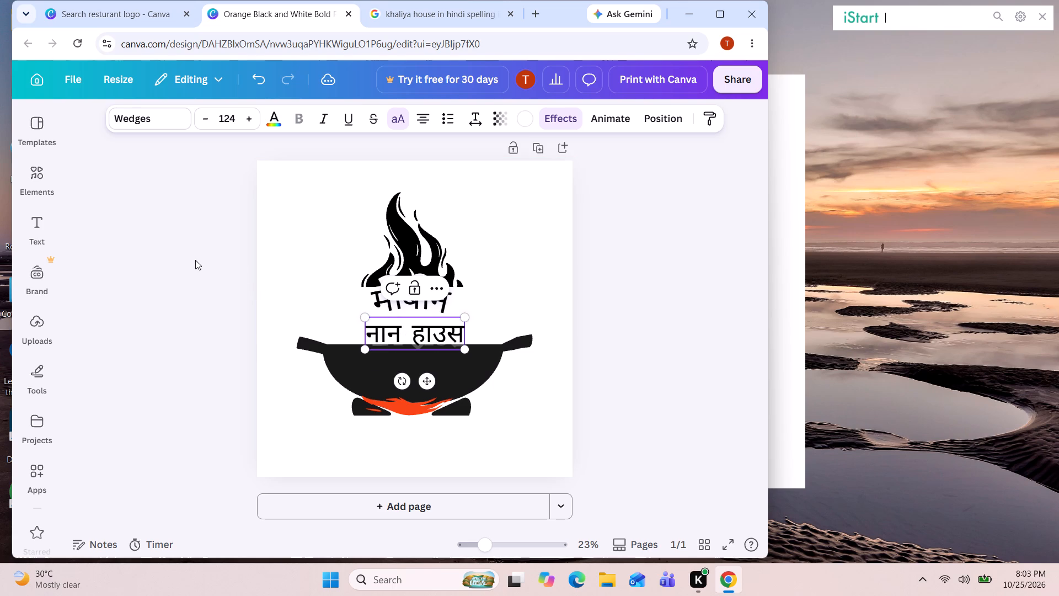
# Place the text cursor after 'नान' in the logo's lower line and copy 'खा लिया' from the AI Overview's first bullet in the Google tab.
pyautogui.click(400, 330)
pyautogui.click(425, 16)
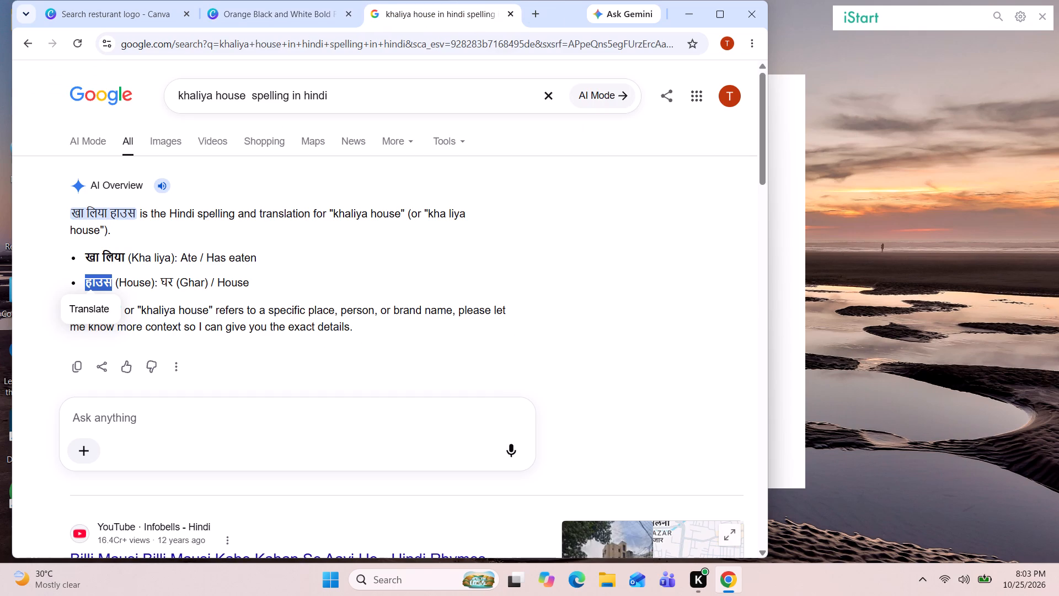
pyautogui.click(200, 242)
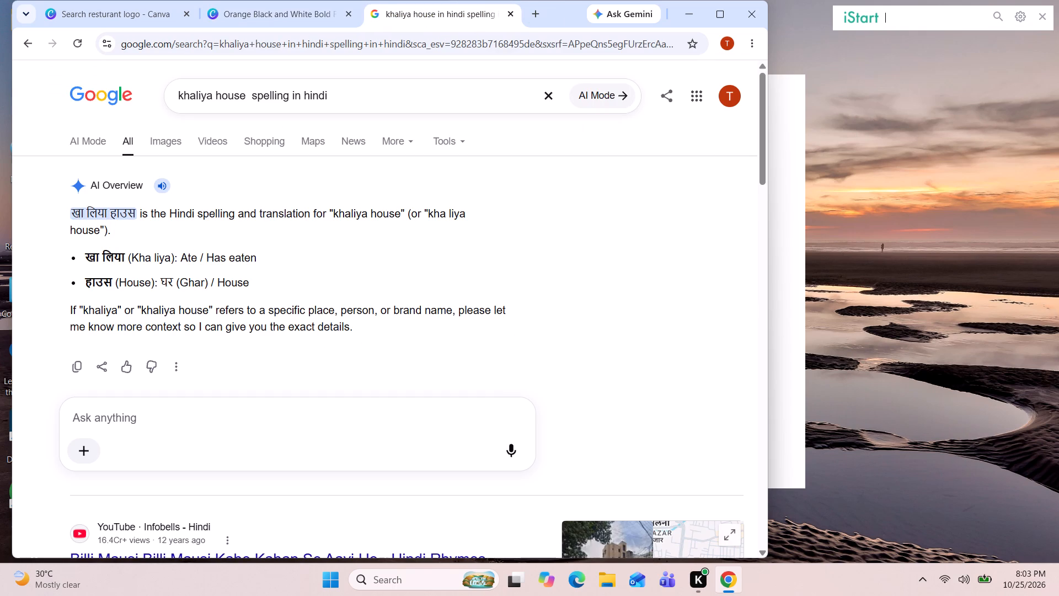
pyautogui.click(124, 257)
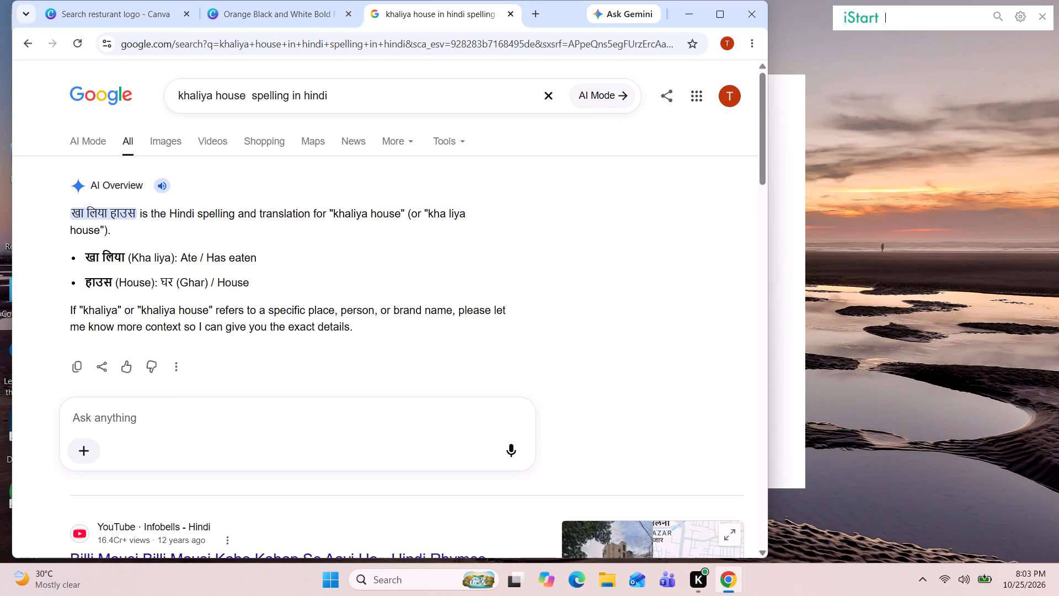
pyautogui.click(117, 257)
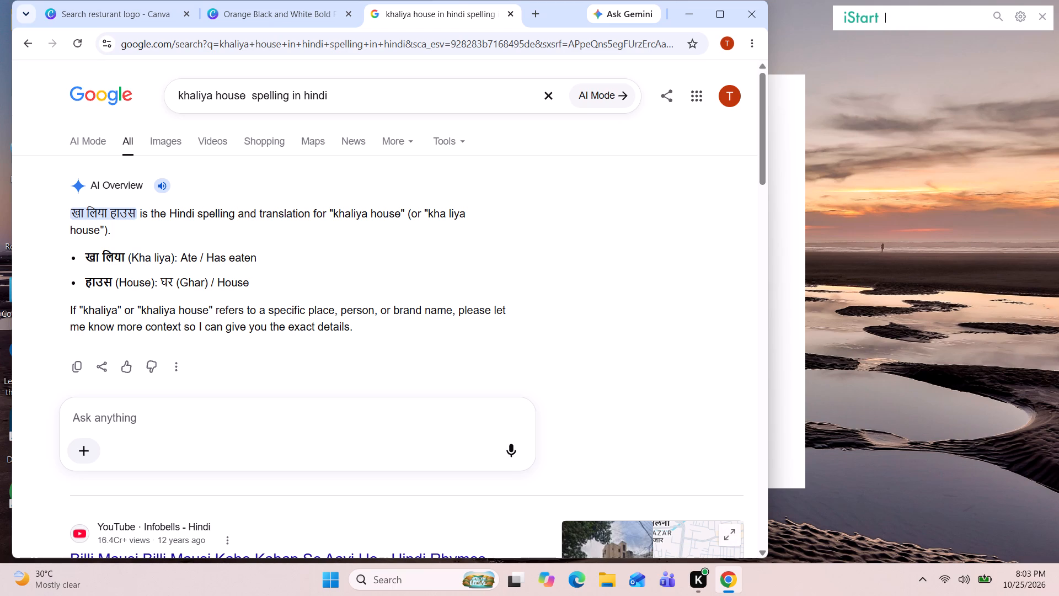
pyautogui.doubleClick(127, 256)
pyautogui.click(46, 226)
pyautogui.doubleClick(122, 257)
pyautogui.click(56, 253)
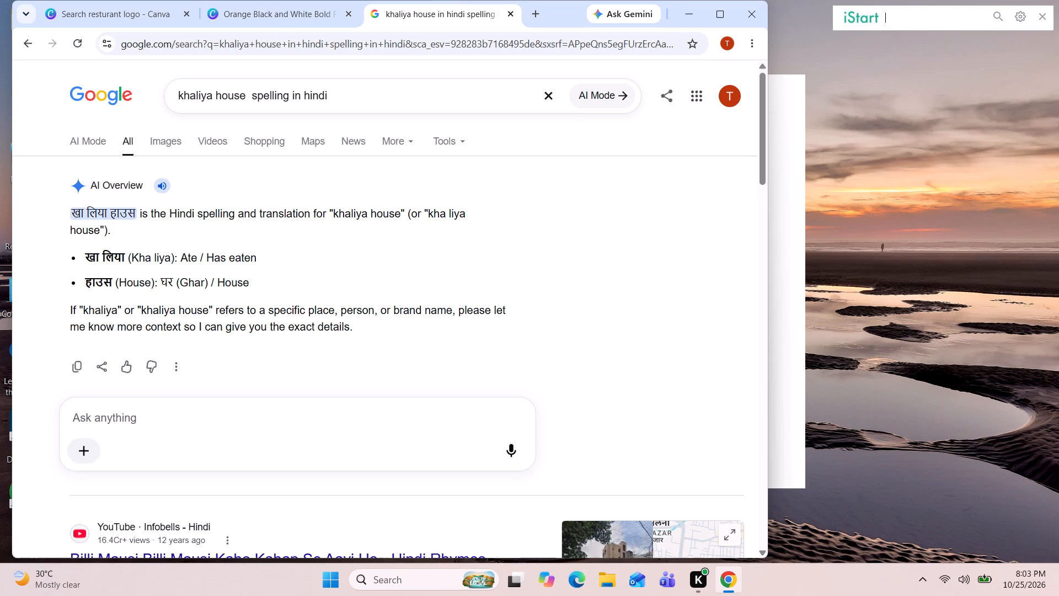
pyautogui.doubleClick(85, 254)
pyautogui.click(55, 257)
pyautogui.moveTo(88, 254); pyautogui.dragTo(121, 252)
pyautogui.moveTo(121, 252); pyautogui.dragTo(123, 252)
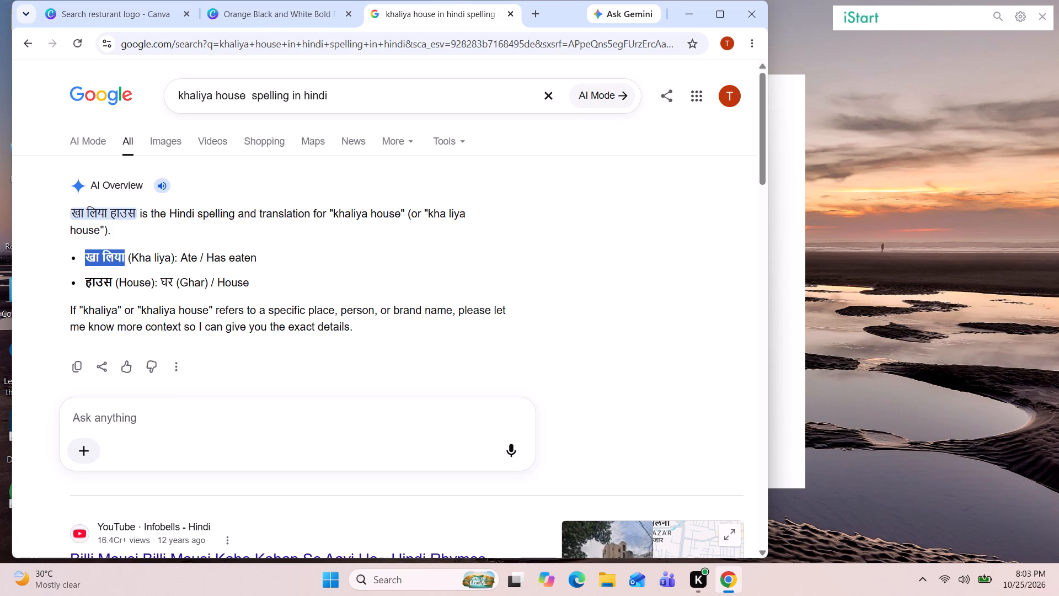
pyautogui.hotkey('ctrl', 'c')
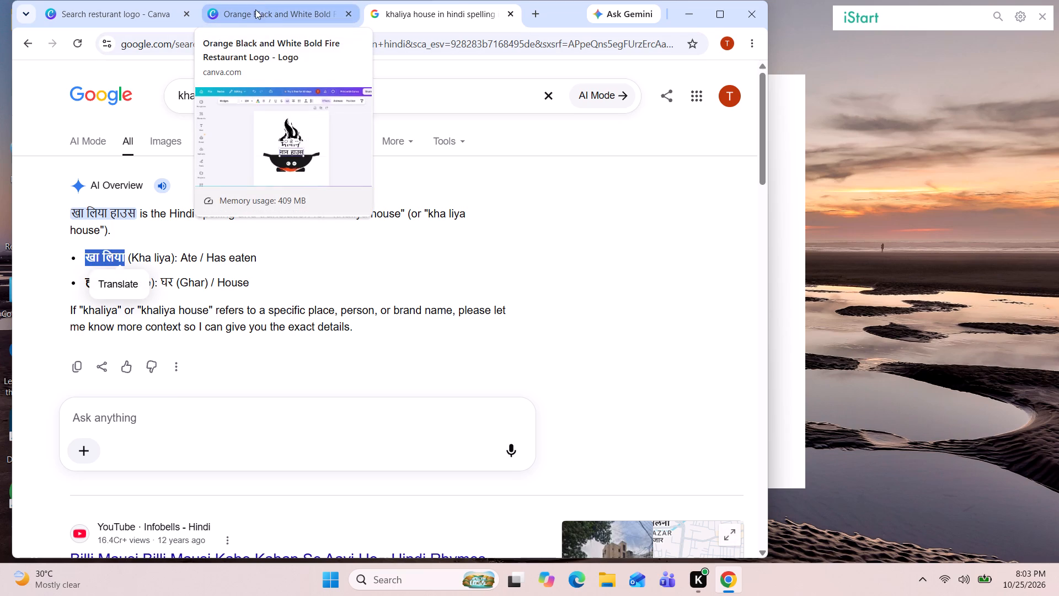
# Back in the Canva design, replace 'नान' with the copied text and remove its inner space so the line reads 'खालिया हाउस'.
pyautogui.click(278, 6)
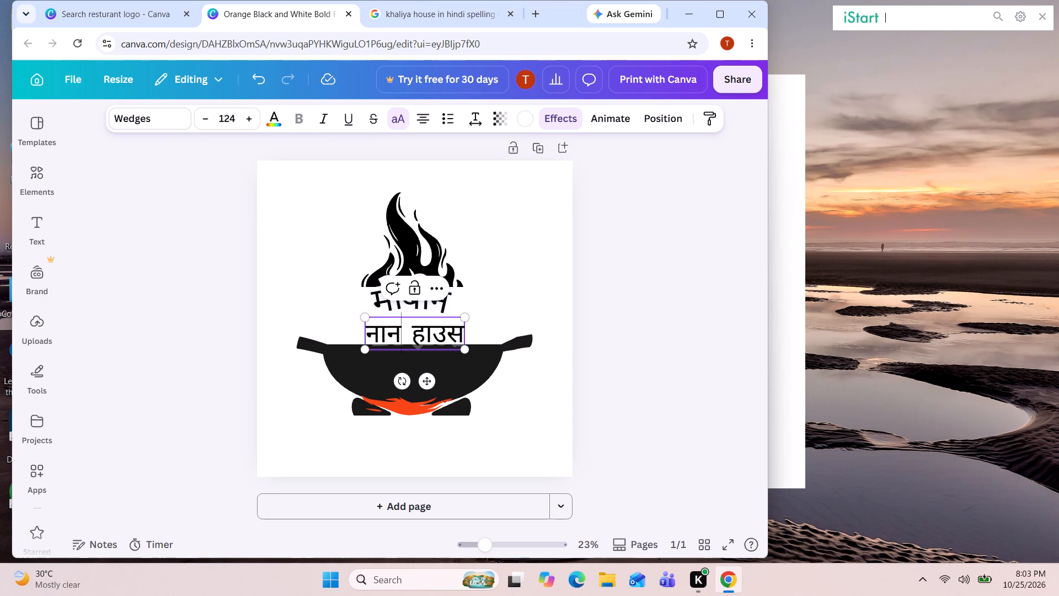
pyautogui.press('BackSpace')
pyautogui.press('BackSpace')
pyautogui.press('BackSpace')
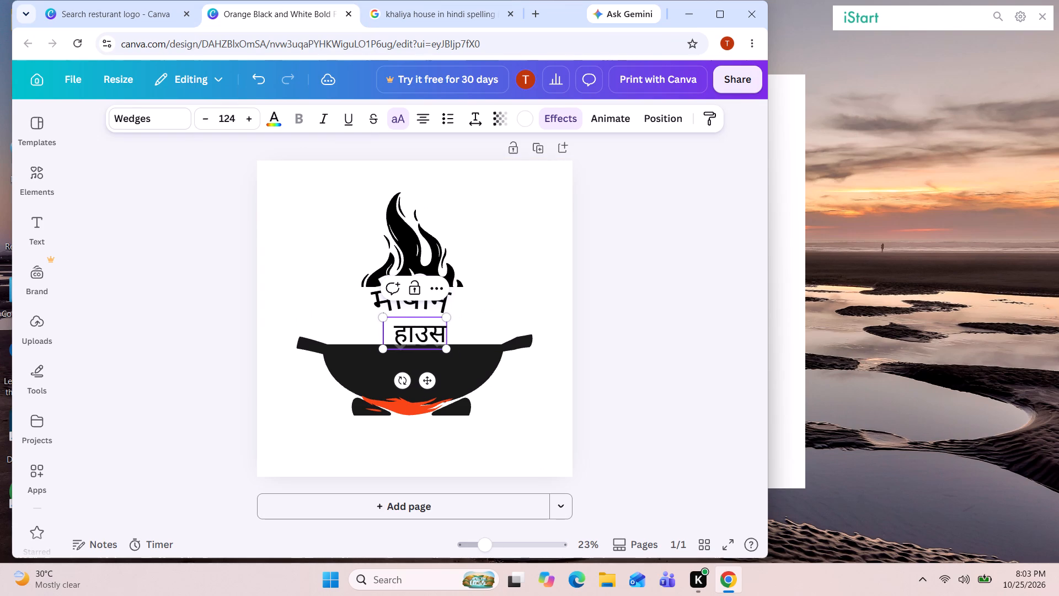
pyautogui.hotkey('ctrl', 'v')
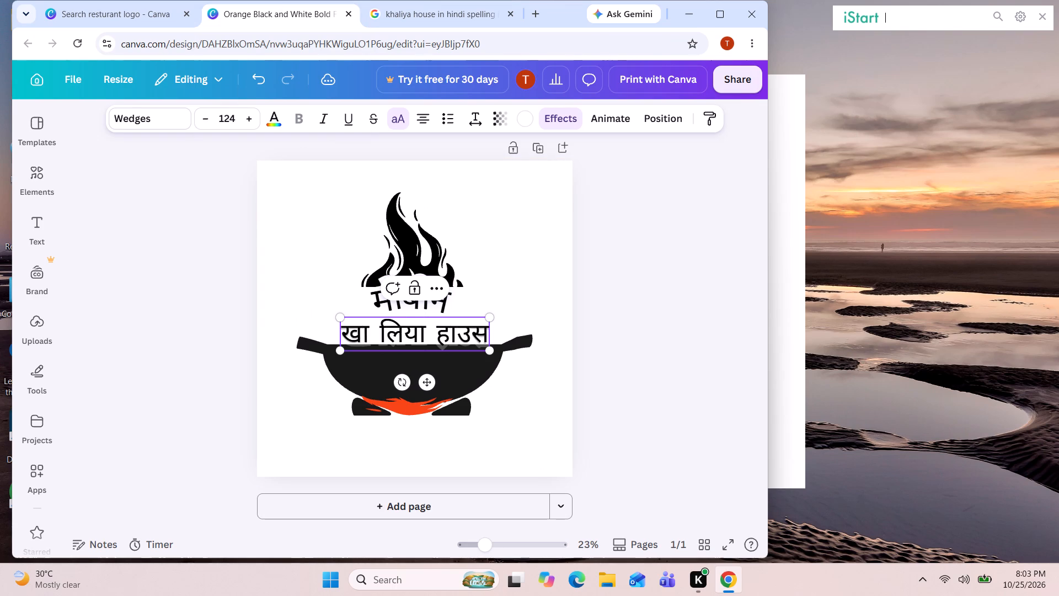
pyautogui.press('Left')
pyautogui.press('Left')
pyautogui.press('BackSpace')
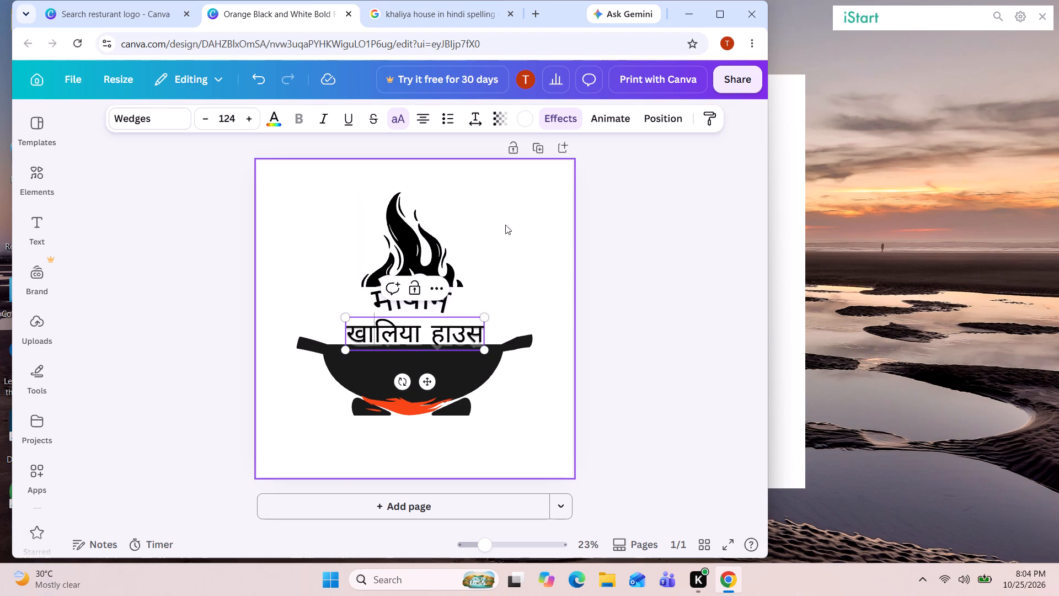
# Set the Curve text effect of the 'खालिया हाउस' line to 35.
pyautogui.click(564, 124)
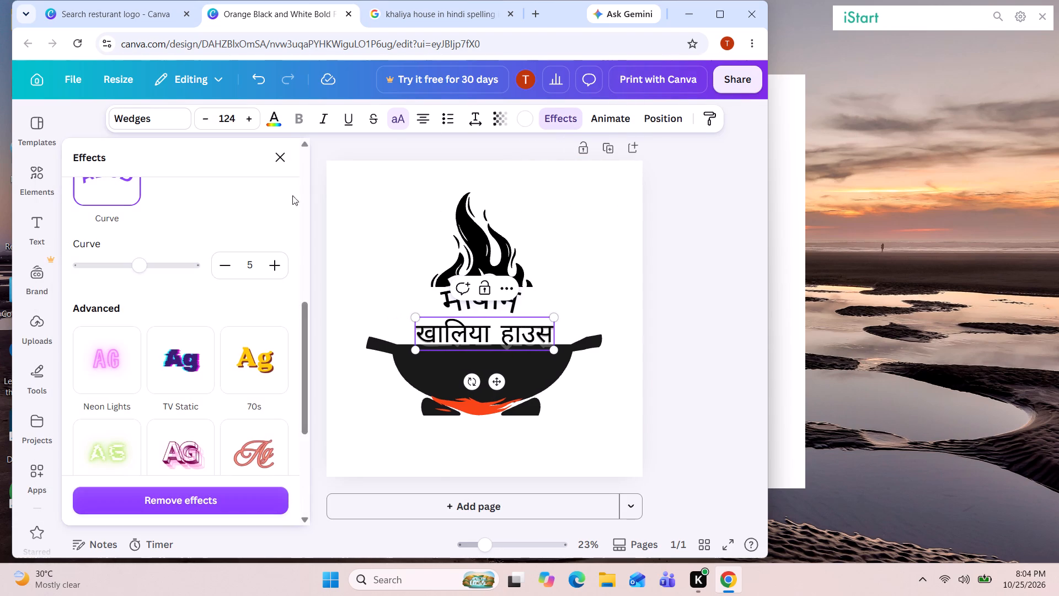
pyautogui.click(157, 266)
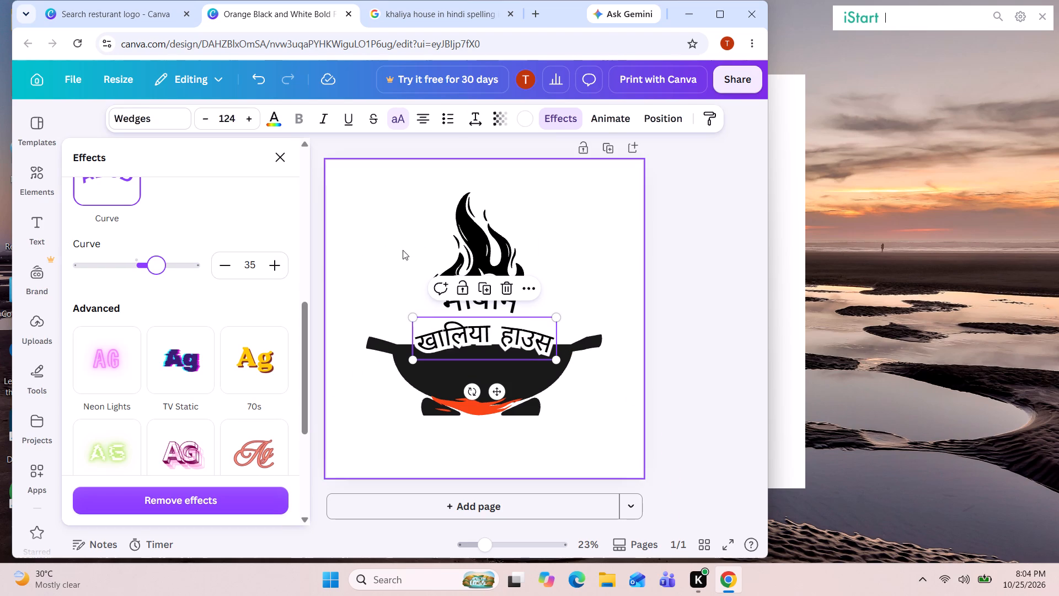
# Move the curved 'खालिया हाउस' line up so it sits just above the wok's rim, centred under the flame.
pyautogui.click(274, 156)
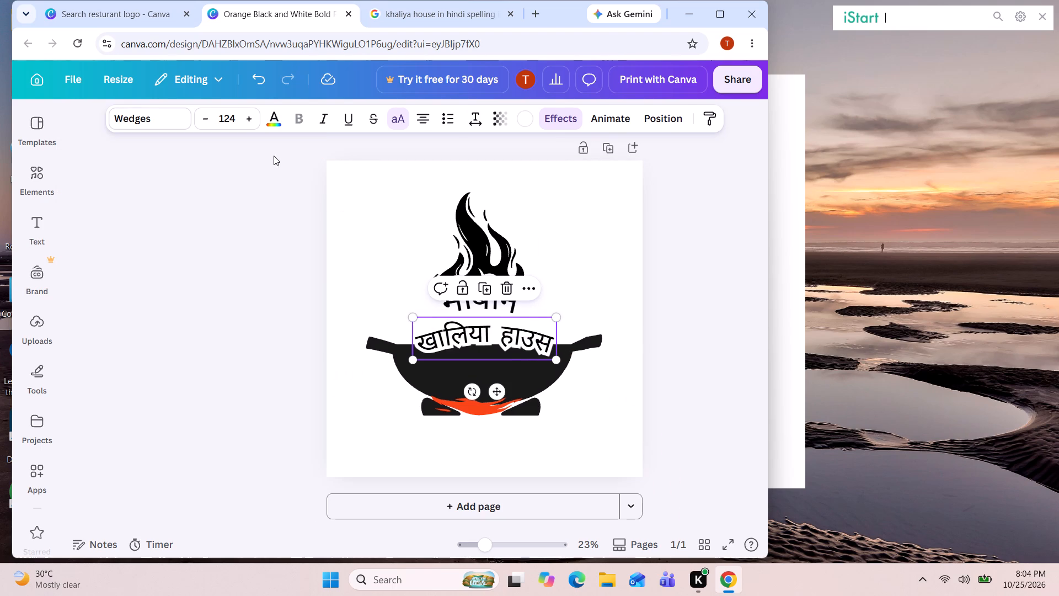
pyautogui.click(655, 228)
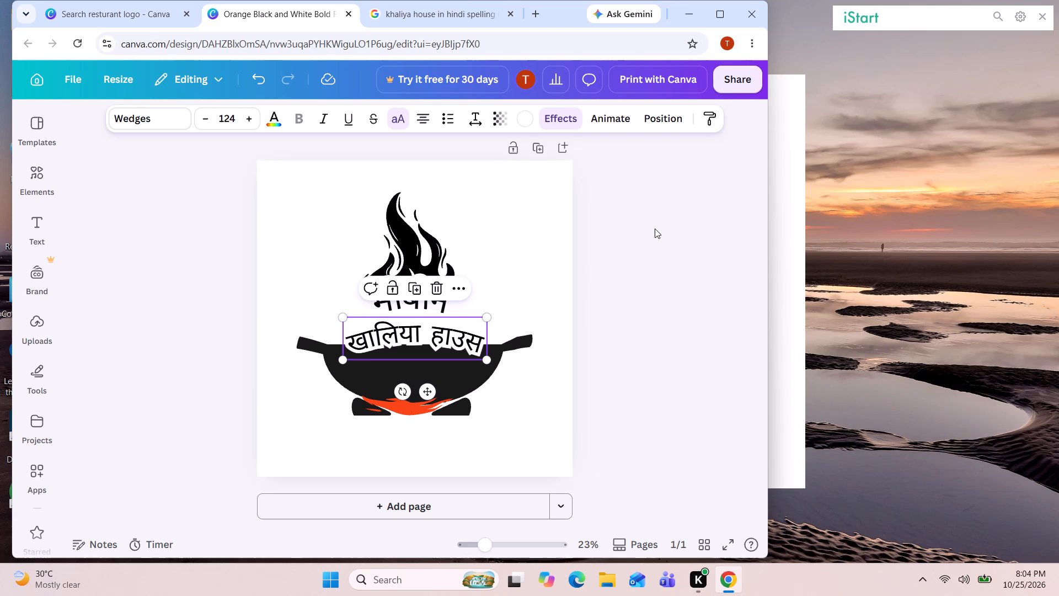
pyautogui.moveTo(435, 346); pyautogui.dragTo(433, 345)
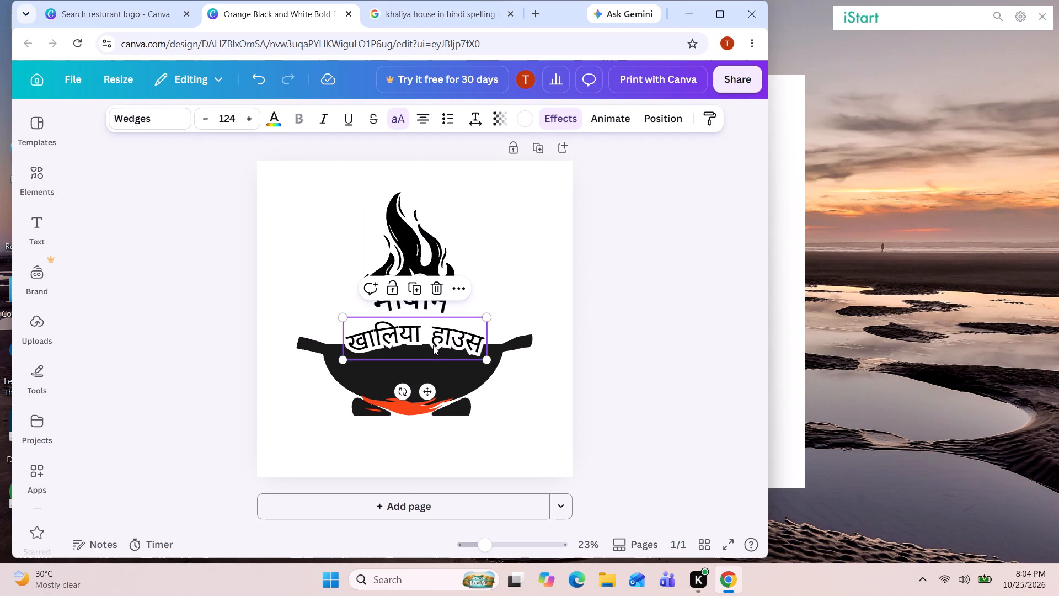
pyautogui.moveTo(433, 345); pyautogui.dragTo(432, 336)
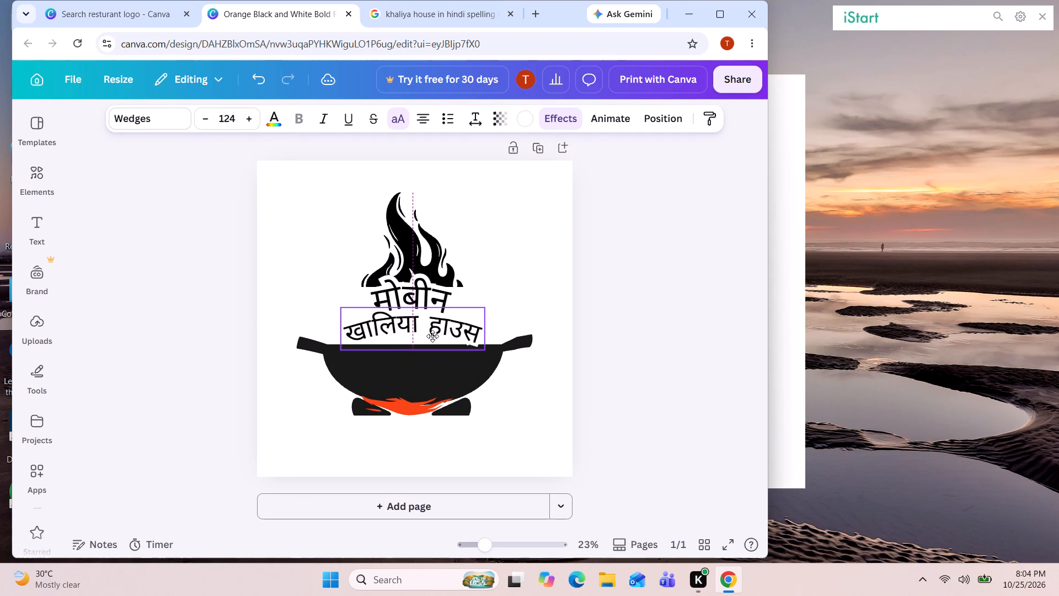
pyautogui.moveTo(432, 336); pyautogui.dragTo(434, 336)
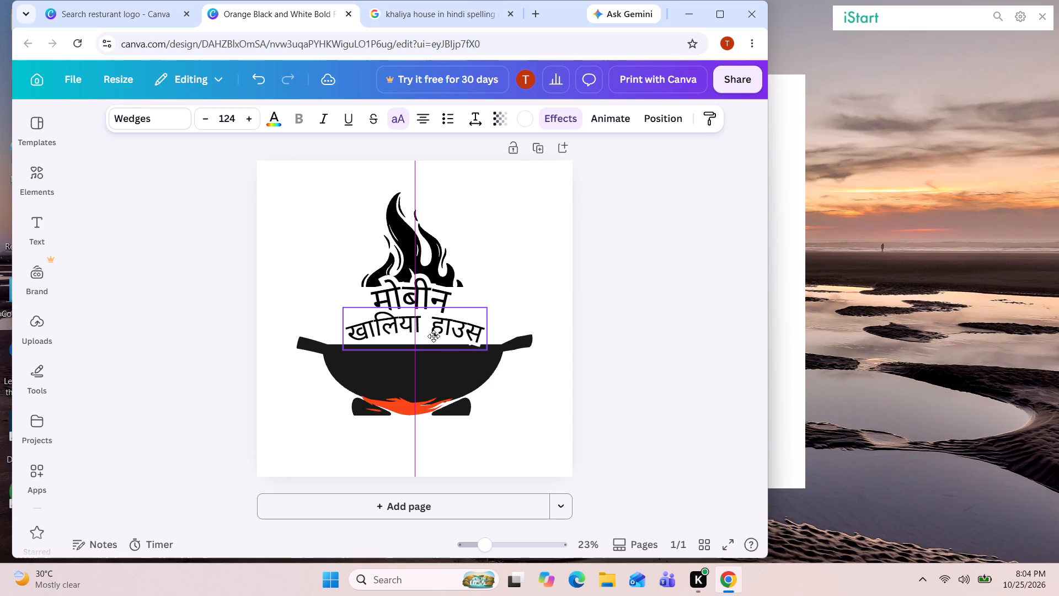
pyautogui.moveTo(434, 336); pyautogui.dragTo(432, 337)
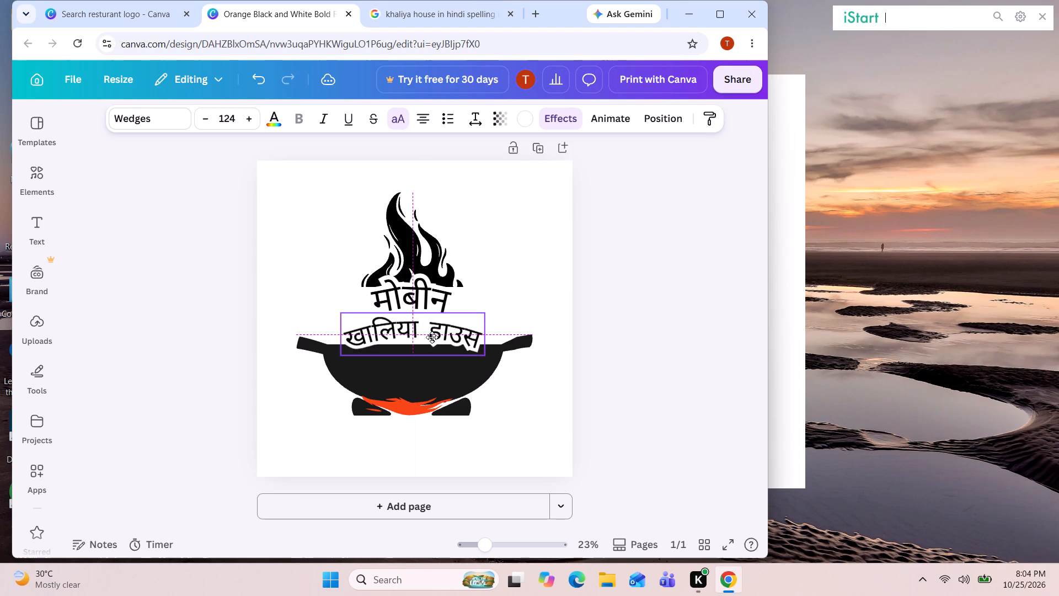
pyautogui.moveTo(432, 337); pyautogui.dragTo(431, 336)
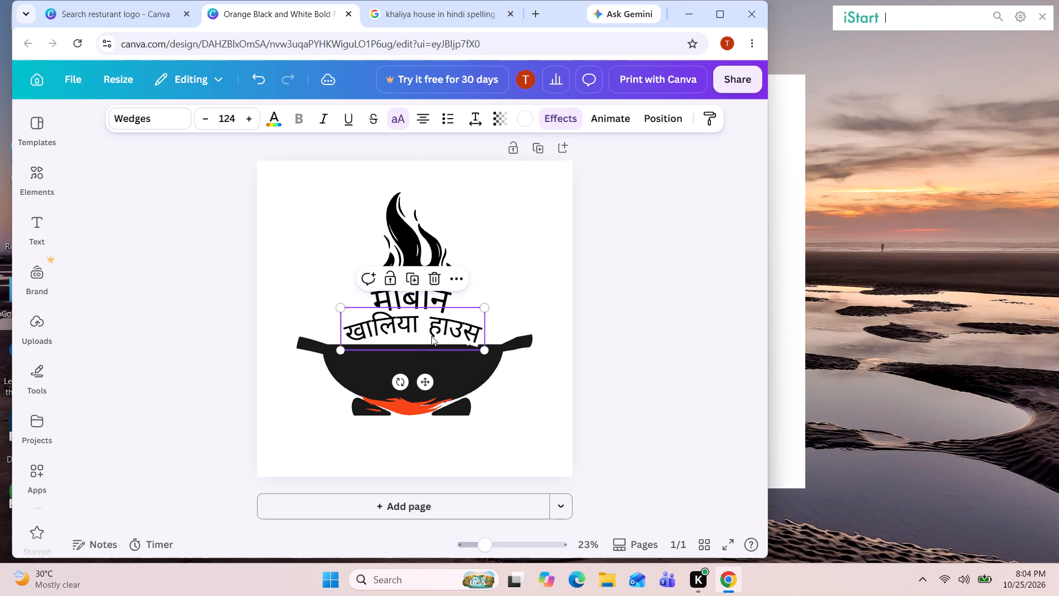
pyautogui.click(641, 257)
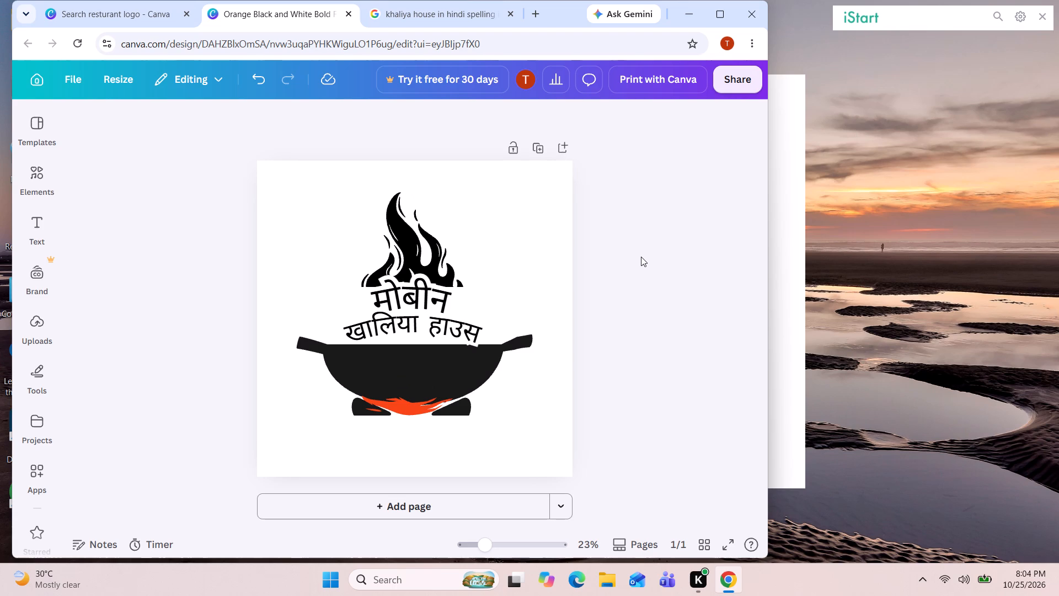
# Reduce the font size of the 'खालिया हाउस' line to 115.
pyautogui.click(442, 328)
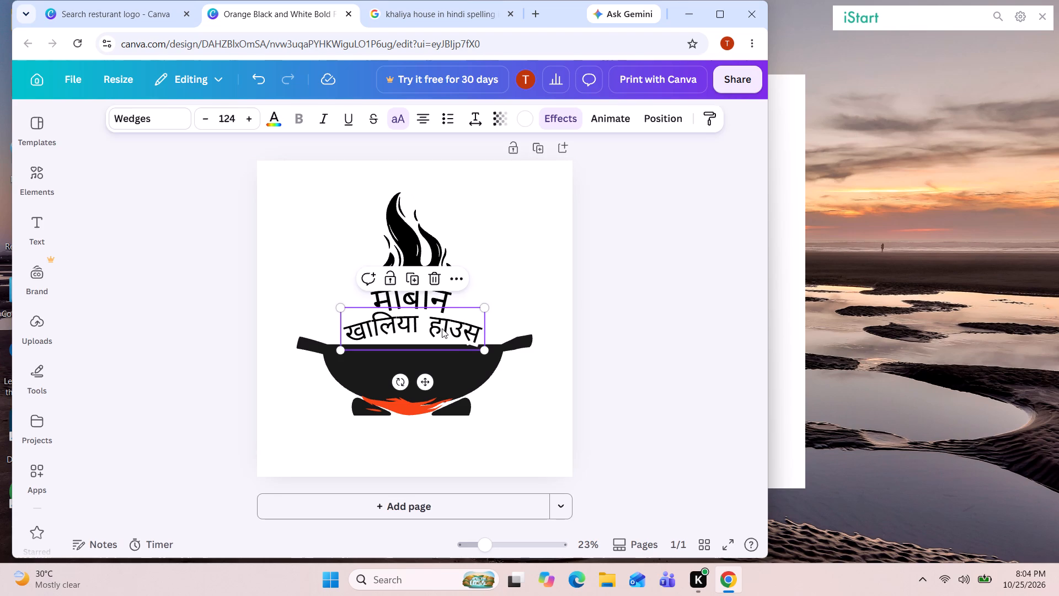
pyautogui.tripleClick(206, 120)
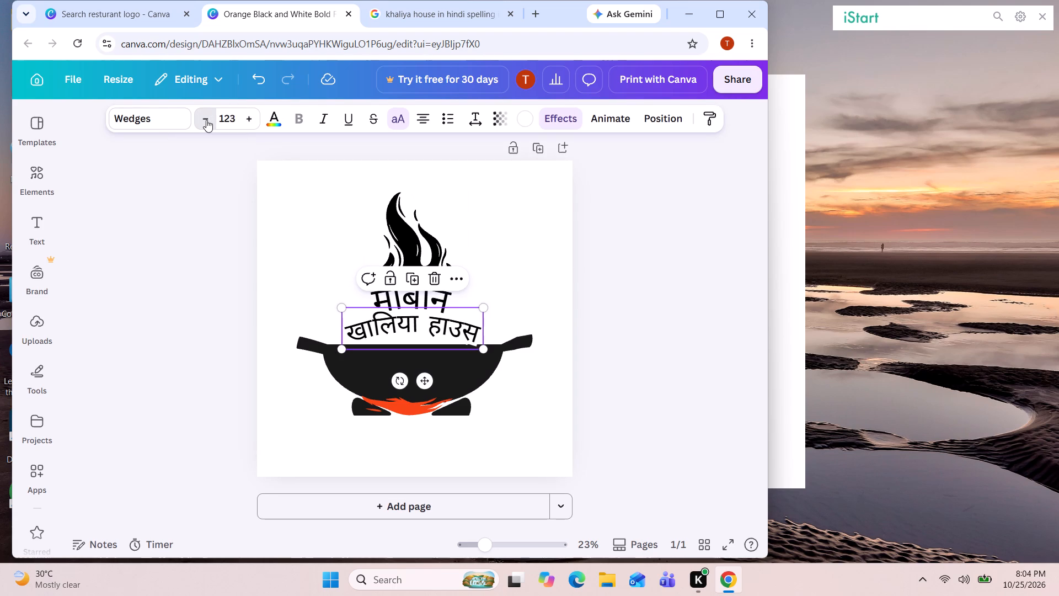
pyautogui.doubleClick(206, 120)
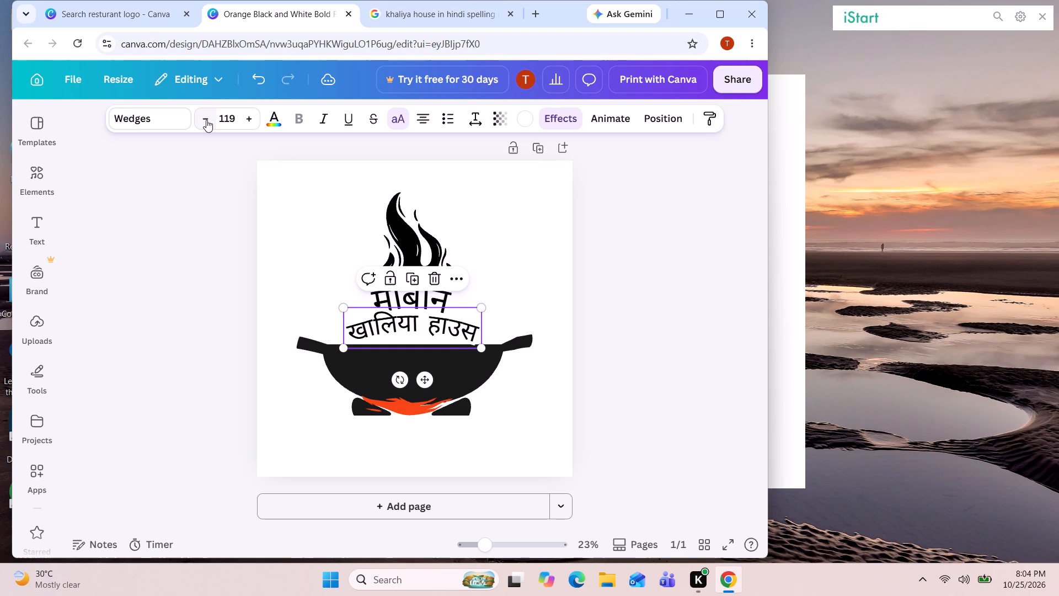
pyautogui.tripleClick(206, 120)
pyautogui.click(206, 120)
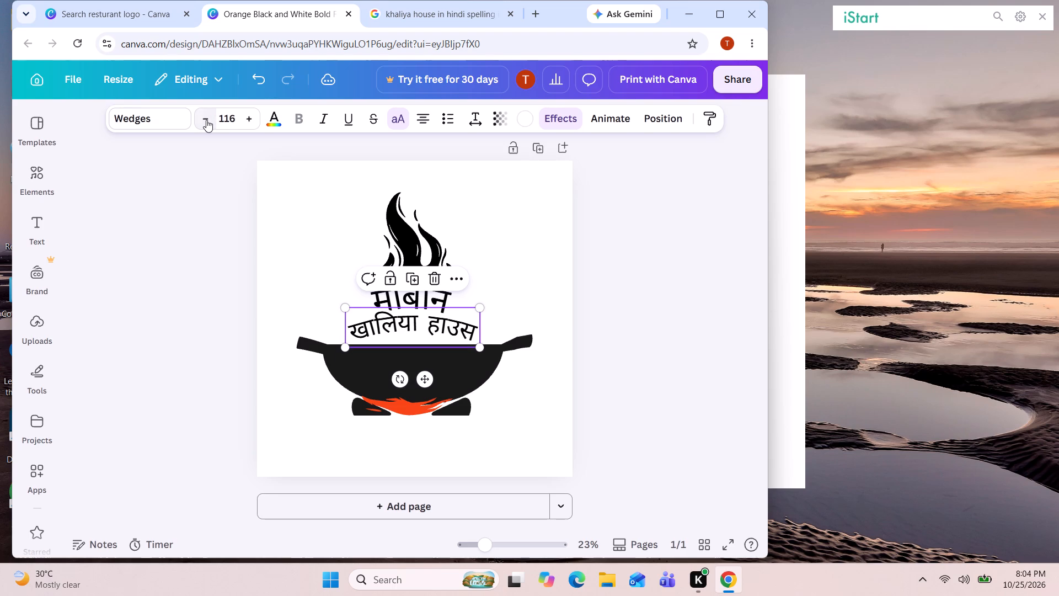
pyautogui.click(416, 327)
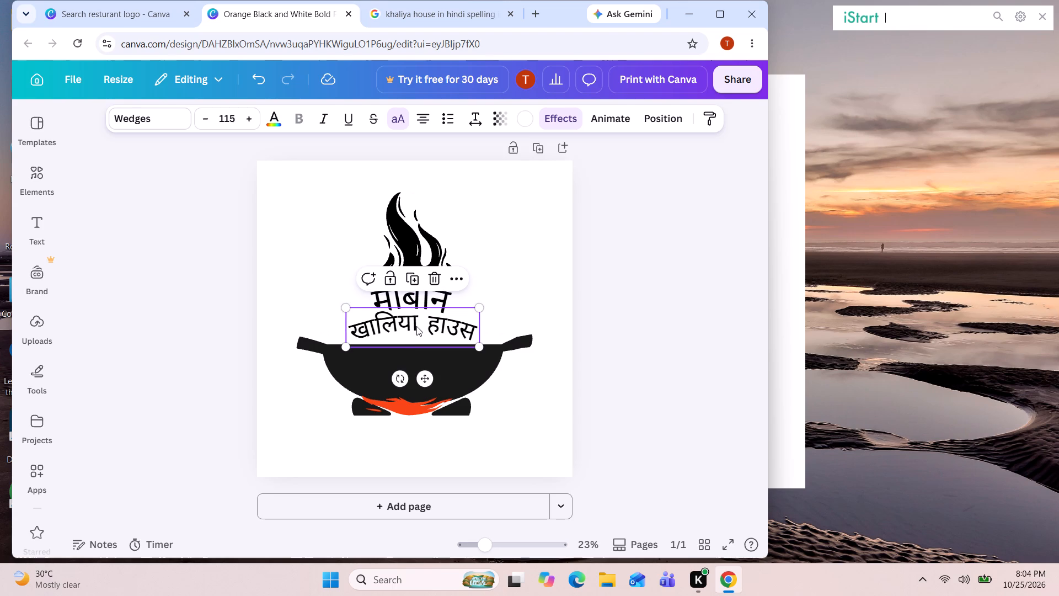
pyautogui.click(622, 248)
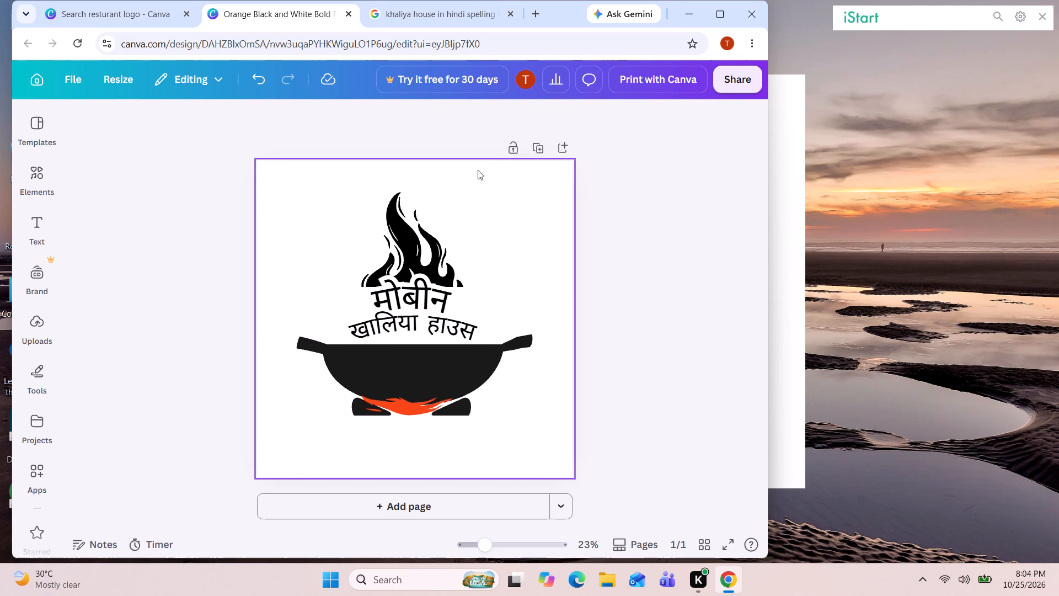
# Move the flame graphic up above the word 'मोबीन', keeping it centred over the text.
pyautogui.moveTo(403, 243); pyautogui.dragTo(404, 236)
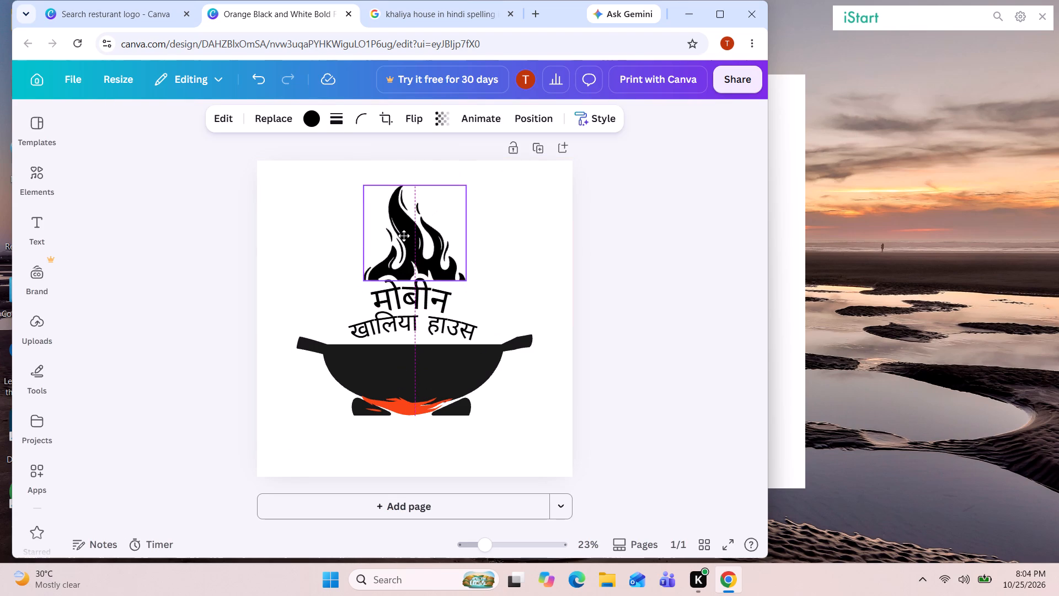
pyautogui.moveTo(404, 236); pyautogui.dragTo(403, 233)
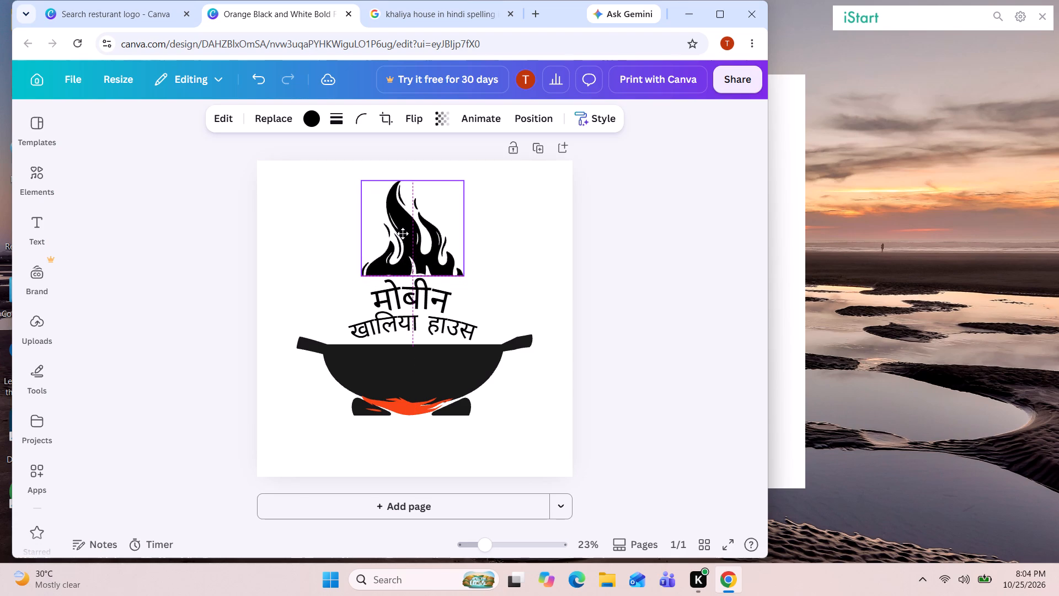
pyautogui.moveTo(403, 233); pyautogui.dragTo(402, 233)
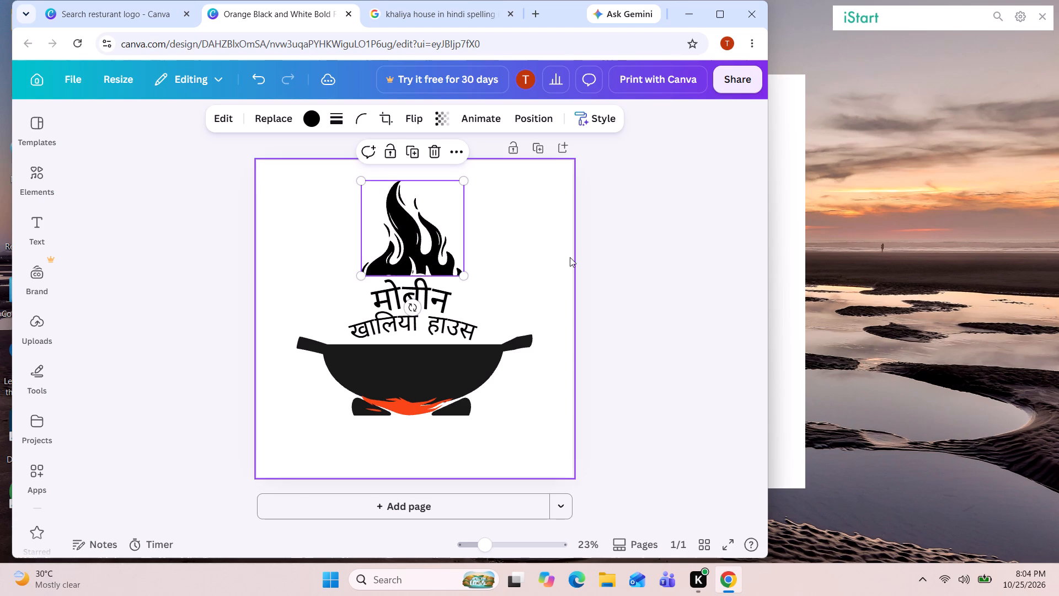
pyautogui.click(622, 244)
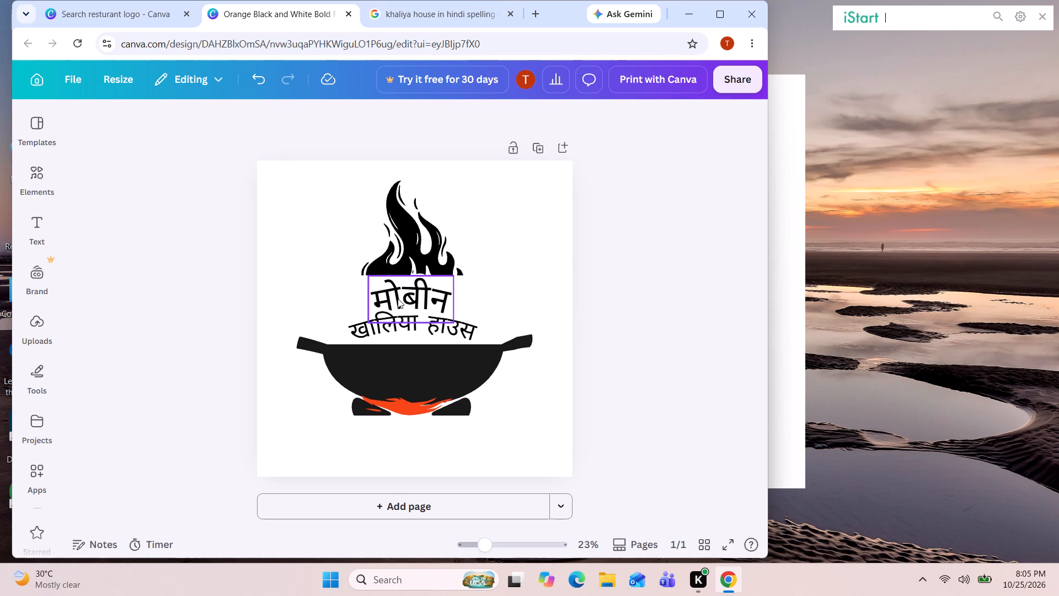
# Raise the word 'मोबीन' so its top overlaps the base of the flame, centred on the flame.
pyautogui.moveTo(401, 287); pyautogui.dragTo(401, 281)
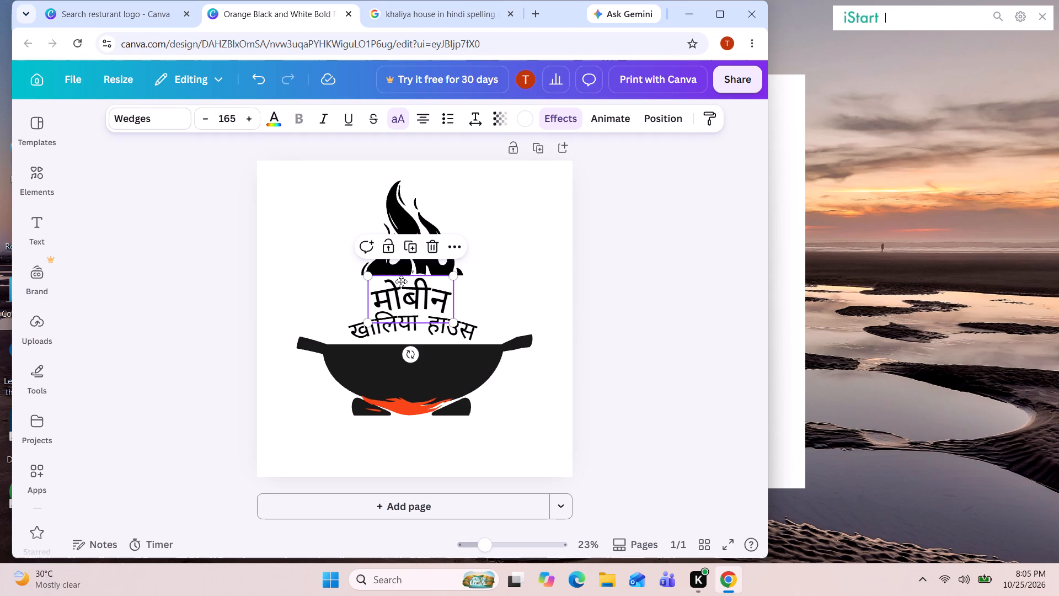
pyautogui.moveTo(401, 281); pyautogui.dragTo(400, 279)
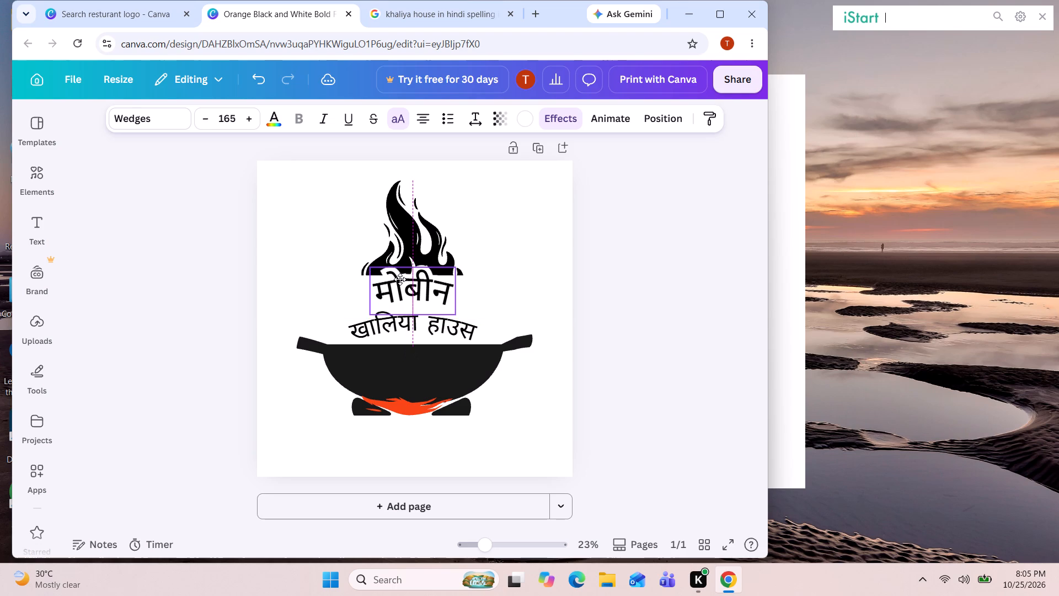
pyautogui.moveTo(400, 279); pyautogui.dragTo(400, 280)
pyautogui.moveTo(402, 279); pyautogui.dragTo(402, 277)
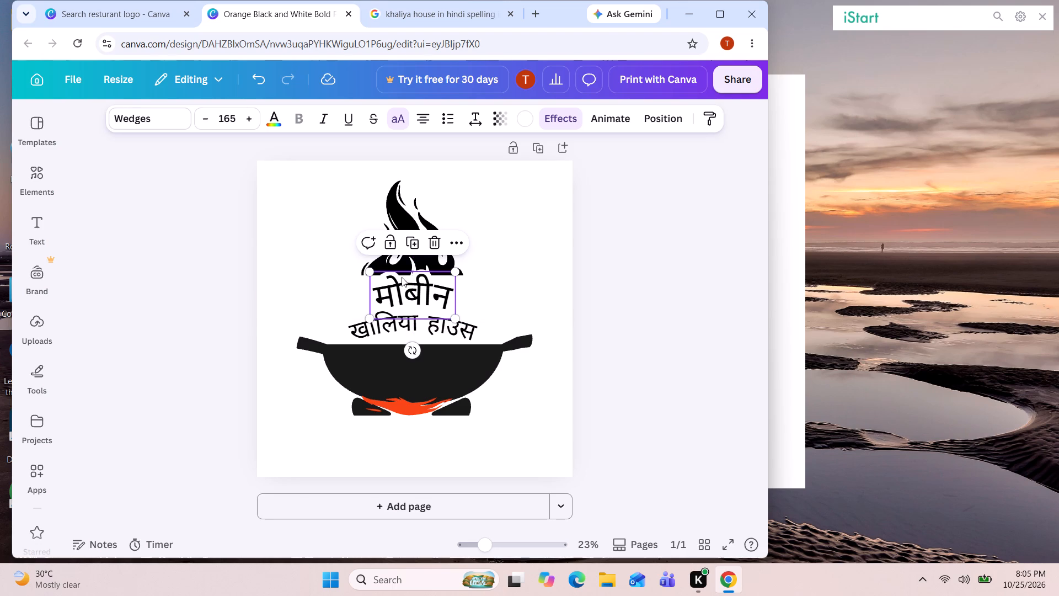
pyautogui.moveTo(402, 277); pyautogui.dragTo(400, 273)
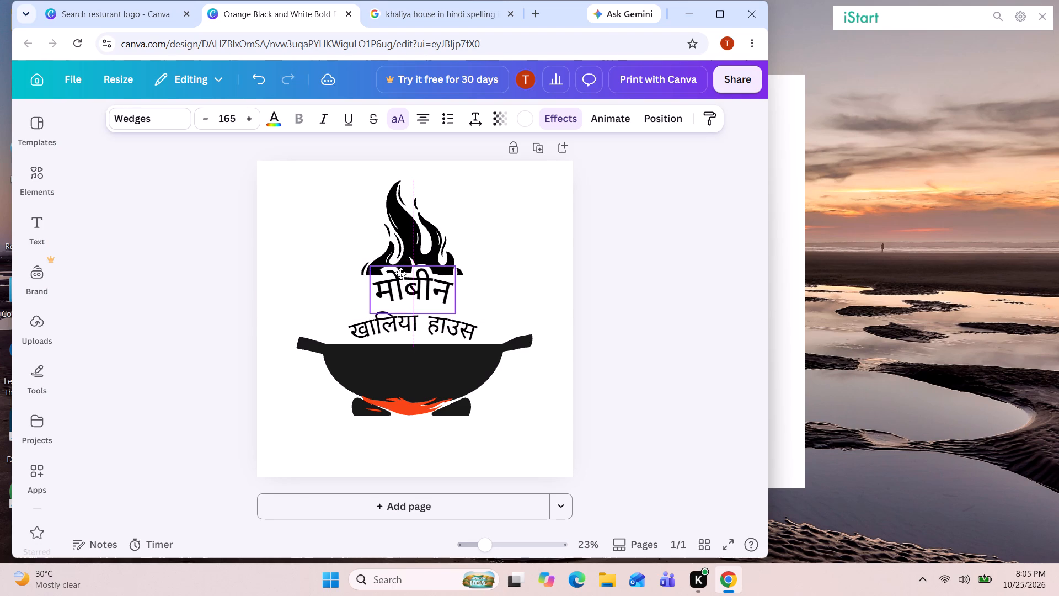
pyautogui.moveTo(400, 273); pyautogui.dragTo(400, 270)
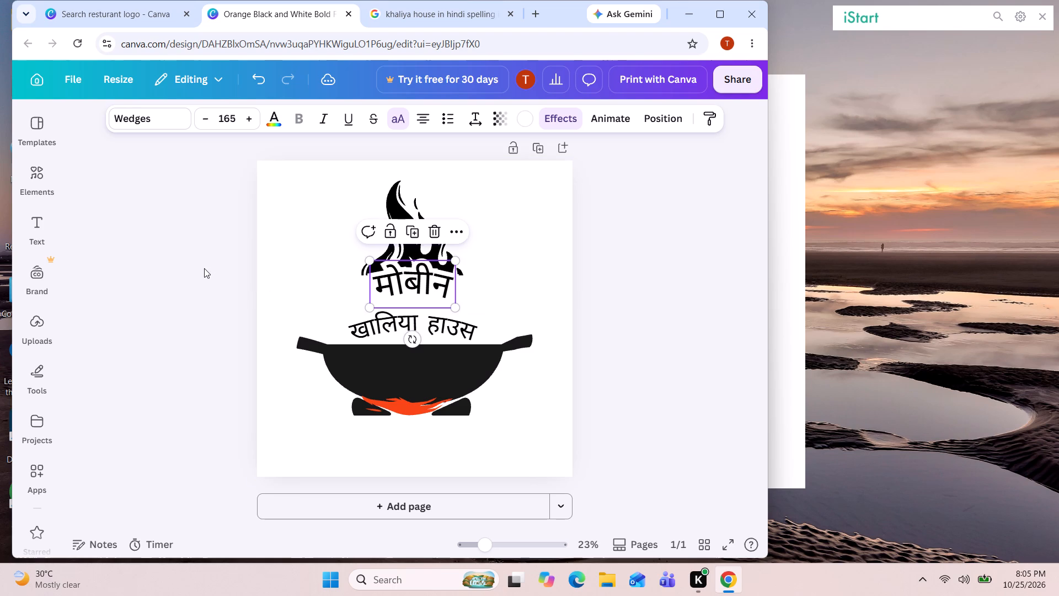
pyautogui.click(198, 265)
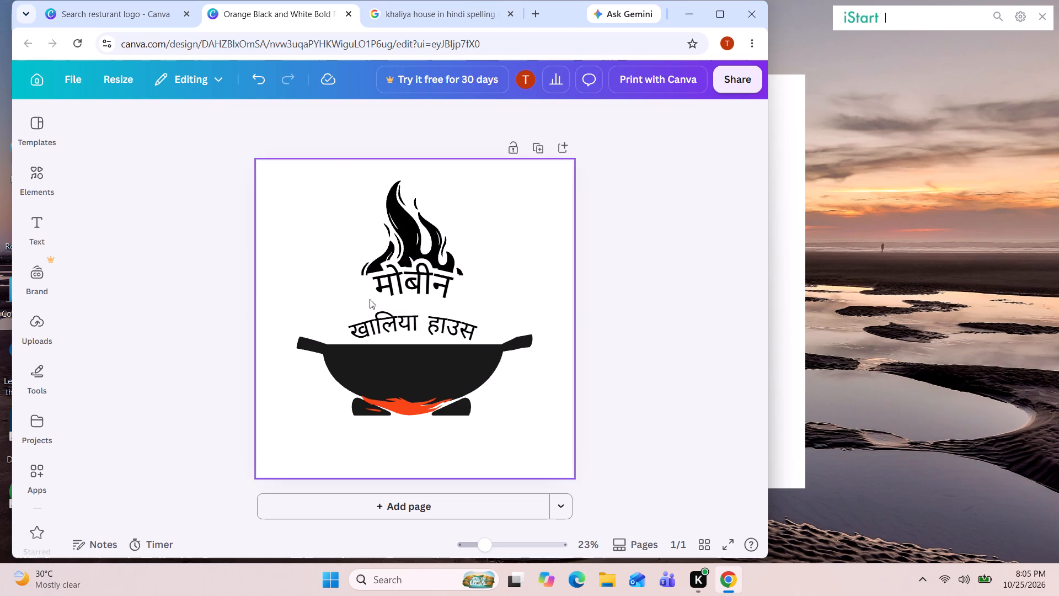
# Fine-tune the position of 'मोबीन', shifting it slightly left while it stays against the flame's base.
pyautogui.click(410, 279)
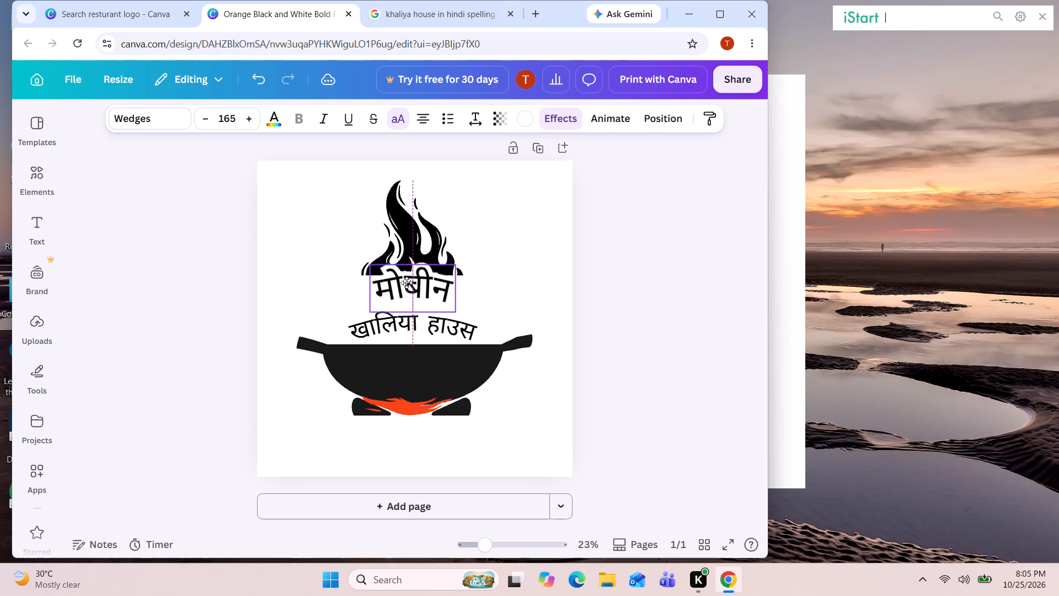
pyautogui.click(635, 251)
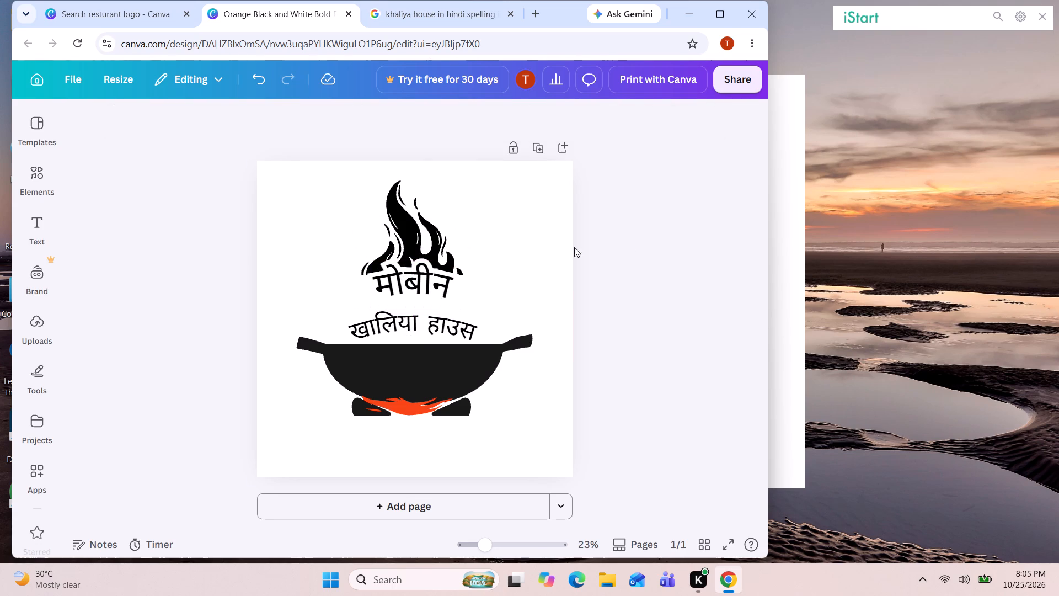
pyautogui.moveTo(408, 272); pyautogui.dragTo(409, 281)
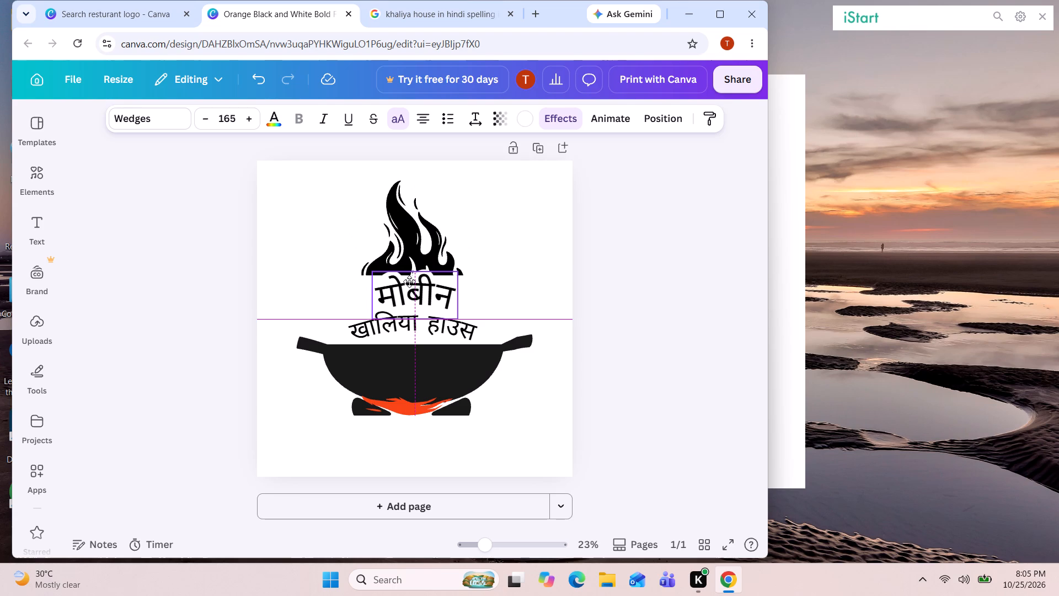
pyautogui.moveTo(409, 281); pyautogui.dragTo(408, 280)
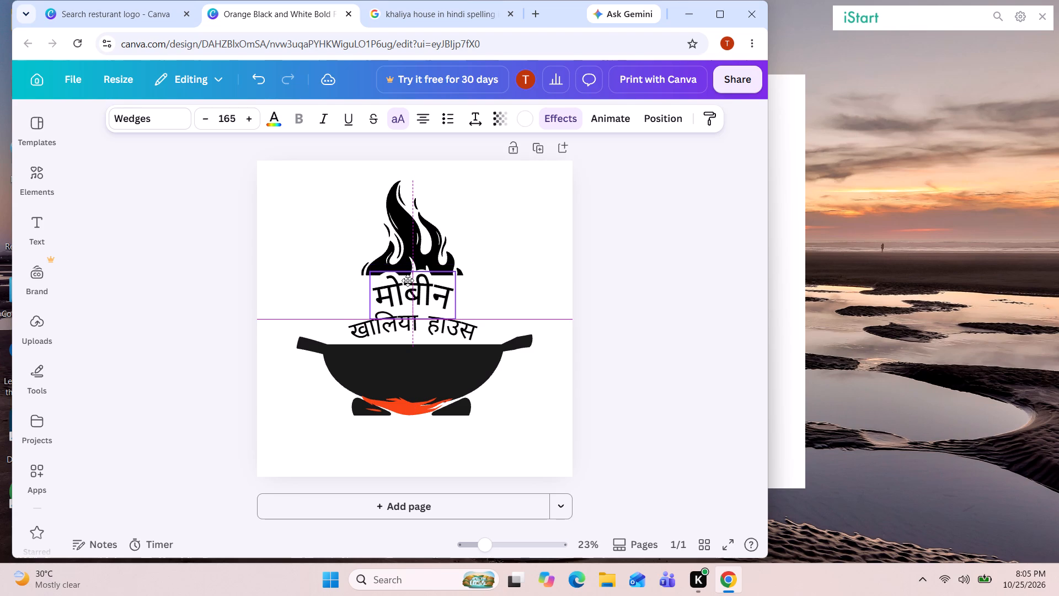
pyautogui.moveTo(408, 280); pyautogui.dragTo(403, 270)
pyautogui.click(403, 270)
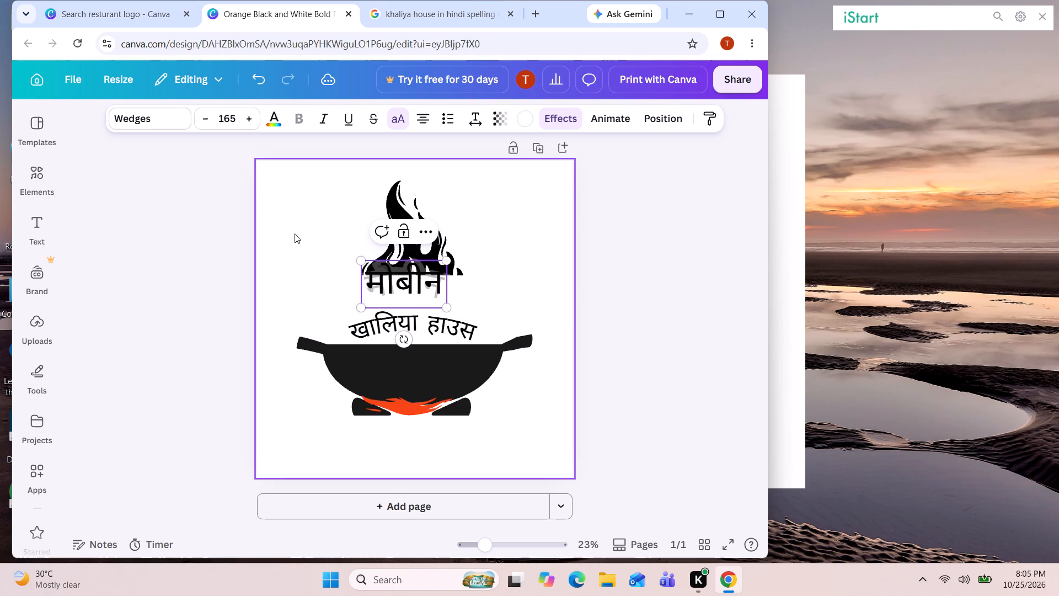
pyautogui.click(295, 233)
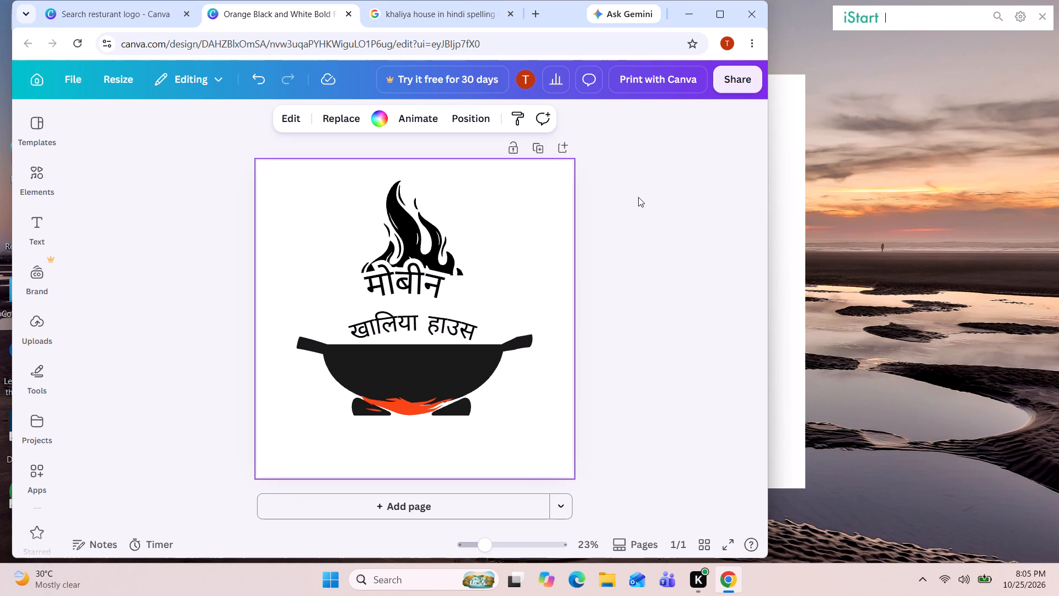
pyautogui.click(410, 275)
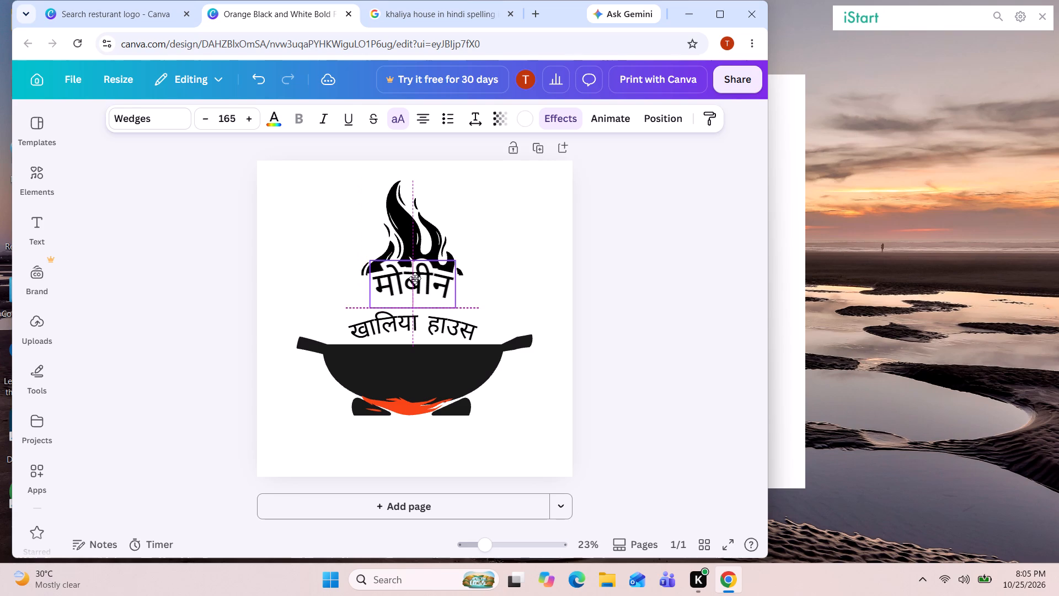
pyautogui.click(649, 223)
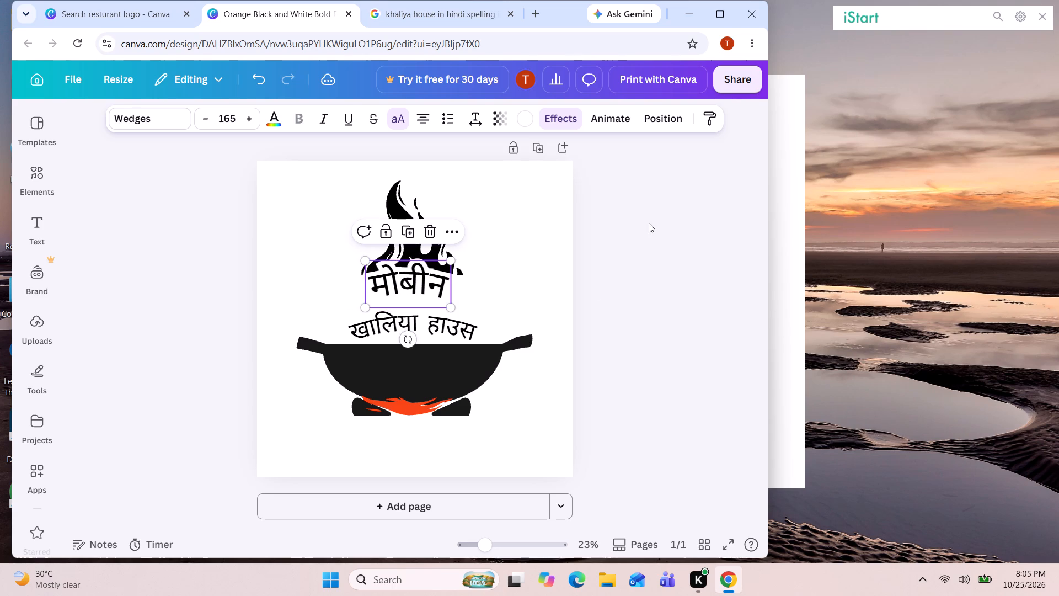
# Nudge the flame graphic slightly up and left so it is centred above 'मोबीन'.
pyautogui.click(436, 230)
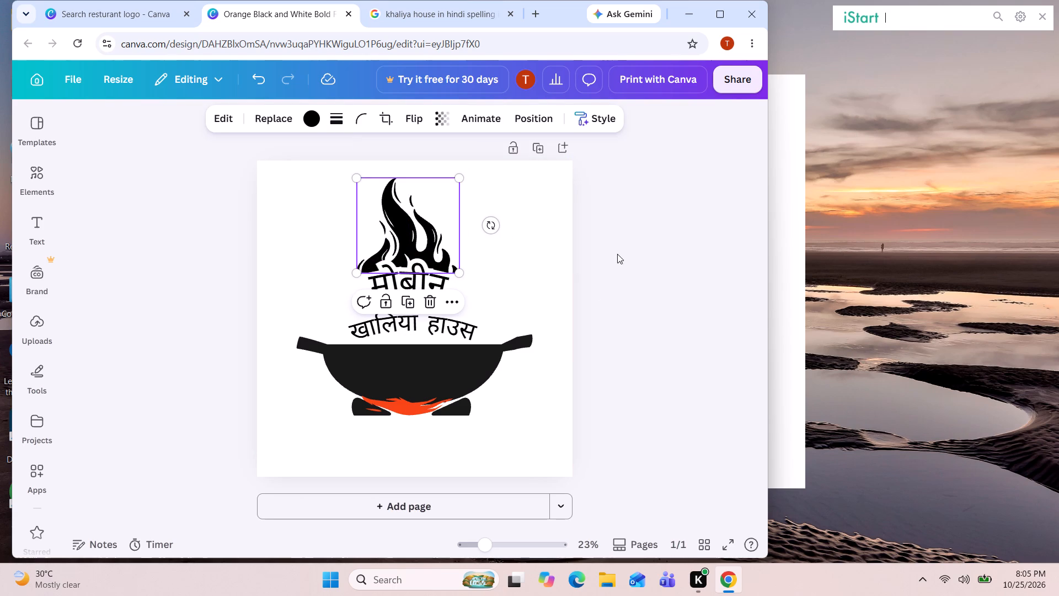
pyautogui.click(652, 233)
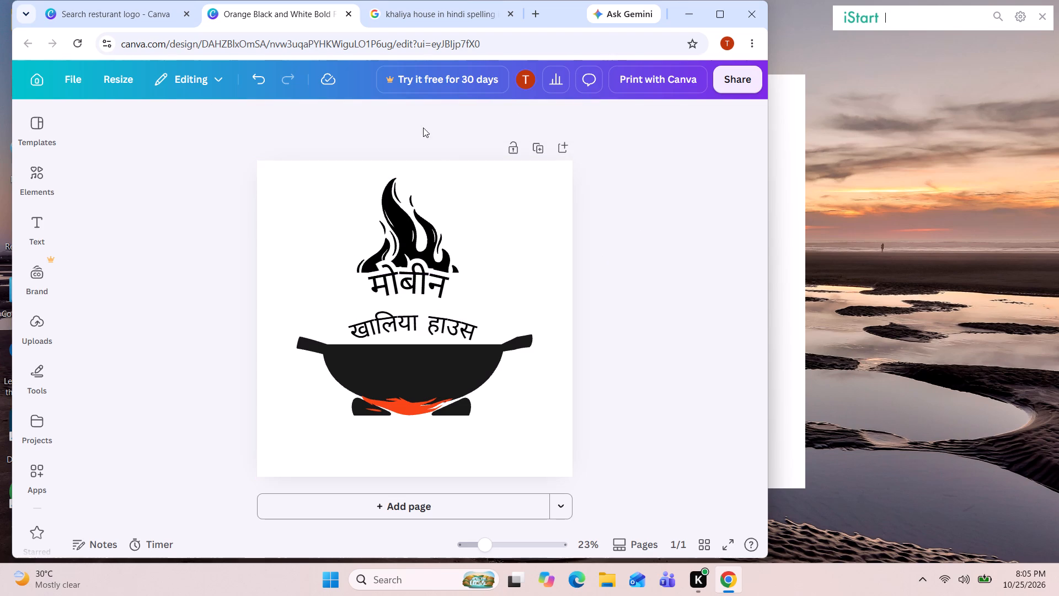
# Apply the TV Static text effect to the curved 'खालिया हाउस' line above the wok.
pyautogui.click(421, 326)
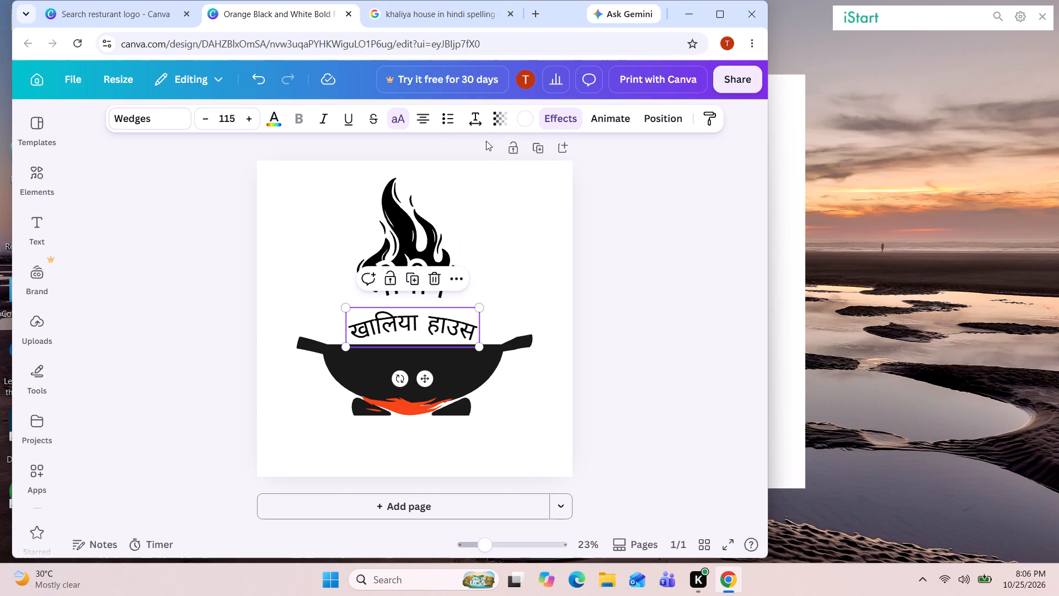
pyautogui.click(564, 110)
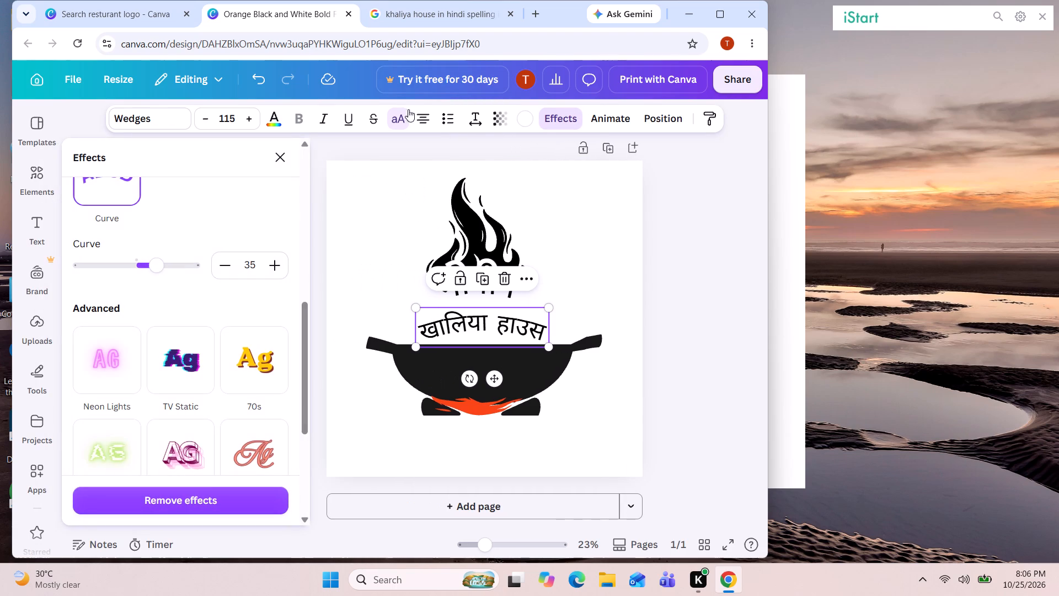
pyautogui.click(168, 350)
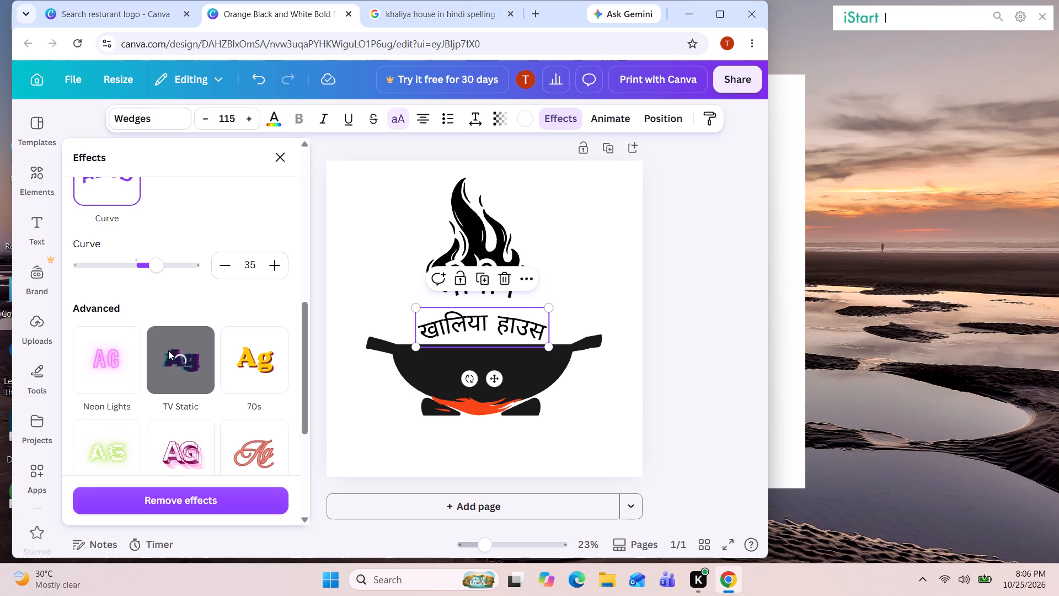
pyautogui.scroll(-1, 168, 350)
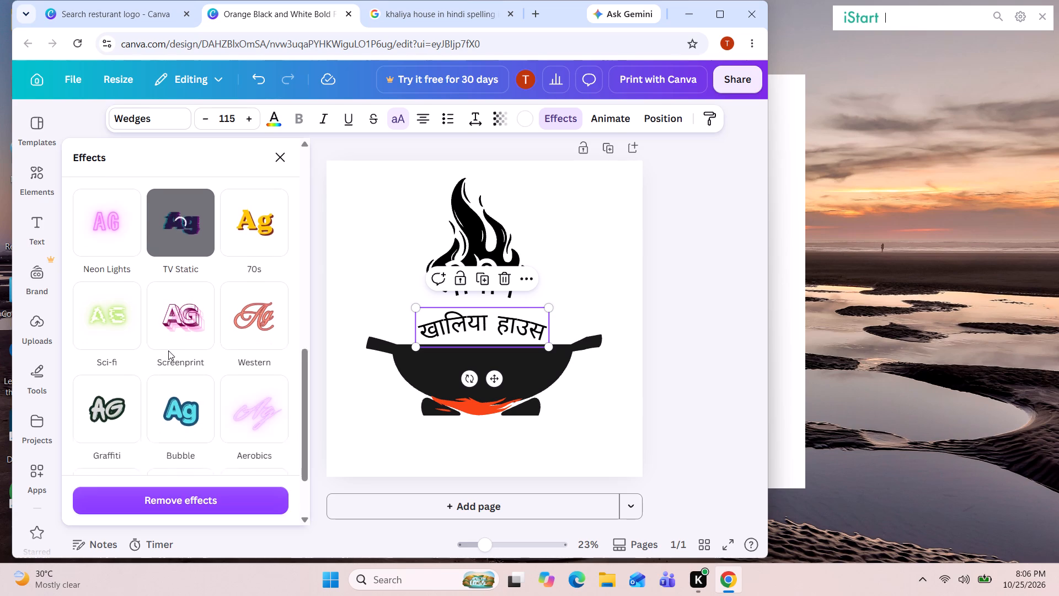
pyautogui.scroll(-3, 168, 350)
pyautogui.scroll(1, 168, 350)
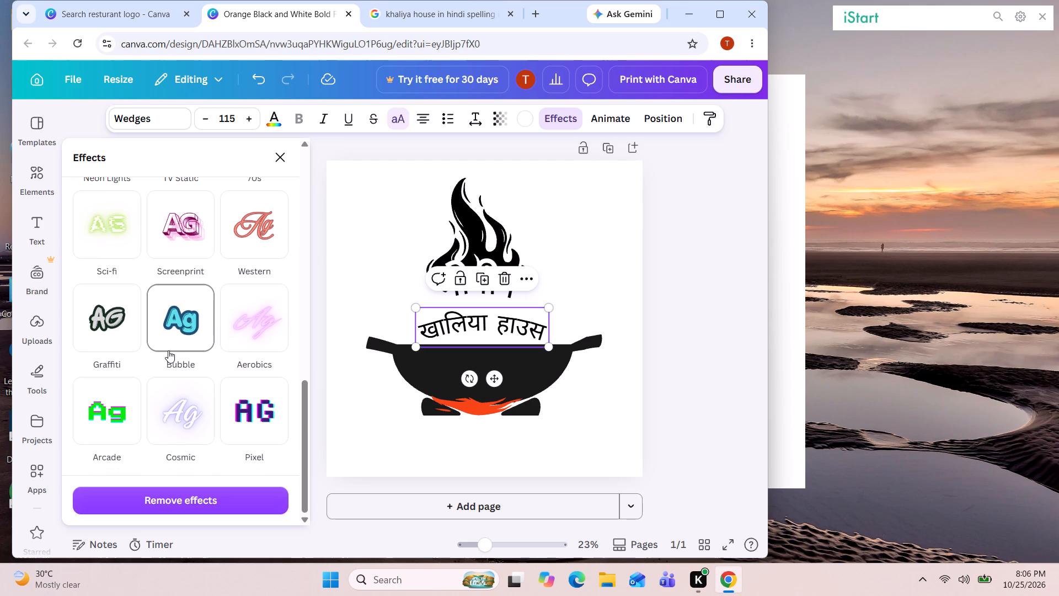
pyautogui.scroll(1, 168, 350)
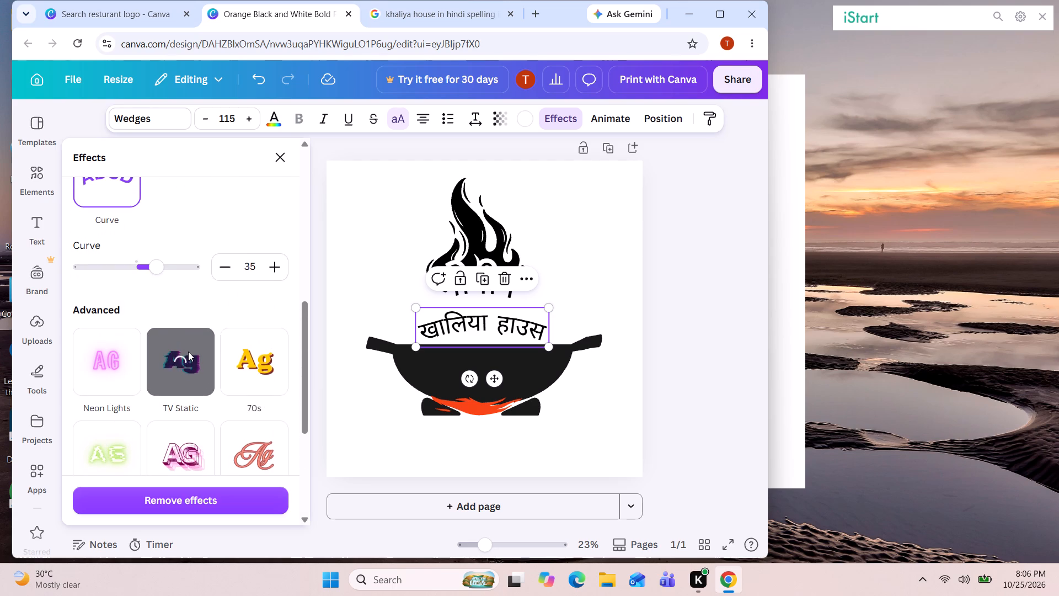
pyautogui.click(188, 352)
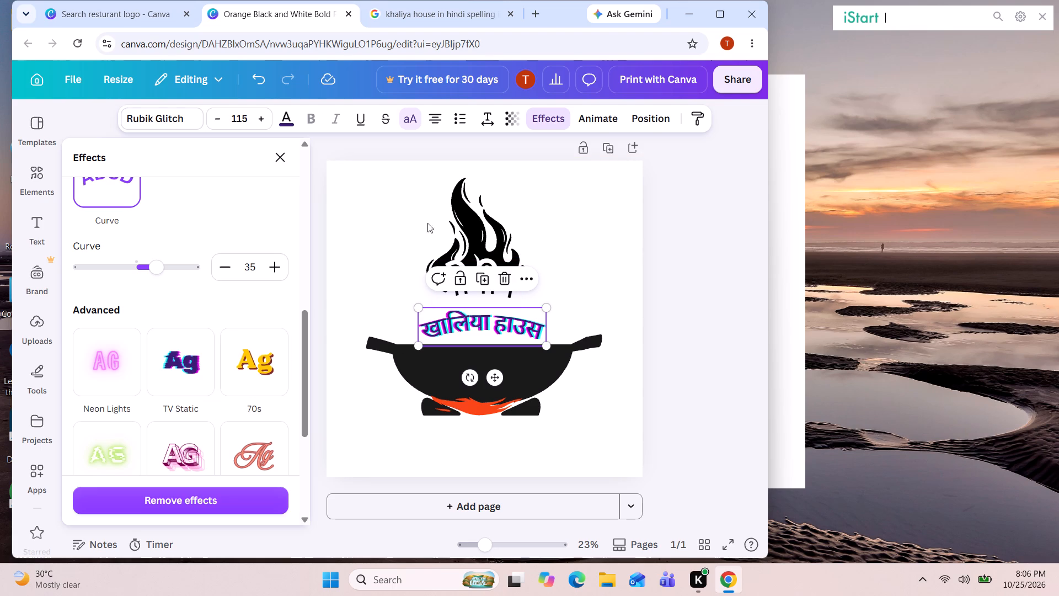
pyautogui.click(274, 155)
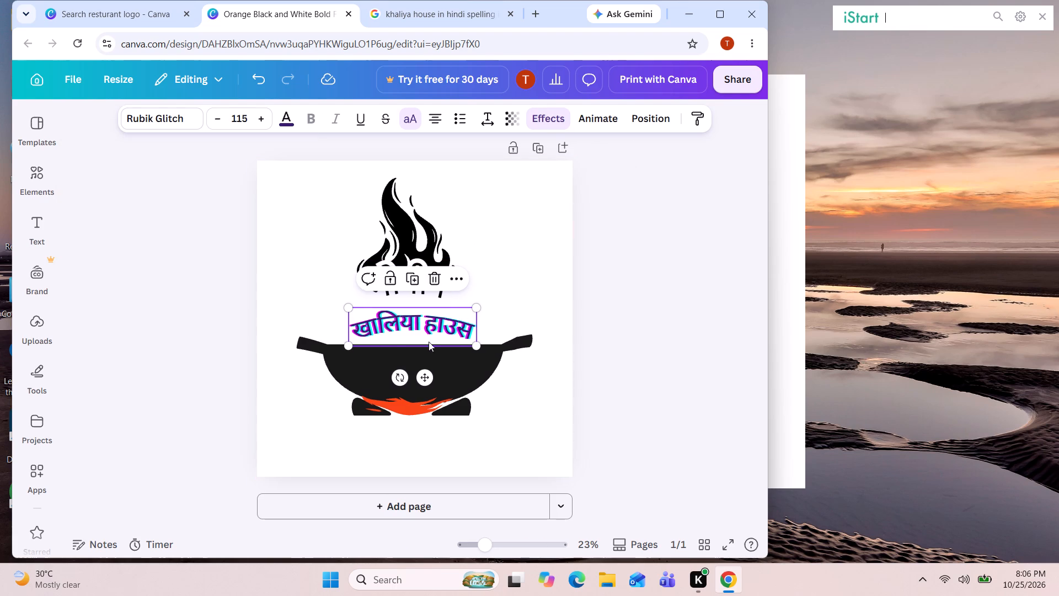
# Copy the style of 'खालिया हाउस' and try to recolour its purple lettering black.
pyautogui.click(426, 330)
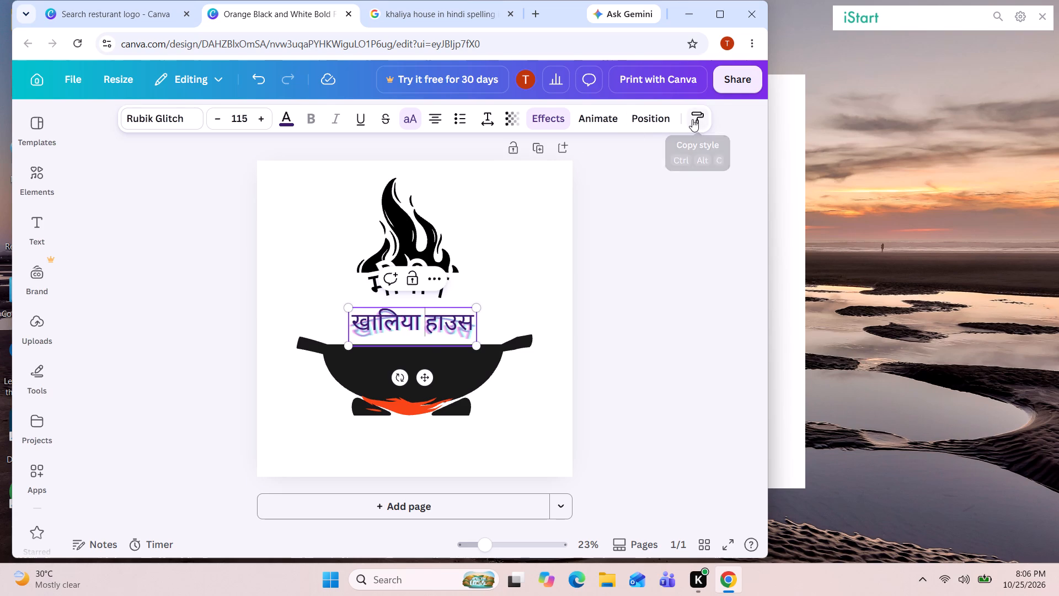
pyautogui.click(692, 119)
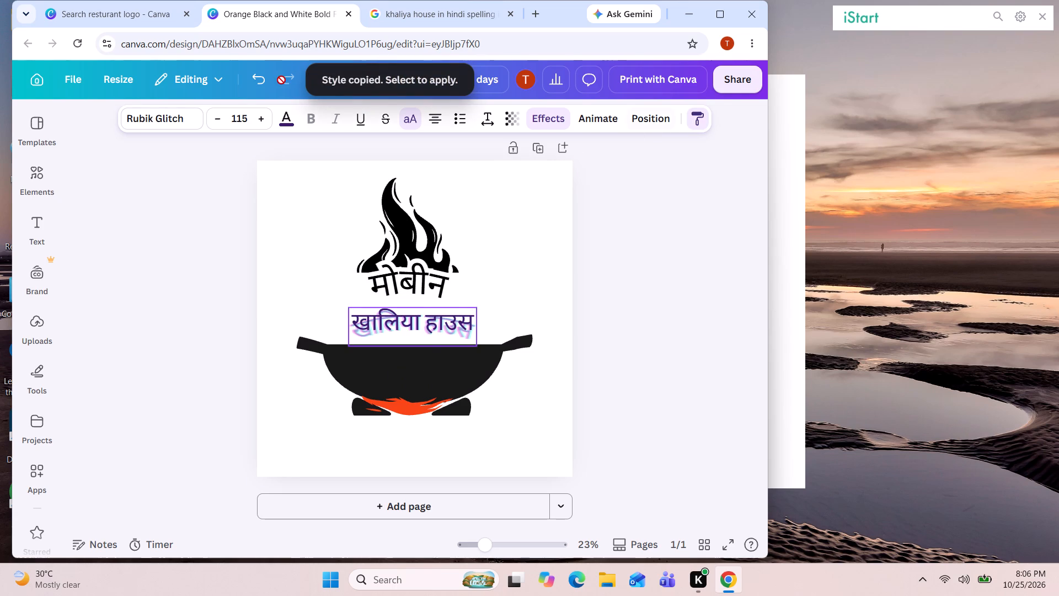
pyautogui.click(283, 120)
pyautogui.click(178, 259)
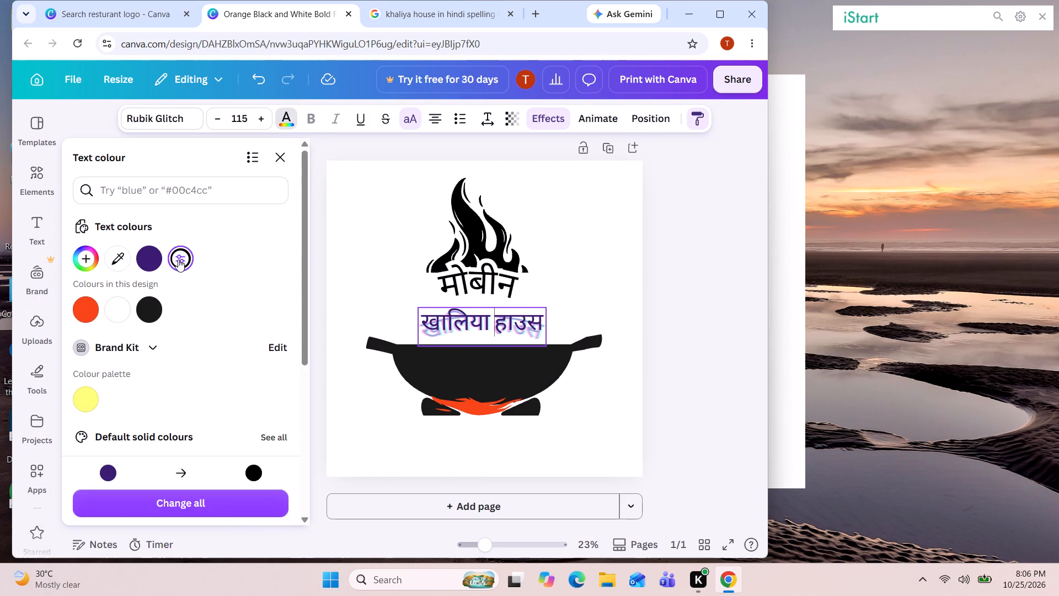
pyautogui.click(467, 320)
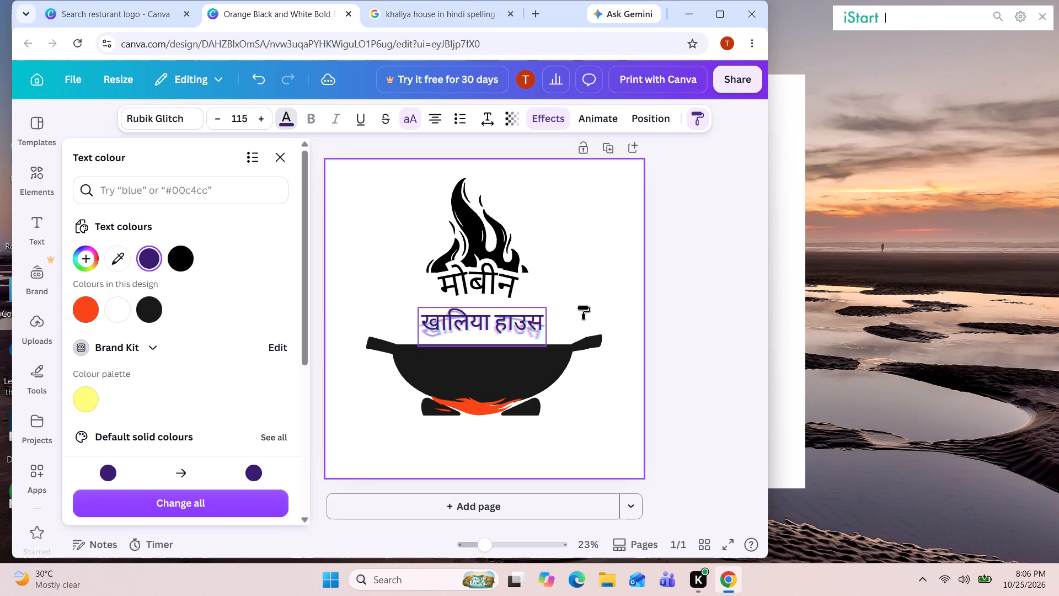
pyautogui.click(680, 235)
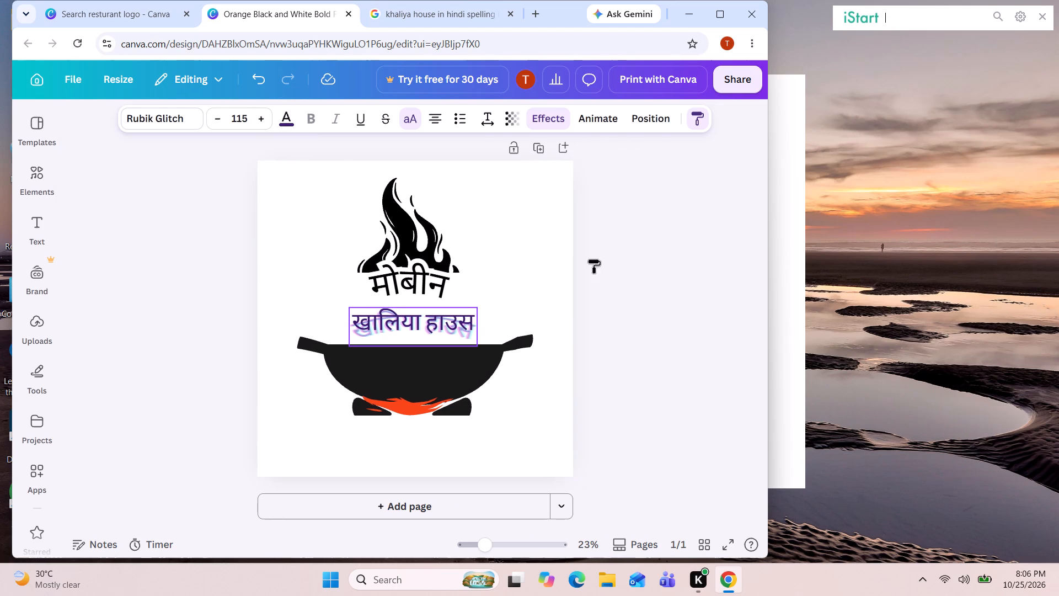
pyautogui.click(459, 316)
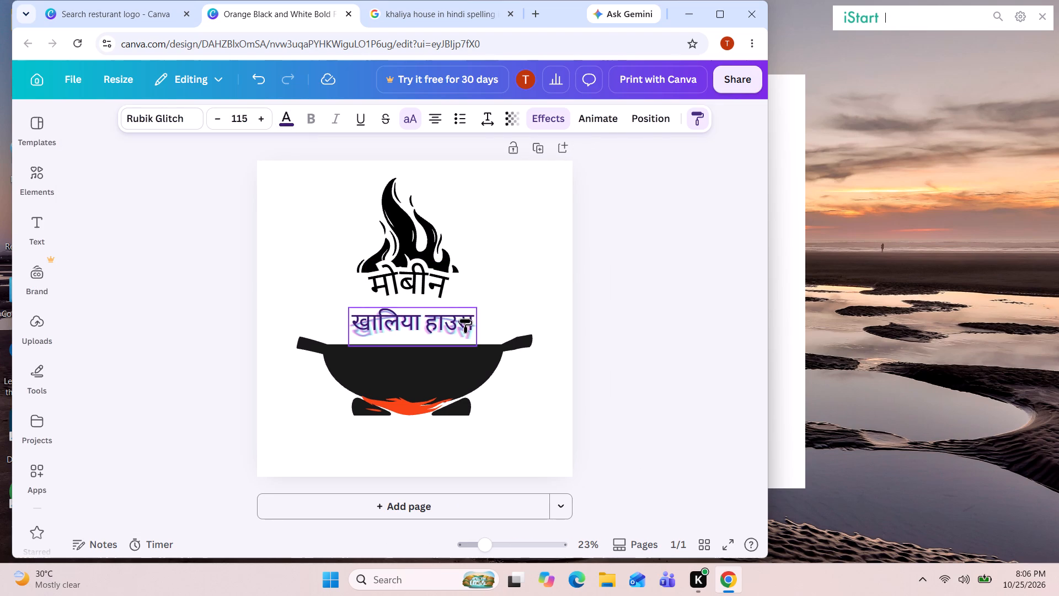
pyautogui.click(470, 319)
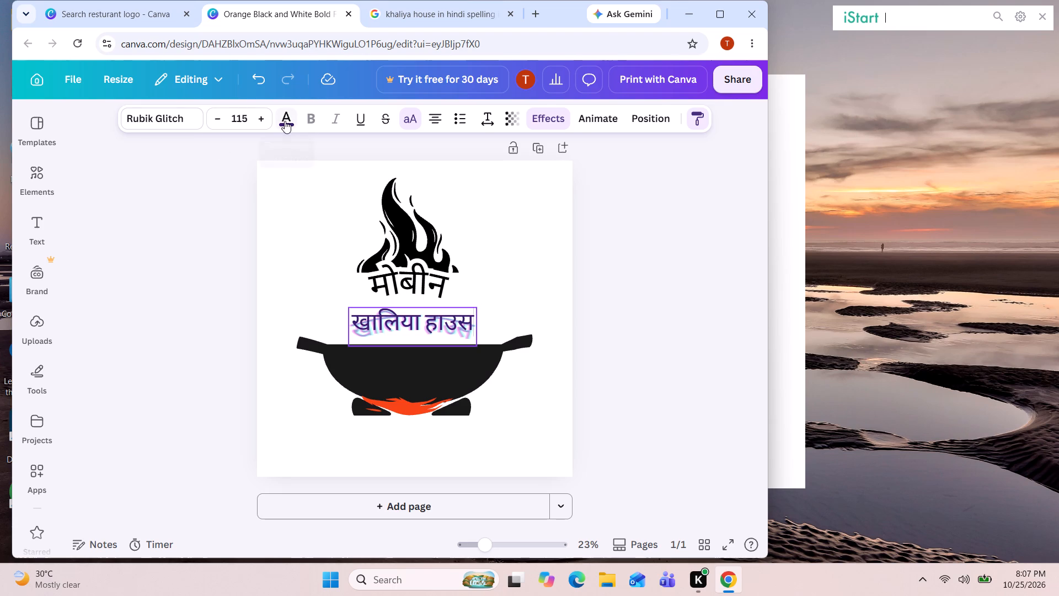
# Set the text colour of 'खालिया हाउस' to black, changing all of that purple on the page.
pyautogui.click(285, 120)
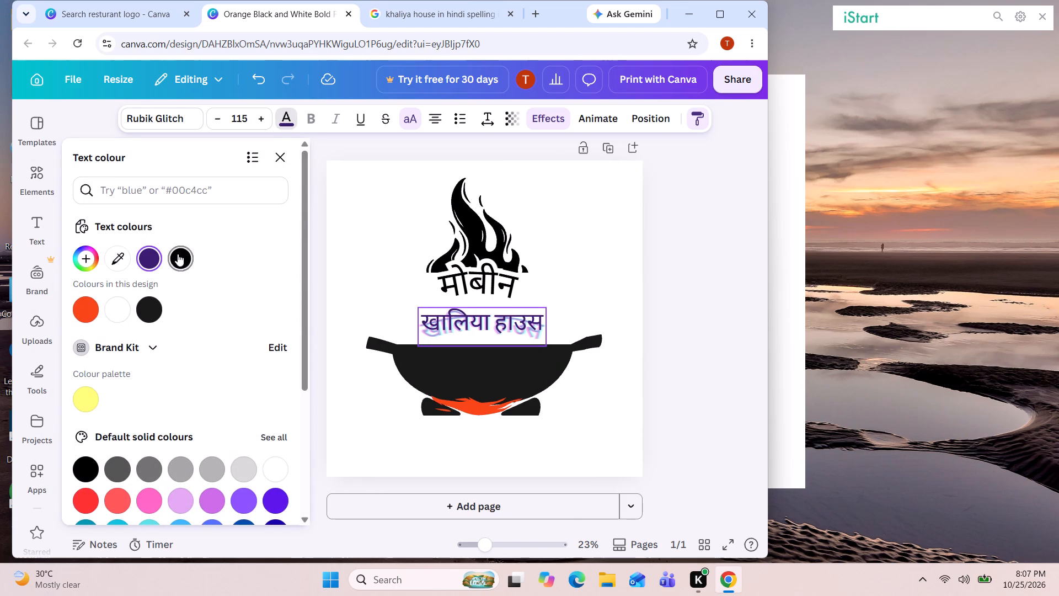
pyautogui.click(87, 471)
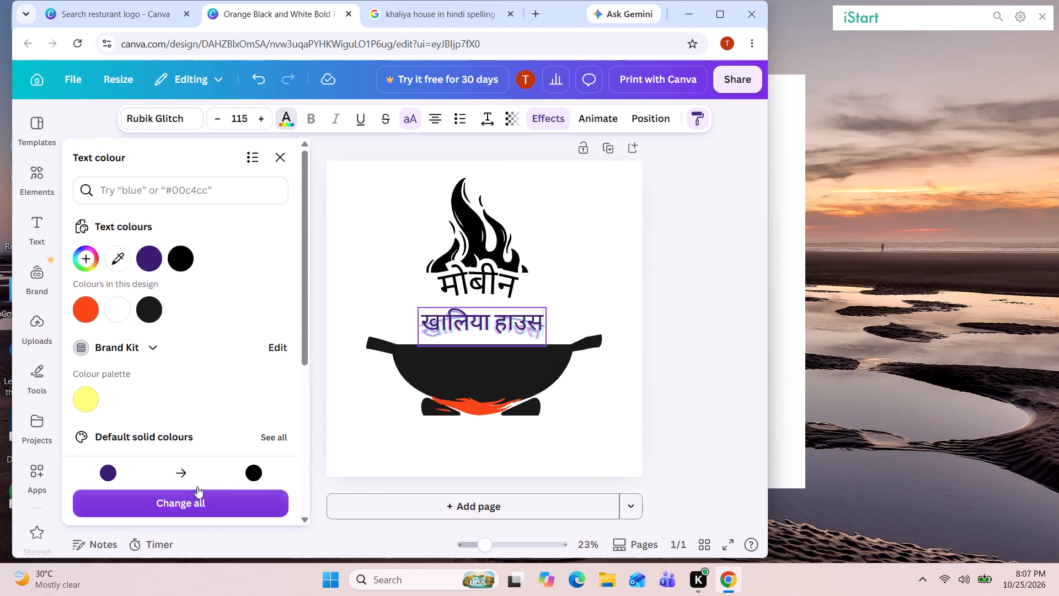
pyautogui.click(211, 504)
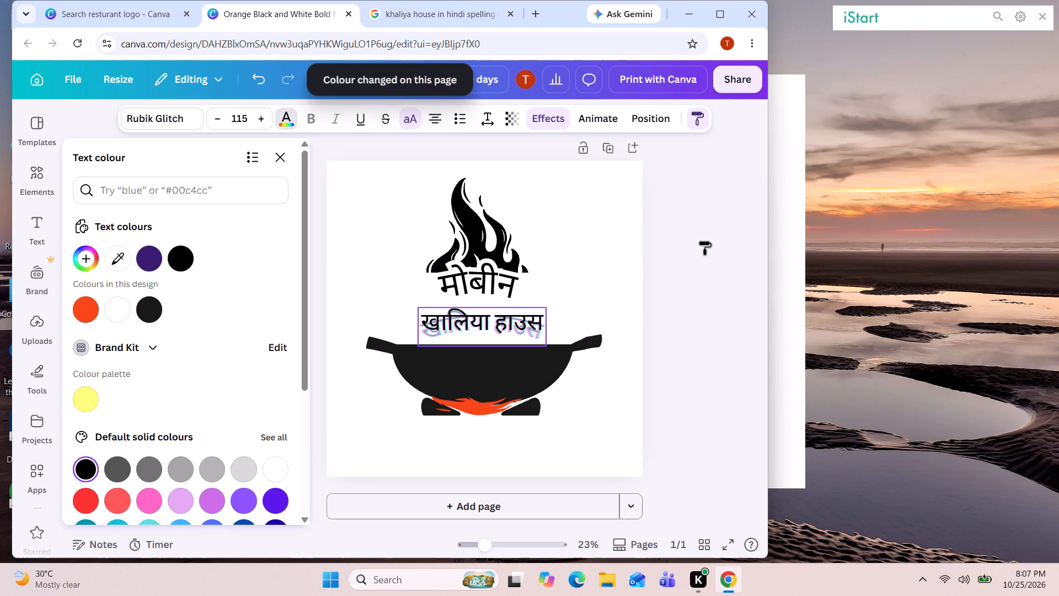
pyautogui.click(714, 228)
pyautogui.click(714, 228)
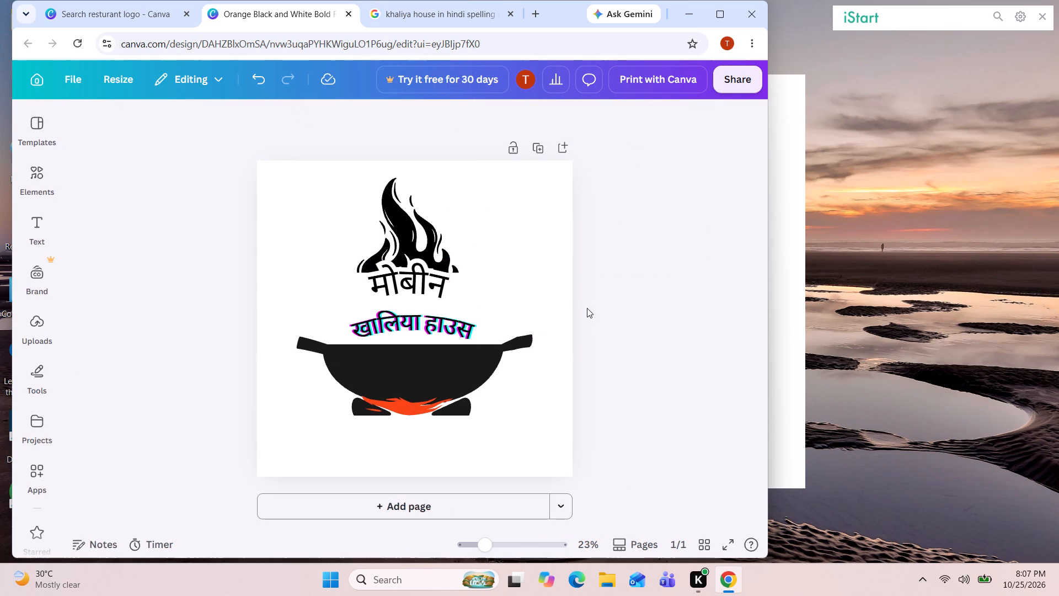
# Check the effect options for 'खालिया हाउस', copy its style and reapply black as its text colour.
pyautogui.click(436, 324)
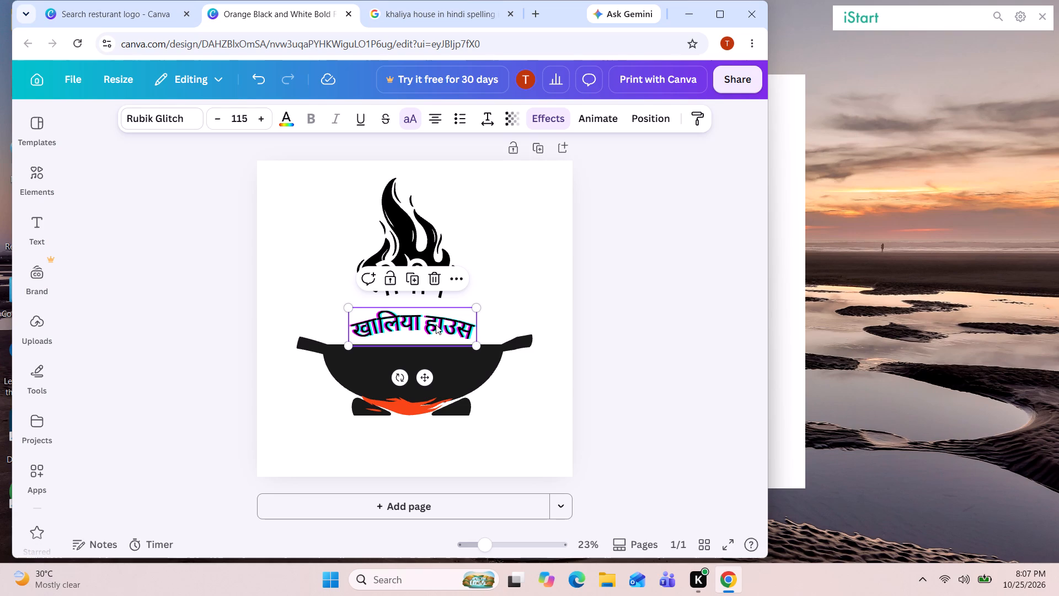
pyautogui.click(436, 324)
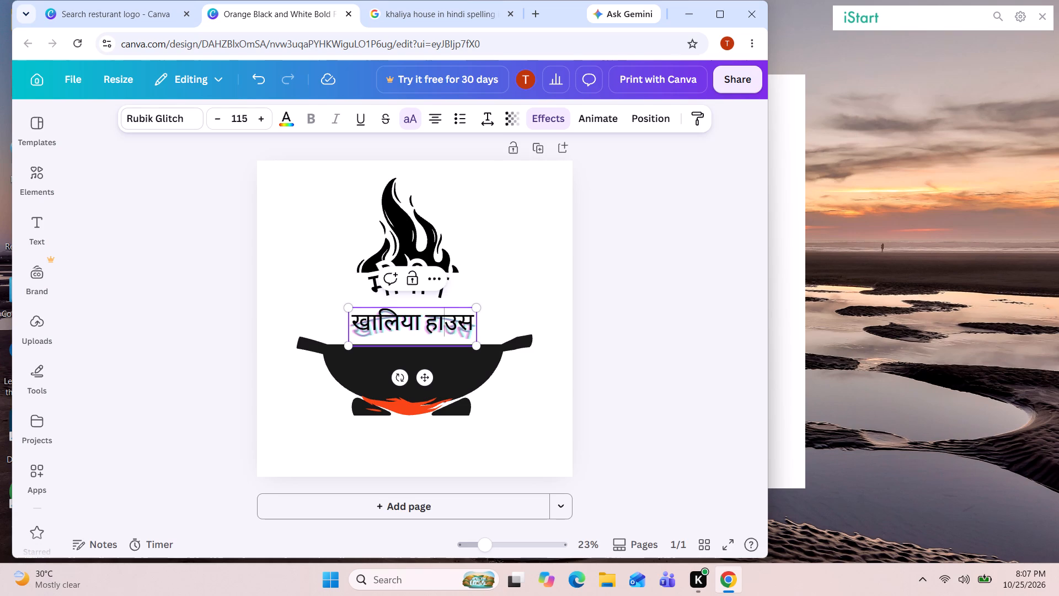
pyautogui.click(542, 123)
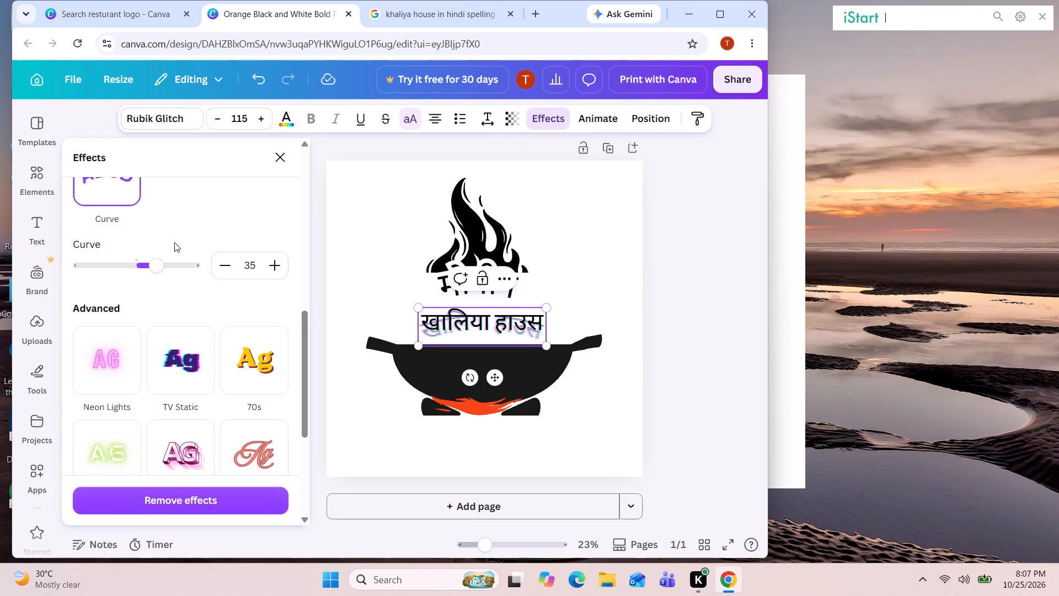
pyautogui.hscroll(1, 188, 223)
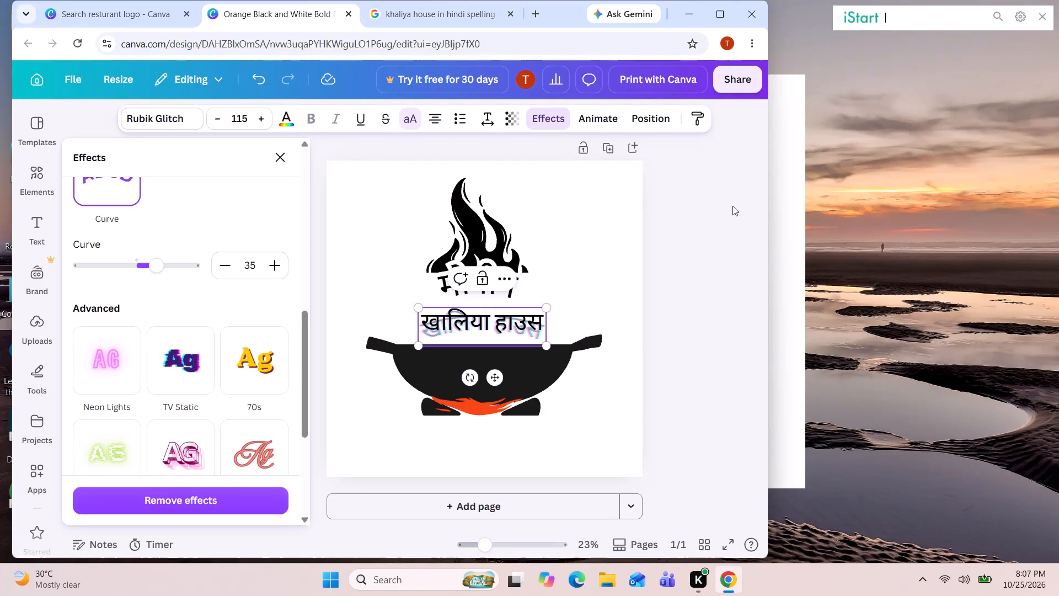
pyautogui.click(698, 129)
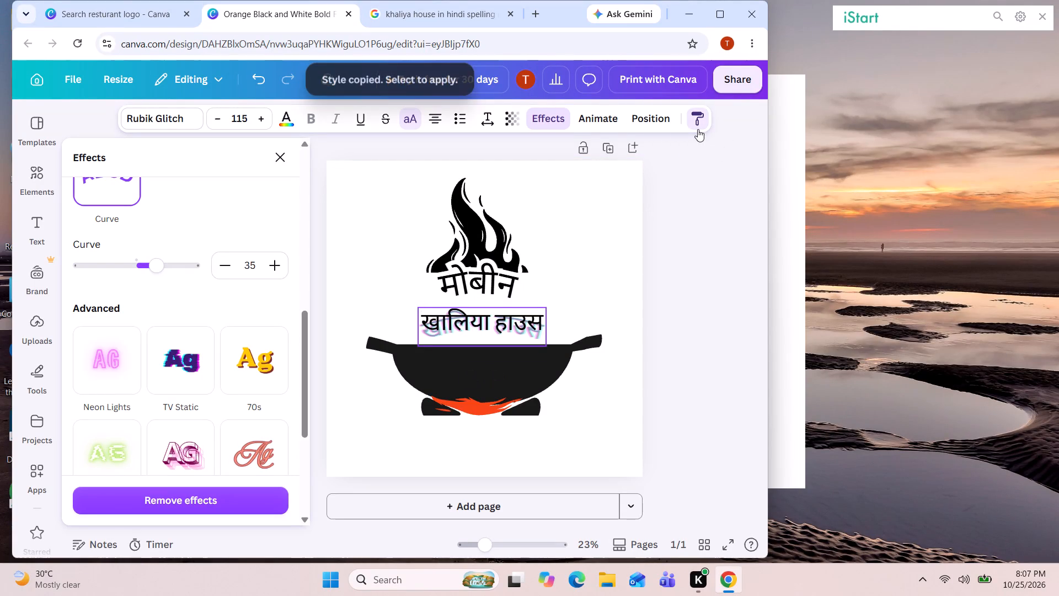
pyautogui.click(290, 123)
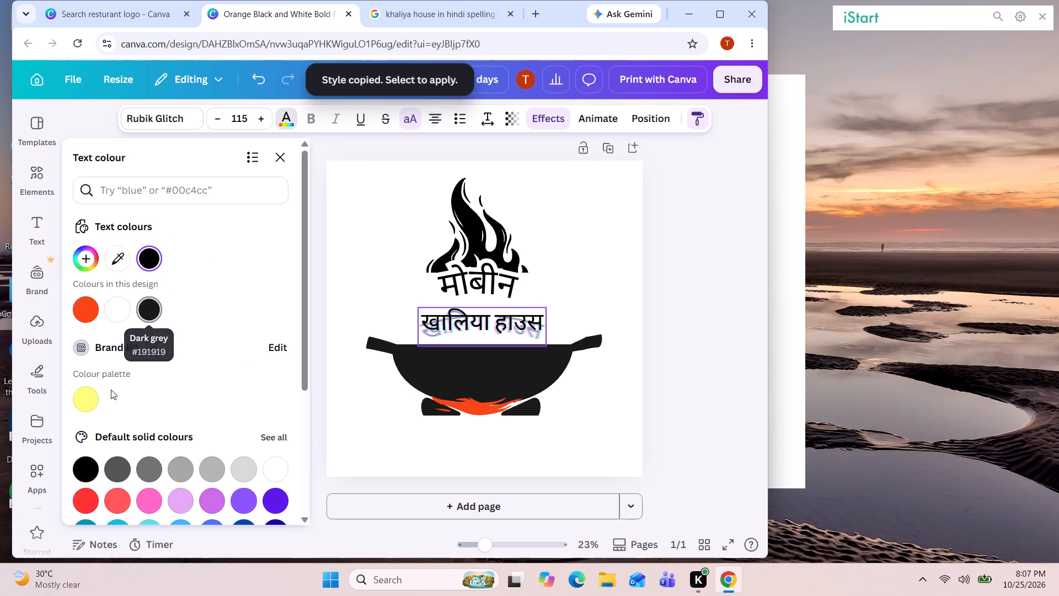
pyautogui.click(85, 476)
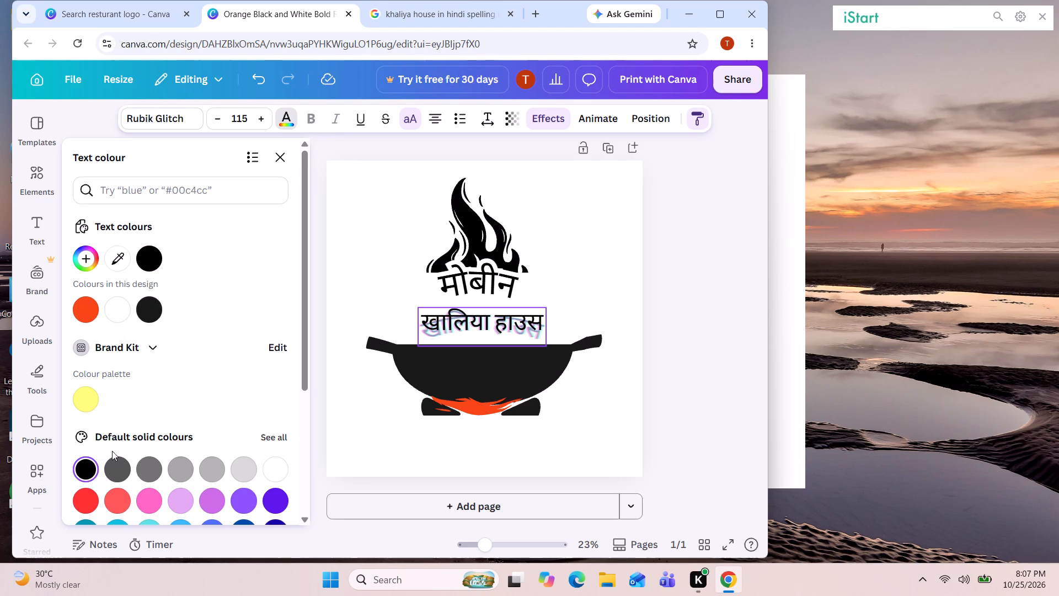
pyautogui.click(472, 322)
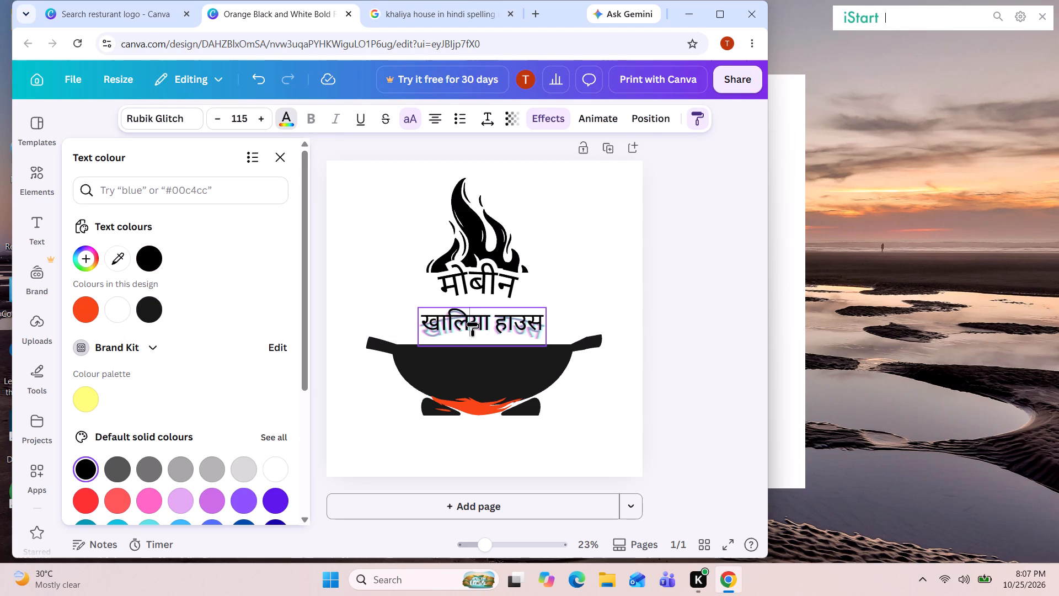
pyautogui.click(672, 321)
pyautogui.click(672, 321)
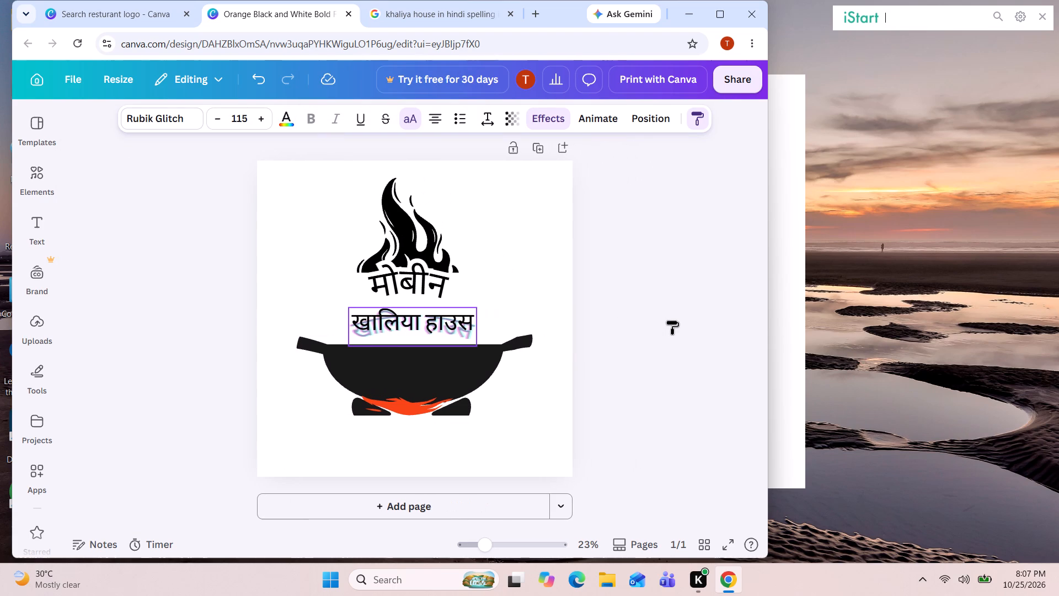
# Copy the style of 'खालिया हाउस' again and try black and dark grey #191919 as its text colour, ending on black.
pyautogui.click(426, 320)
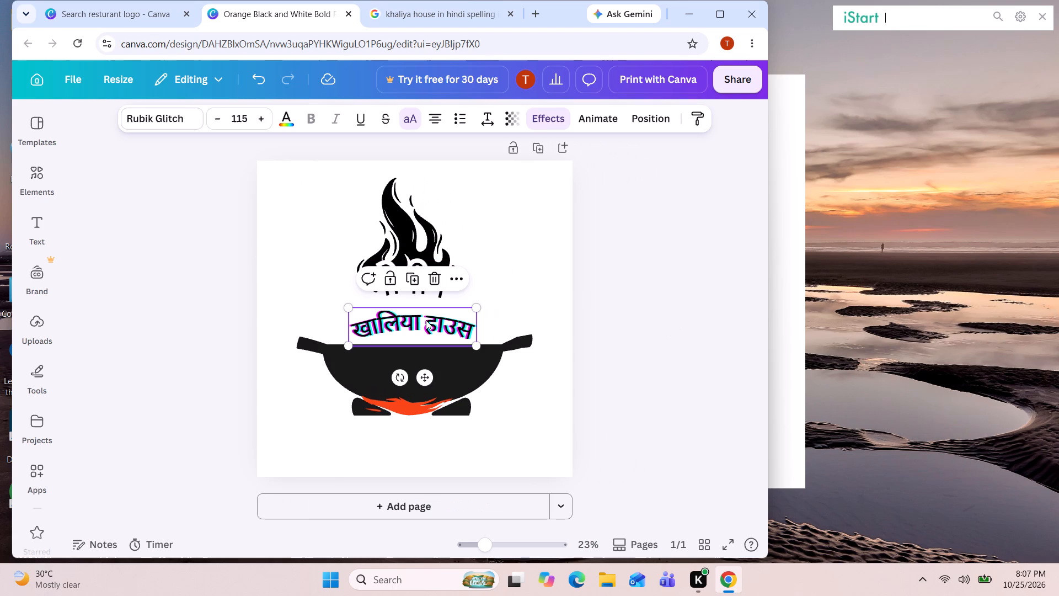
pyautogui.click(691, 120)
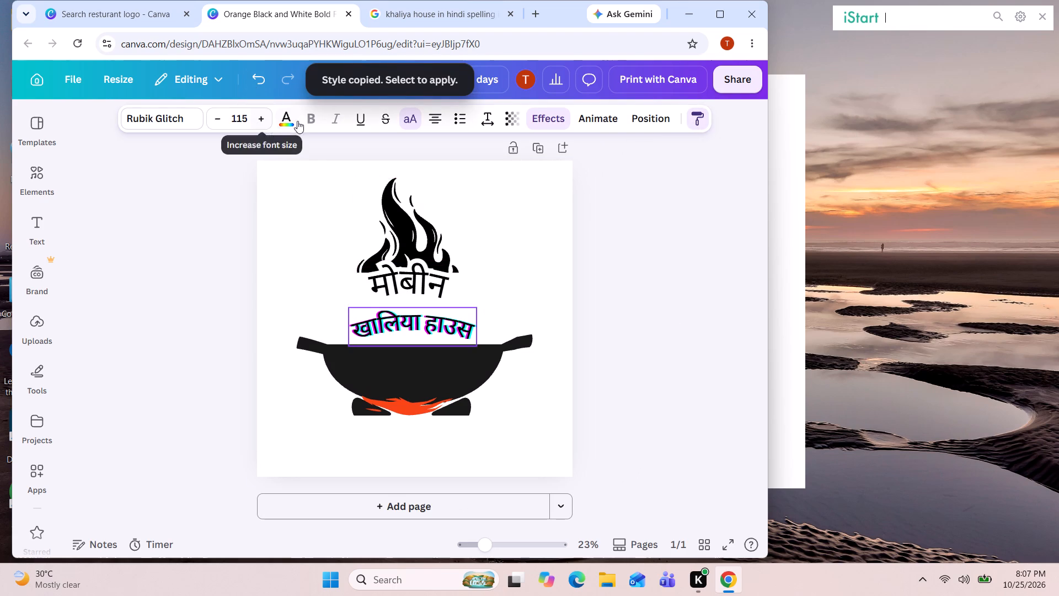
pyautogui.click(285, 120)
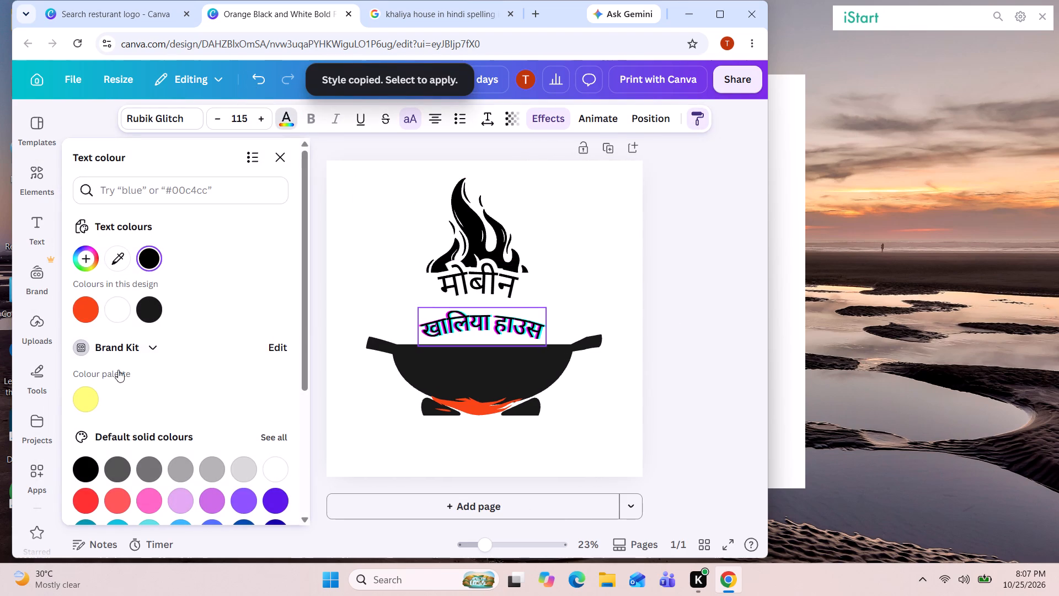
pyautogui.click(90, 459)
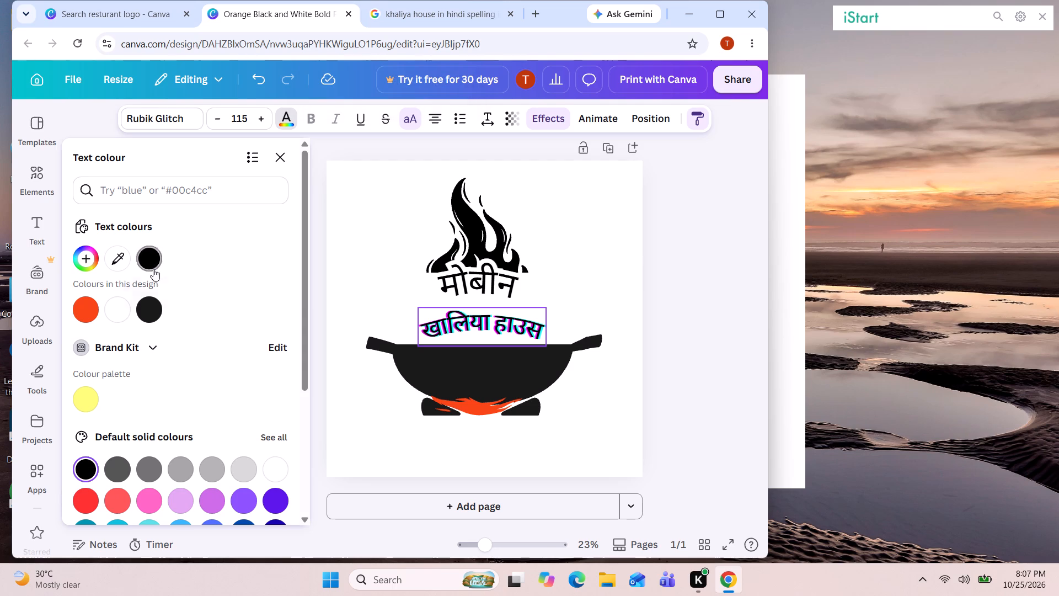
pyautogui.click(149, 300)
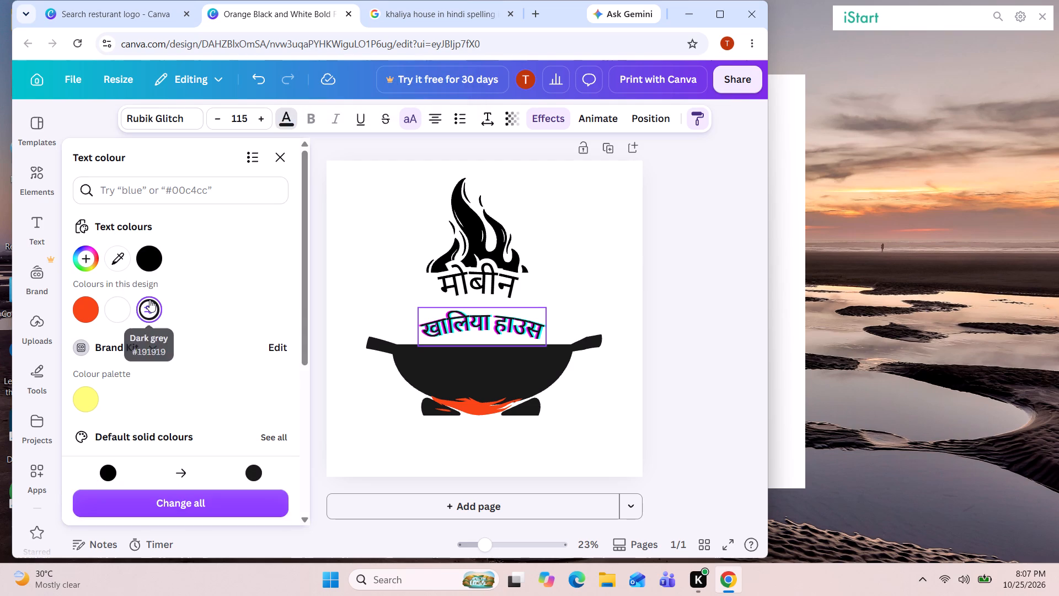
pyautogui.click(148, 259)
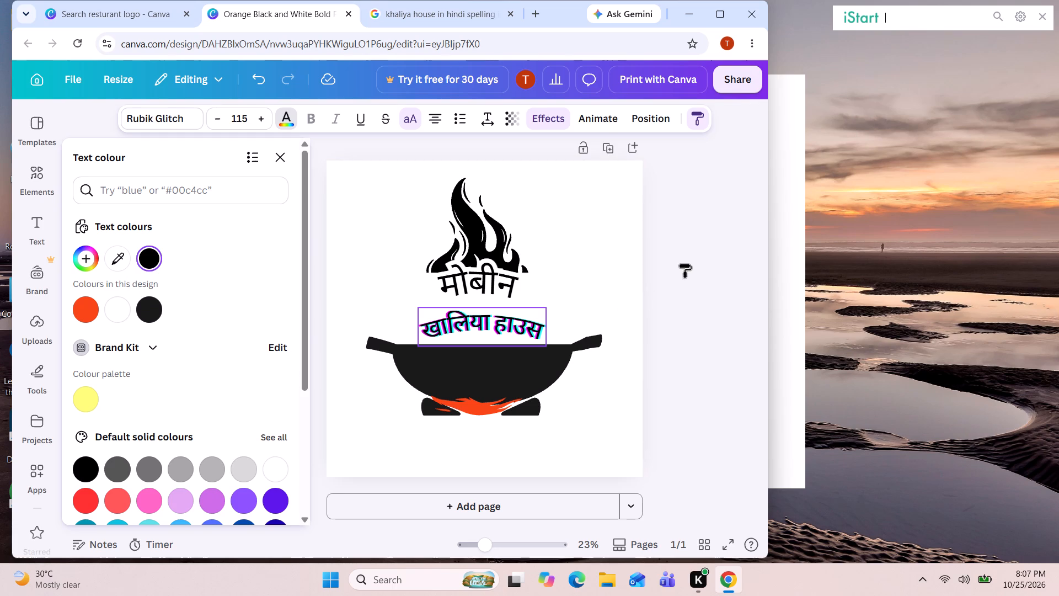
# Stop copying the style and apply the Graffiti effect to 'खालिया हाउस'.
pyautogui.click(700, 243)
pyautogui.click(700, 243)
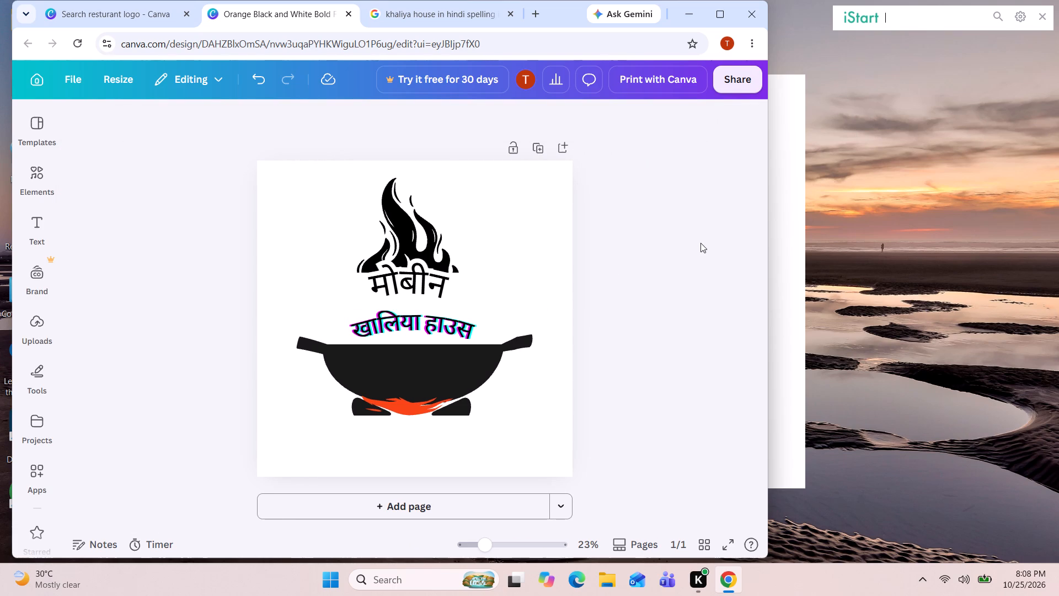
pyautogui.click(436, 325)
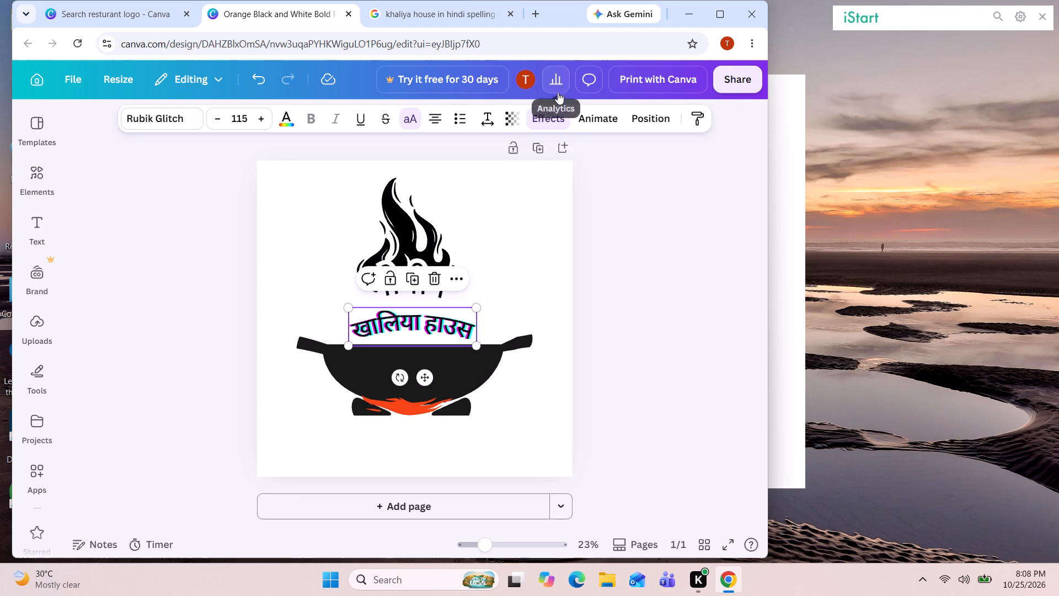
pyautogui.click(546, 119)
pyautogui.scroll(-4, 104, 334)
pyautogui.click(104, 334)
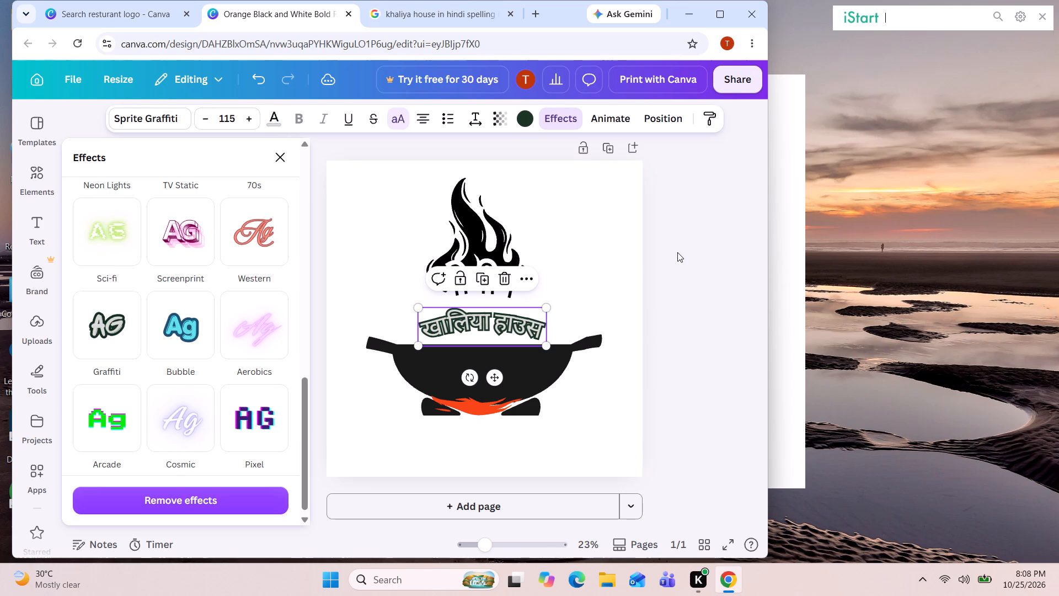
pyautogui.click(702, 253)
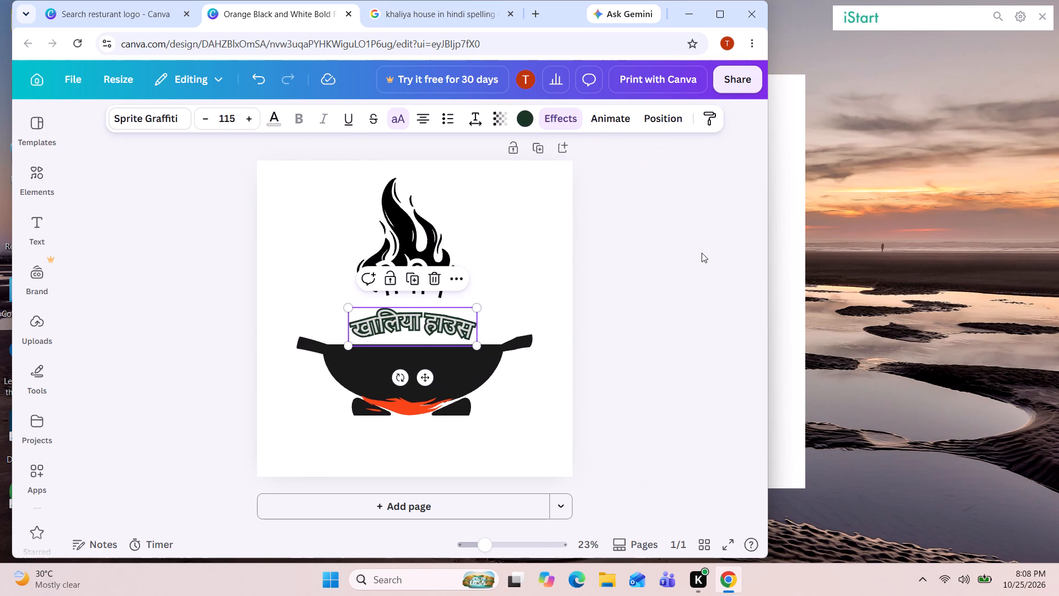
pyautogui.click(702, 253)
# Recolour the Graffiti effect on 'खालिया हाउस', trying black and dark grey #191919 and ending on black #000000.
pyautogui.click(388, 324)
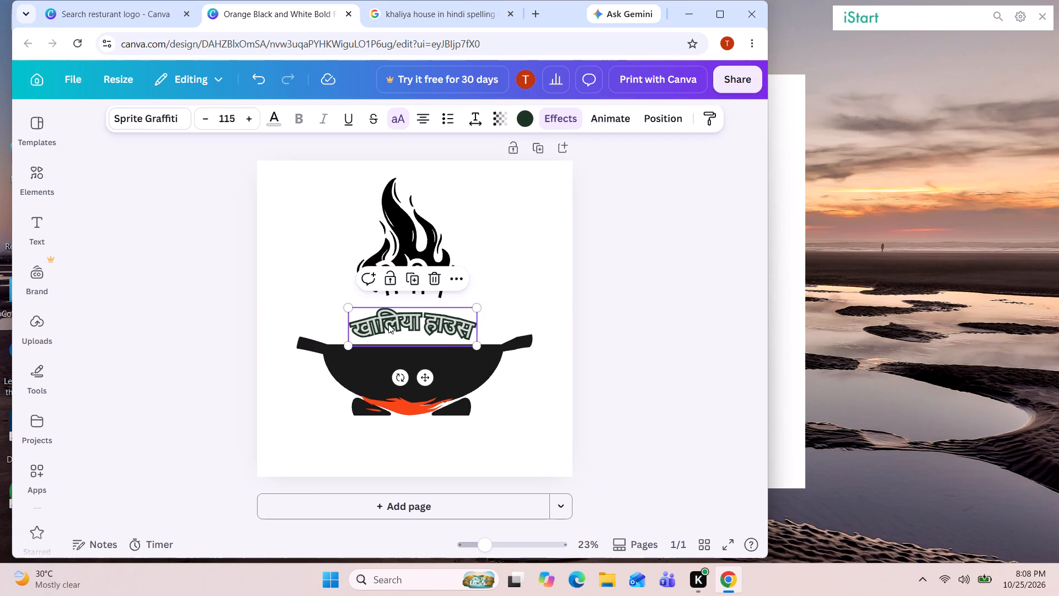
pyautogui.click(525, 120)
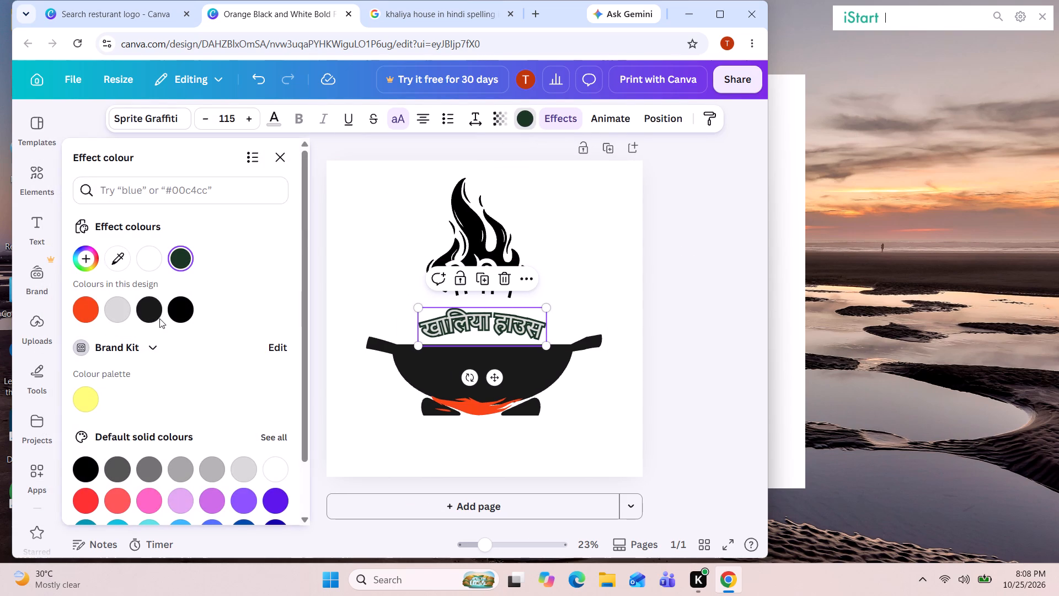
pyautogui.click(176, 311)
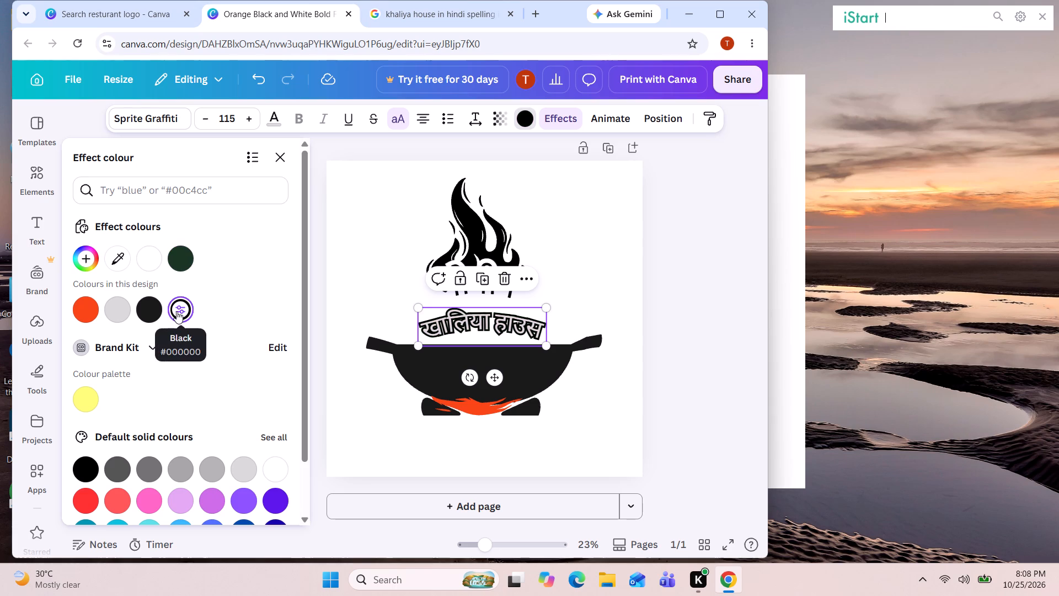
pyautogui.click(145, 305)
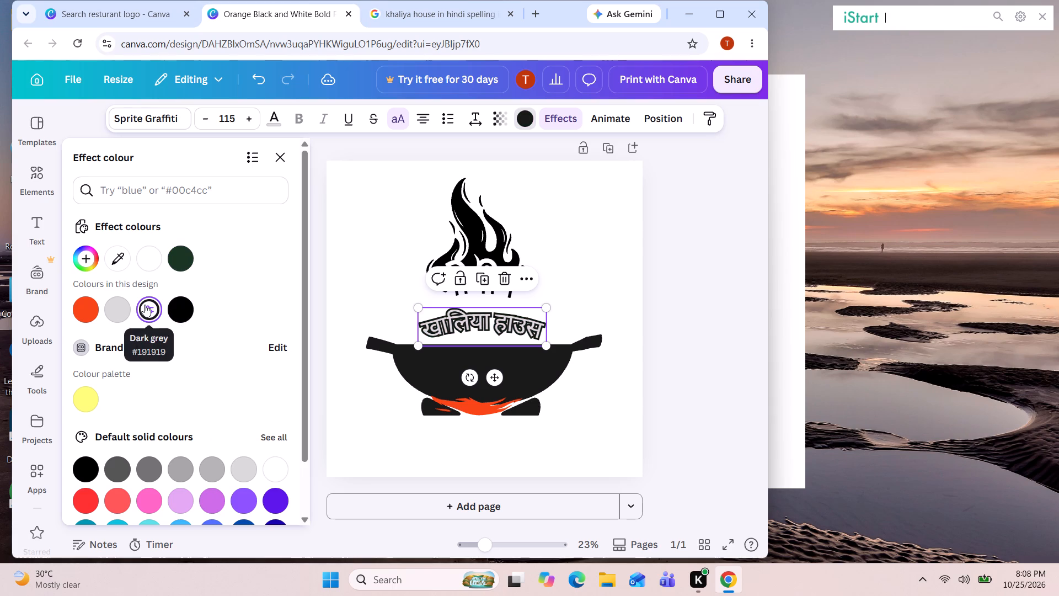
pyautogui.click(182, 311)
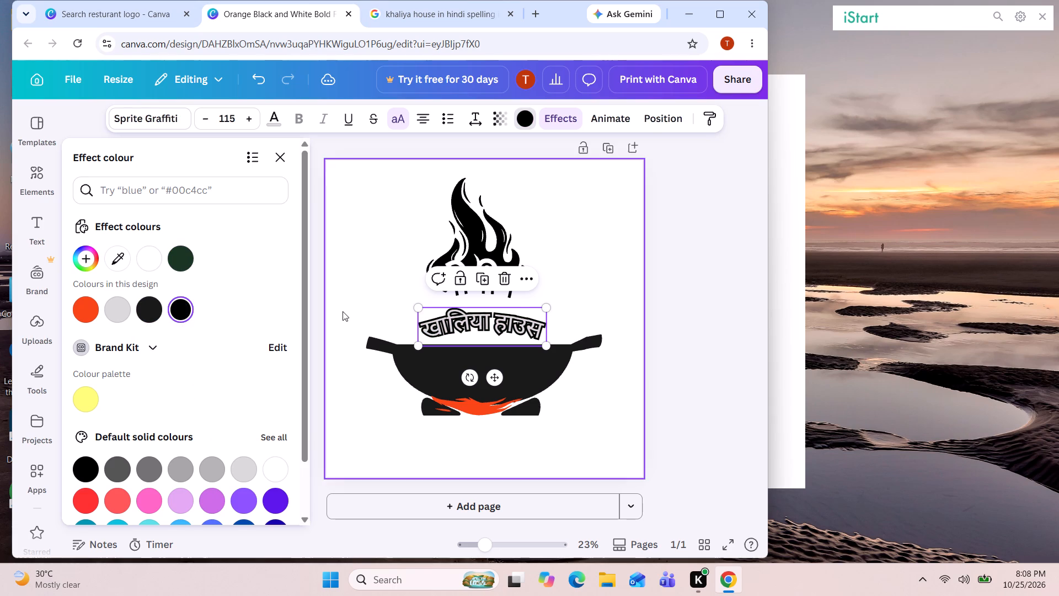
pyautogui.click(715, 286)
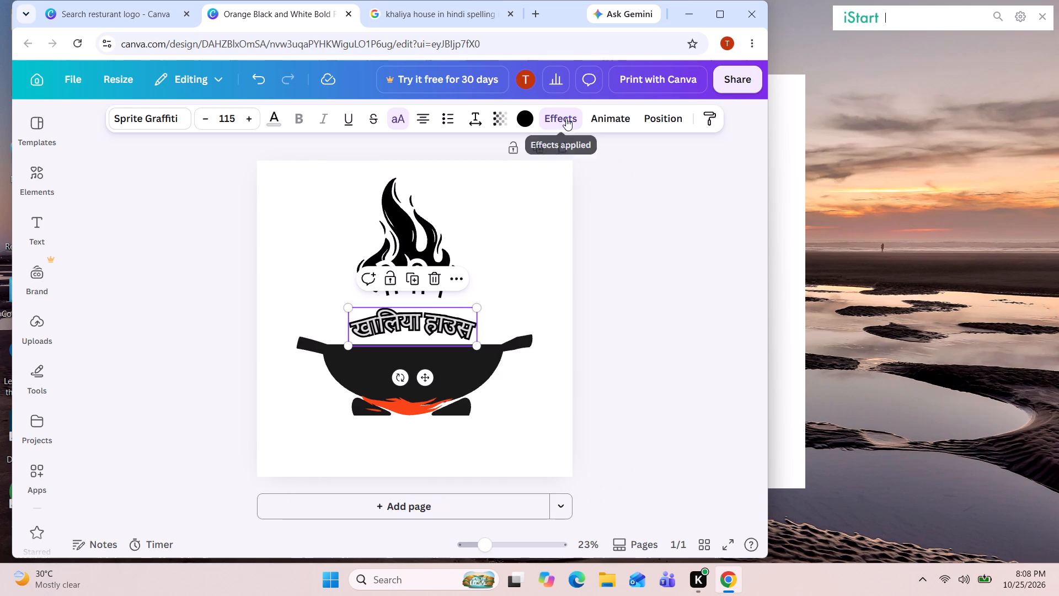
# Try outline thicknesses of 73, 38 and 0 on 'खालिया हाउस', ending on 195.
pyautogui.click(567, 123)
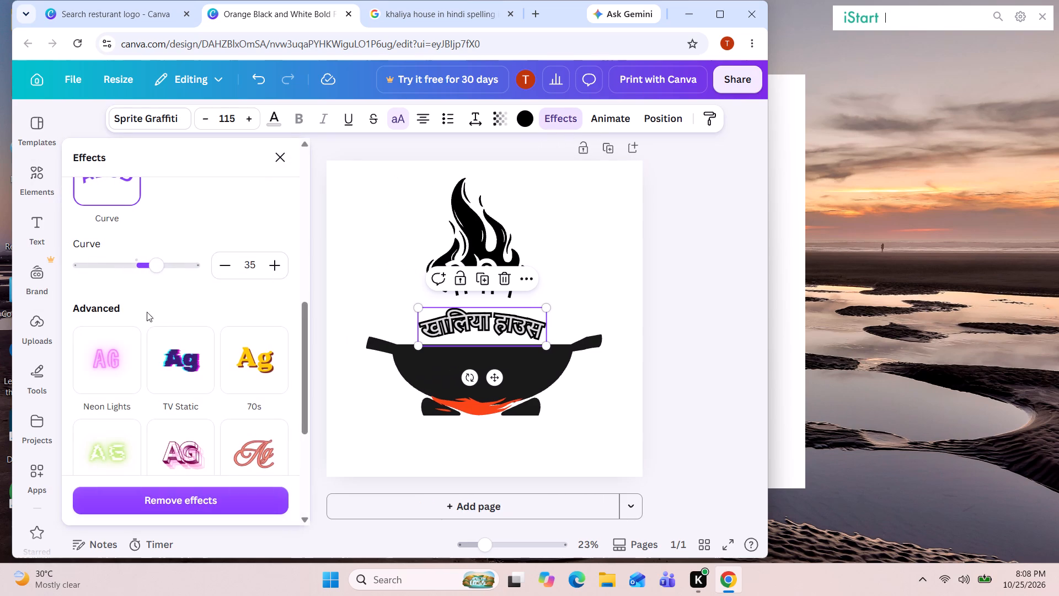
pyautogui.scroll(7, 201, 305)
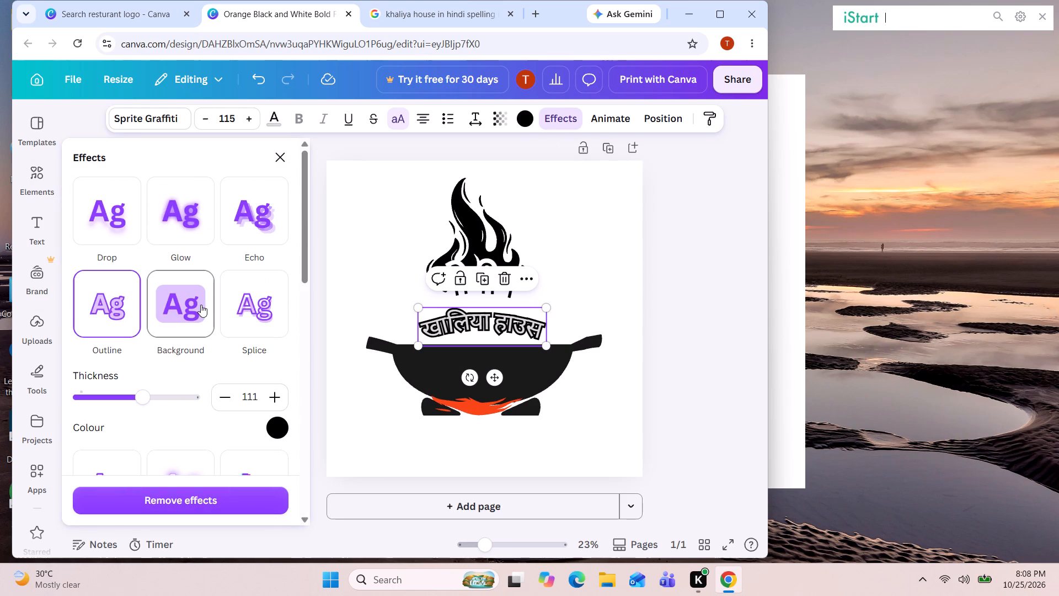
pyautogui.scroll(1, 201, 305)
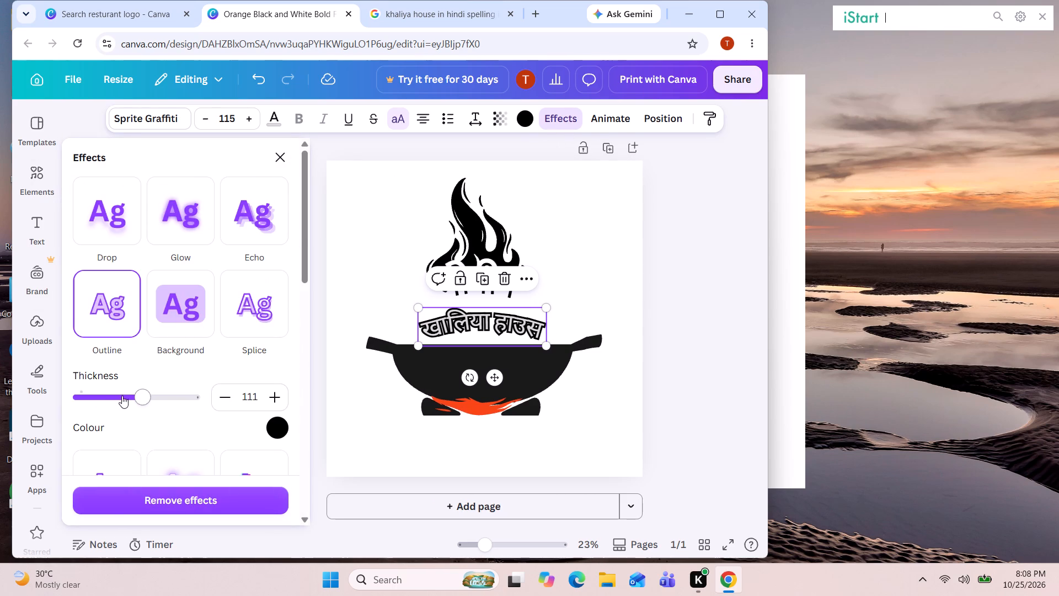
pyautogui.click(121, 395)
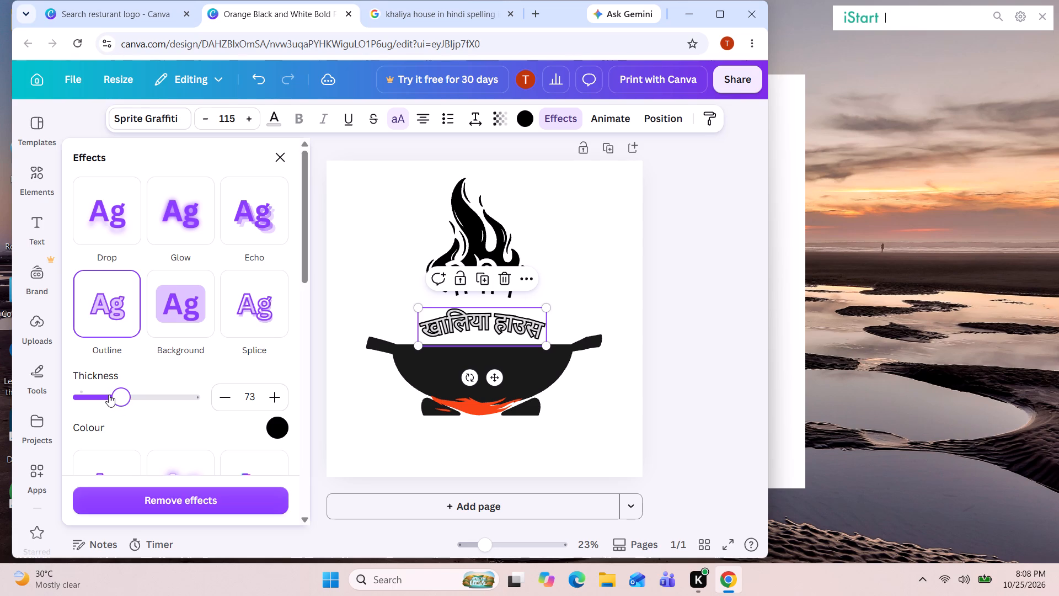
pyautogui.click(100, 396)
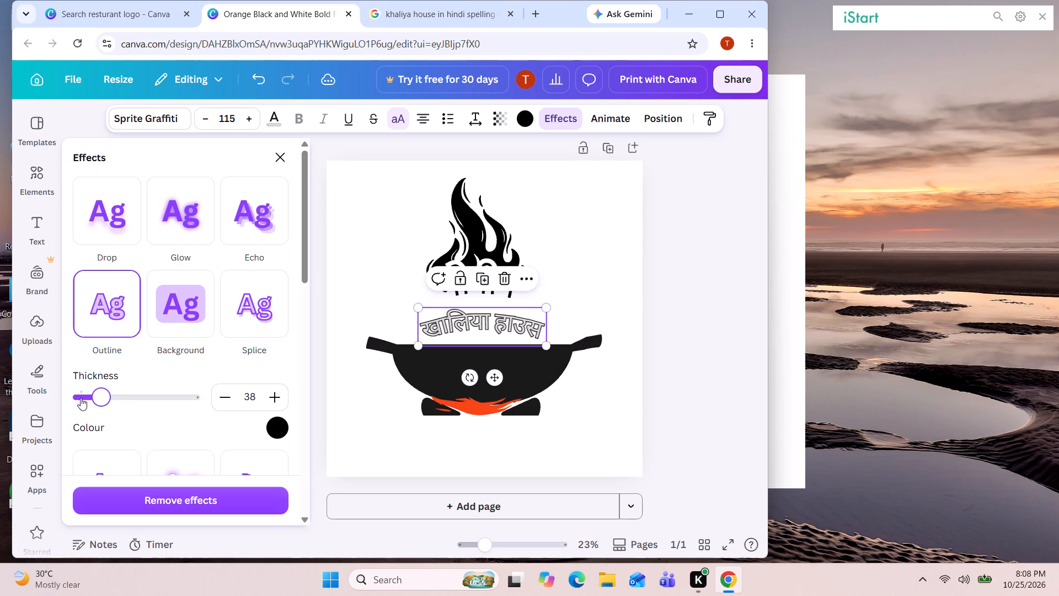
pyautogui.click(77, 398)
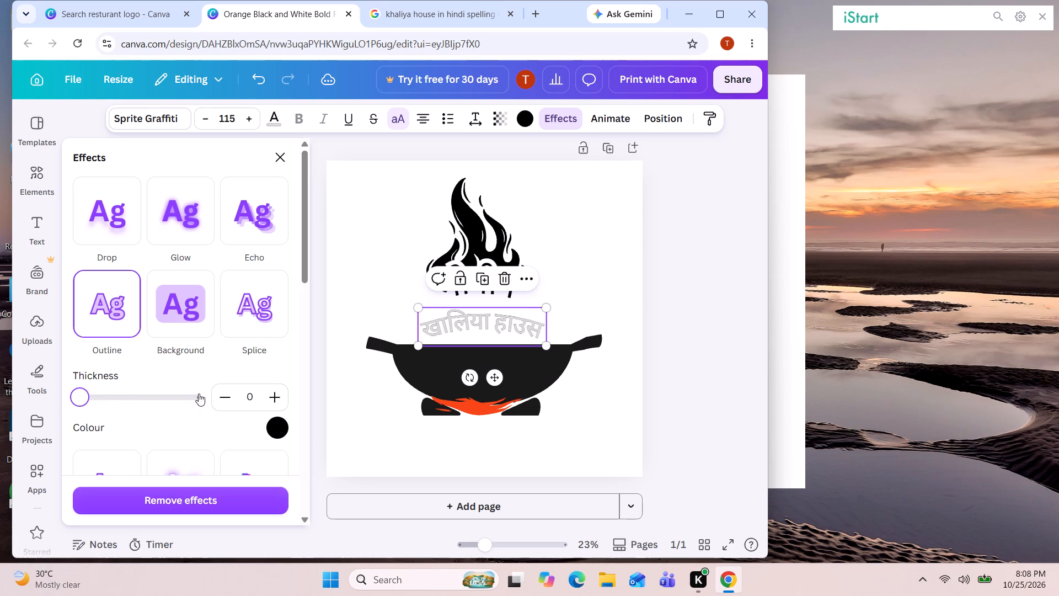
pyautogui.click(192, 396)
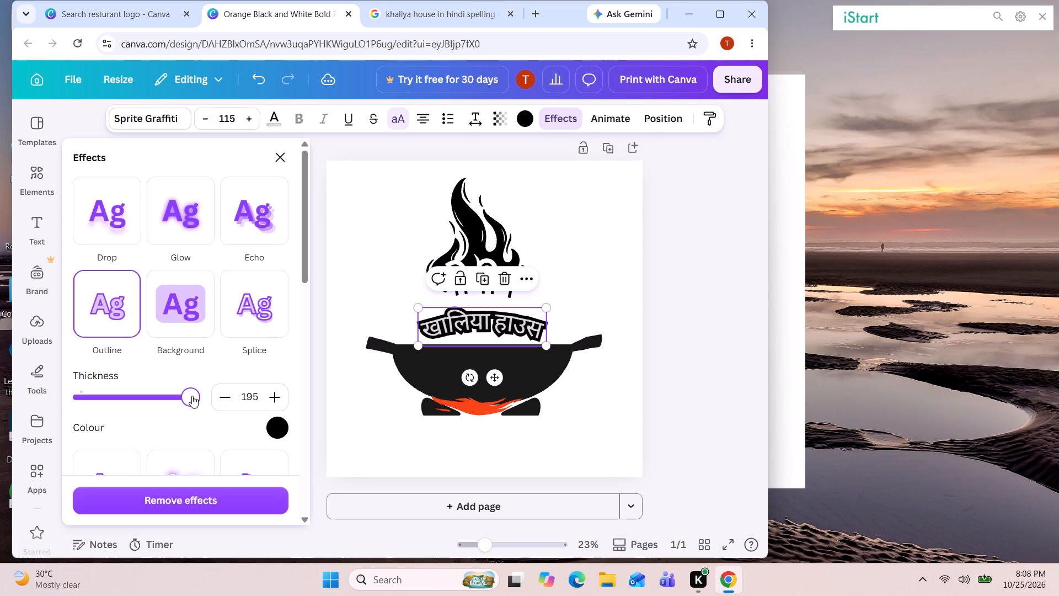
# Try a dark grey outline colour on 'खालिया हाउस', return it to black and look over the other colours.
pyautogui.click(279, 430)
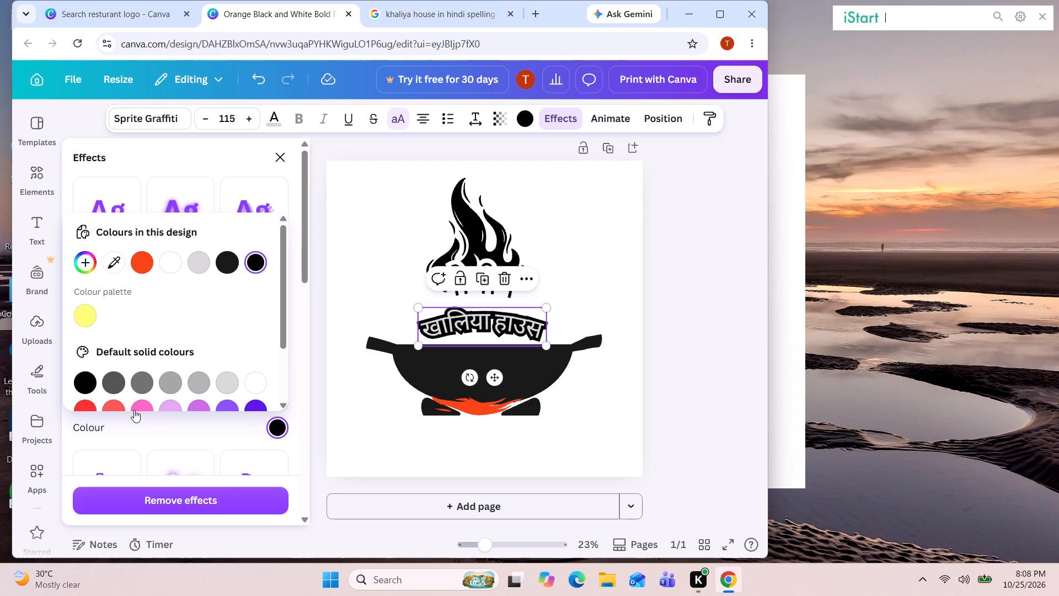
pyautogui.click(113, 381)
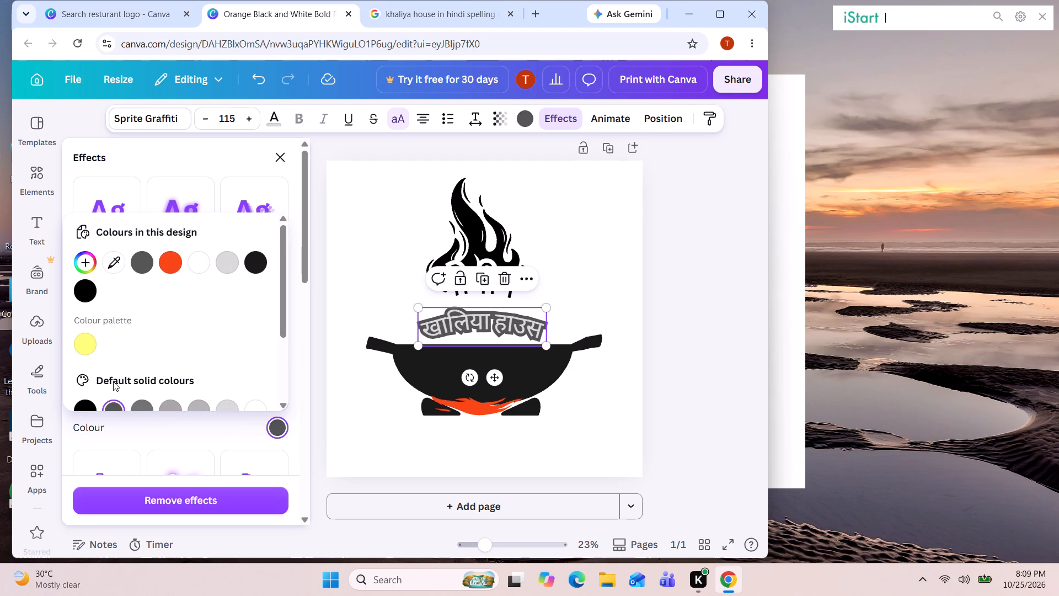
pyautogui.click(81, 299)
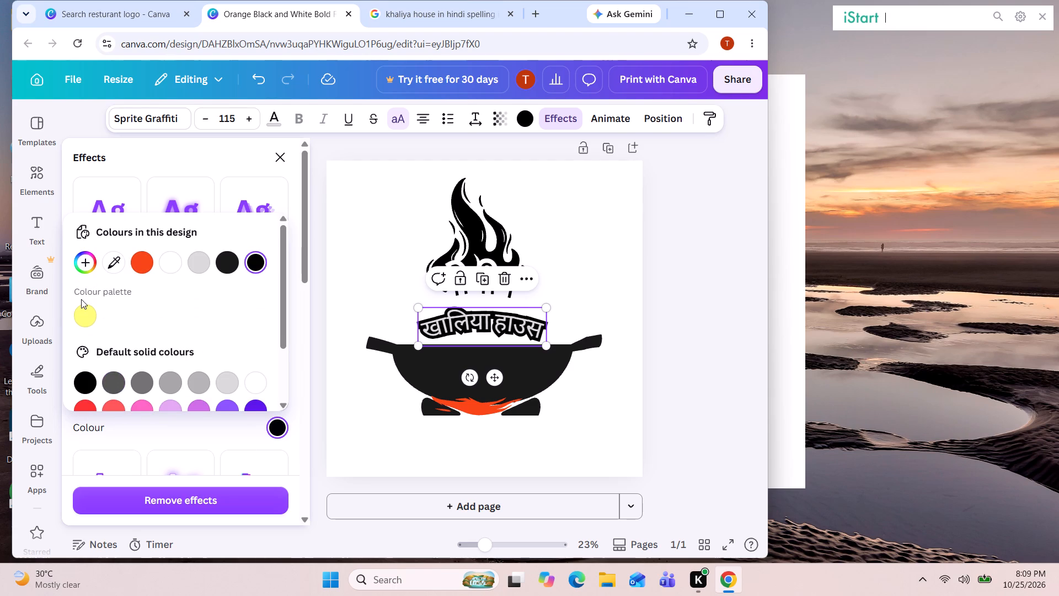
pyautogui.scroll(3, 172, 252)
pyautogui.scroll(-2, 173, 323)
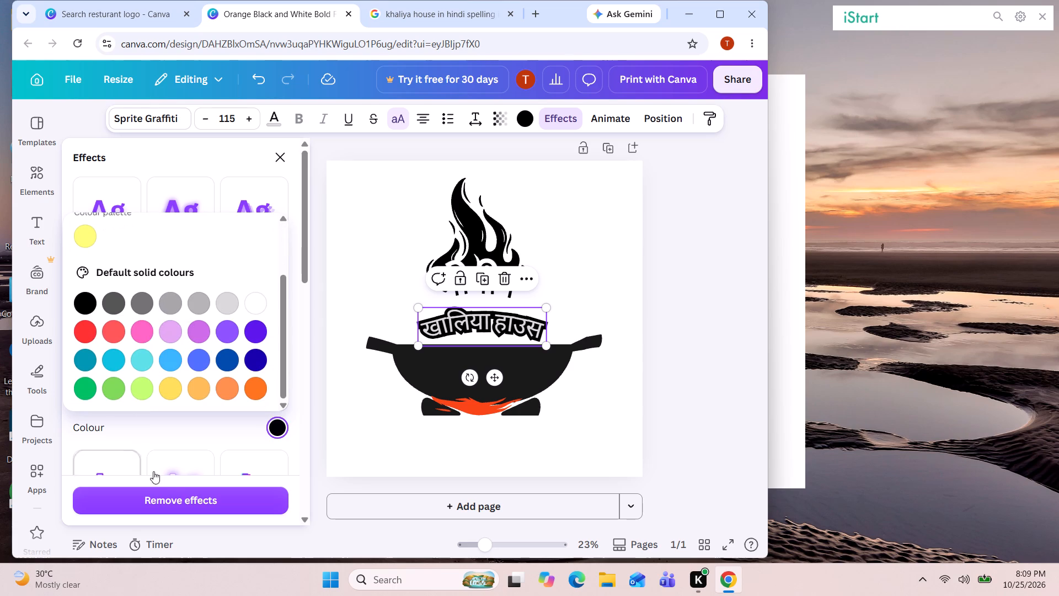
# Remove all text effects from 'खालिया हाउस'.
pyautogui.click(186, 501)
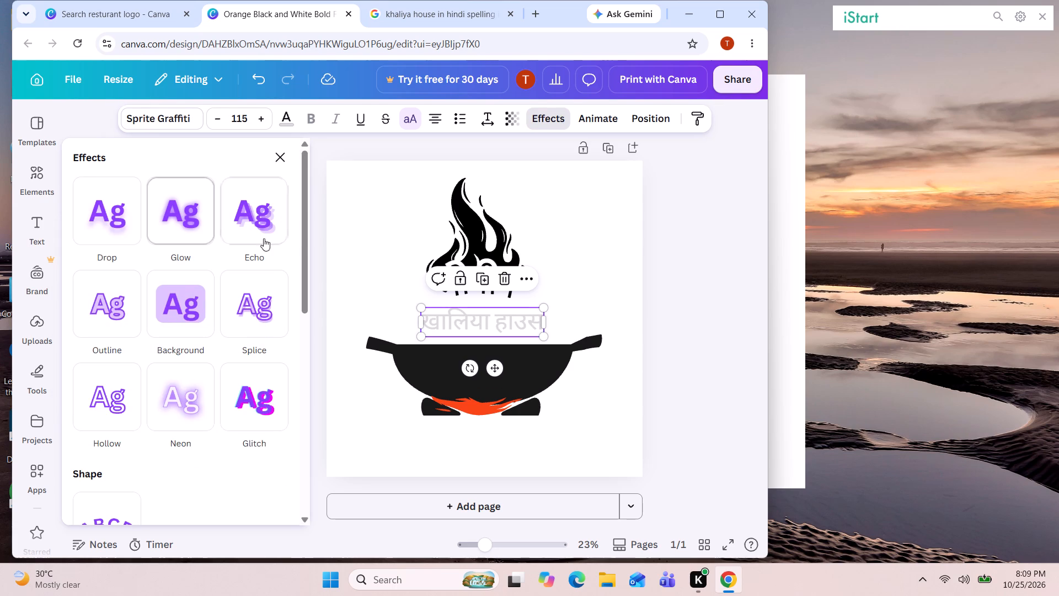
pyautogui.click(288, 164)
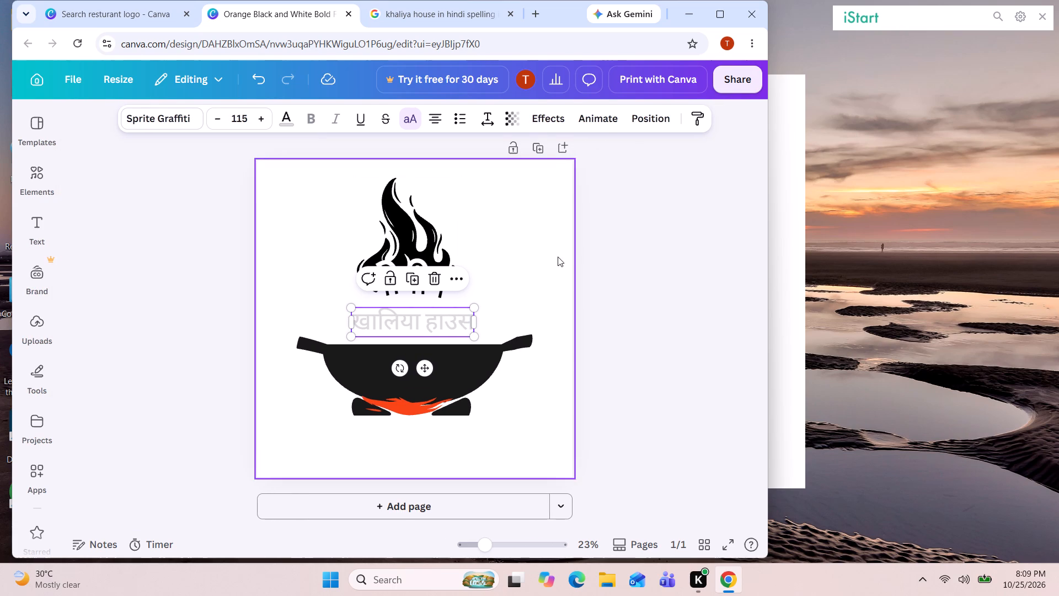
pyautogui.click(641, 278)
# Set the text colour of 'खालिया हाउस' to black #000000.
pyautogui.click(461, 320)
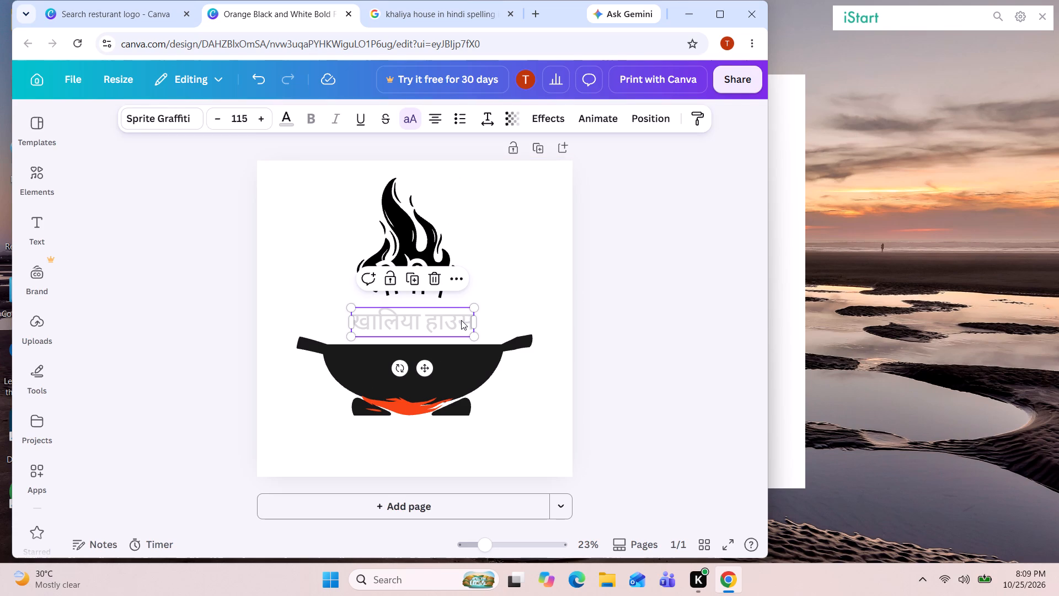
pyautogui.click(284, 116)
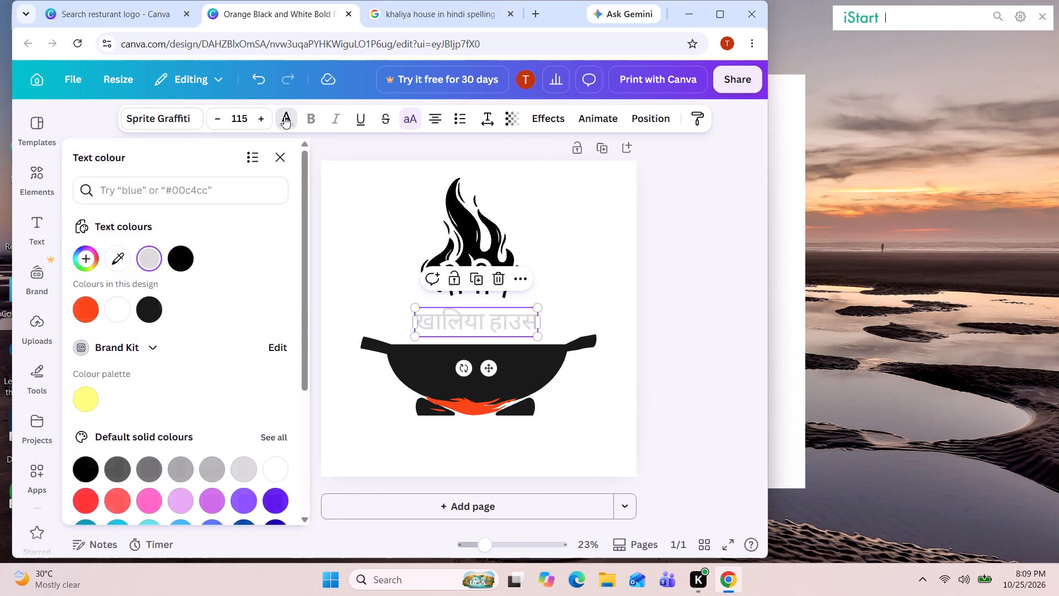
pyautogui.click(181, 254)
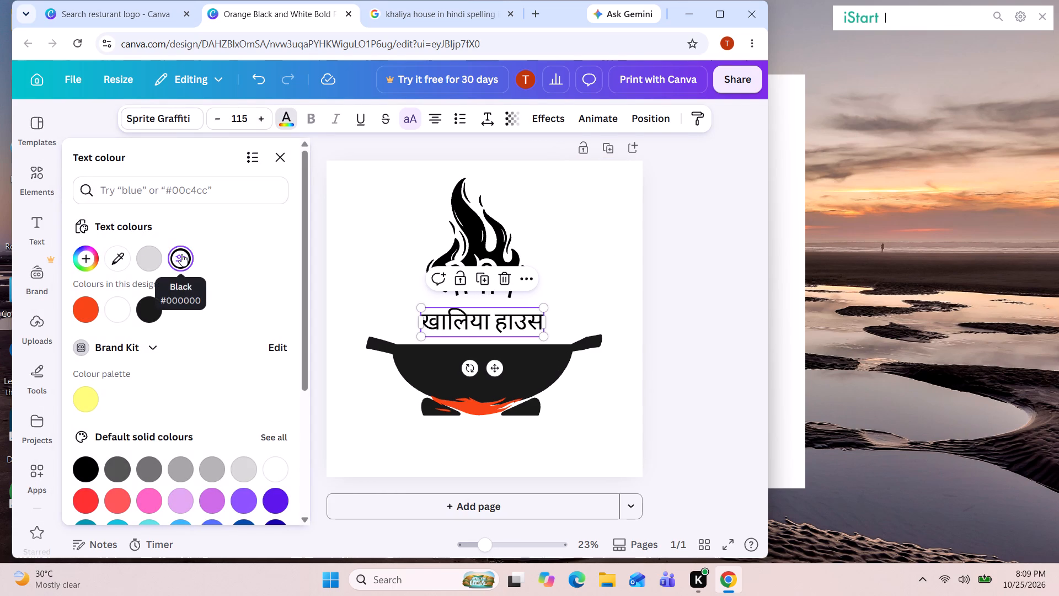
pyautogui.click(696, 261)
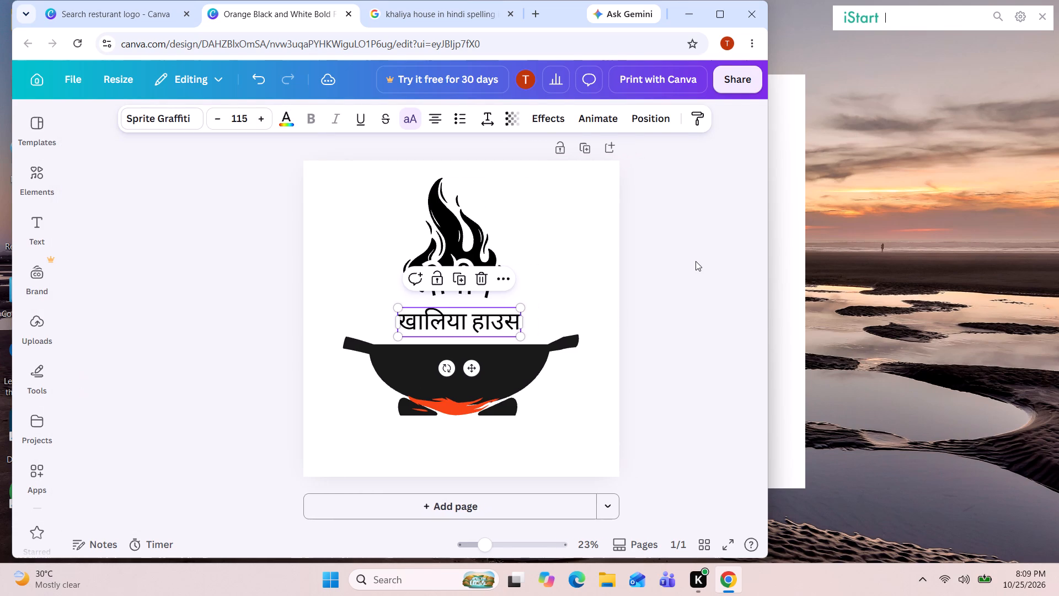
# Look through the text effects and apply the Curve shape to 'खालिया हाउस'.
pyautogui.click(550, 112)
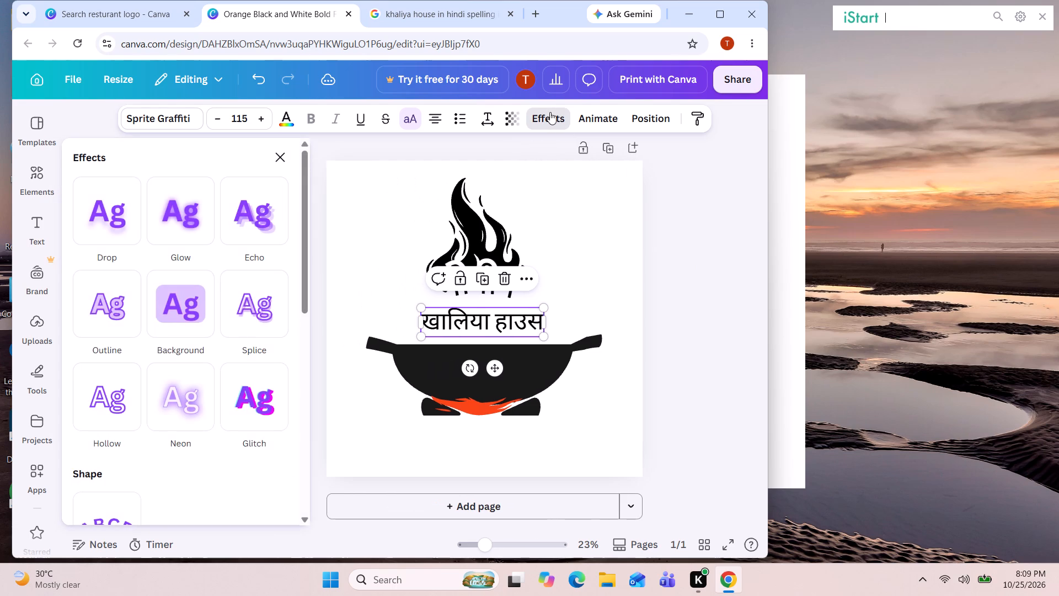
pyautogui.scroll(-6, 181, 316)
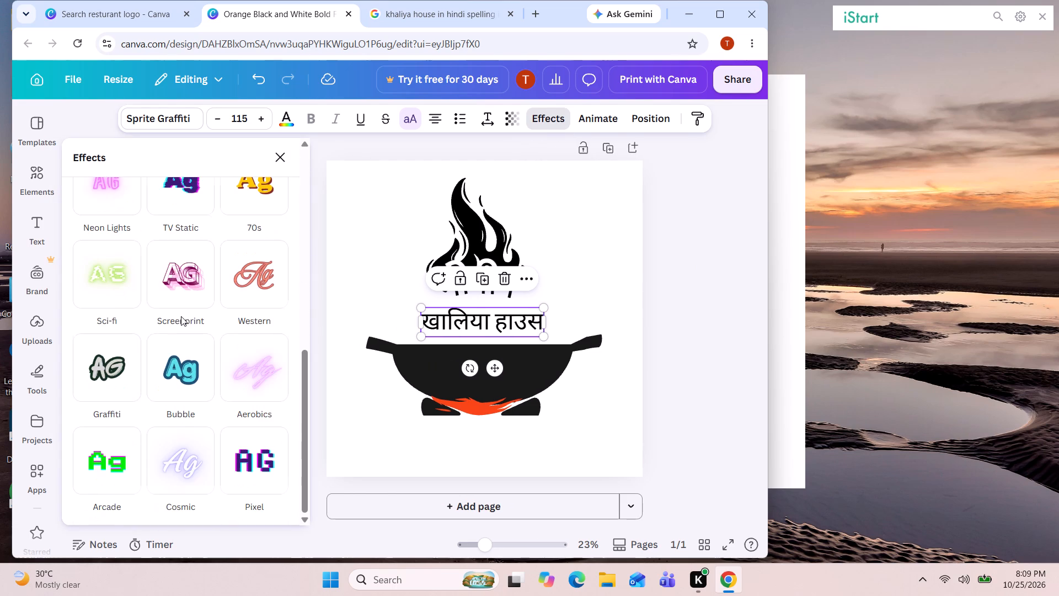
pyautogui.scroll(-1, 181, 316)
pyautogui.hscroll(-1, 181, 316)
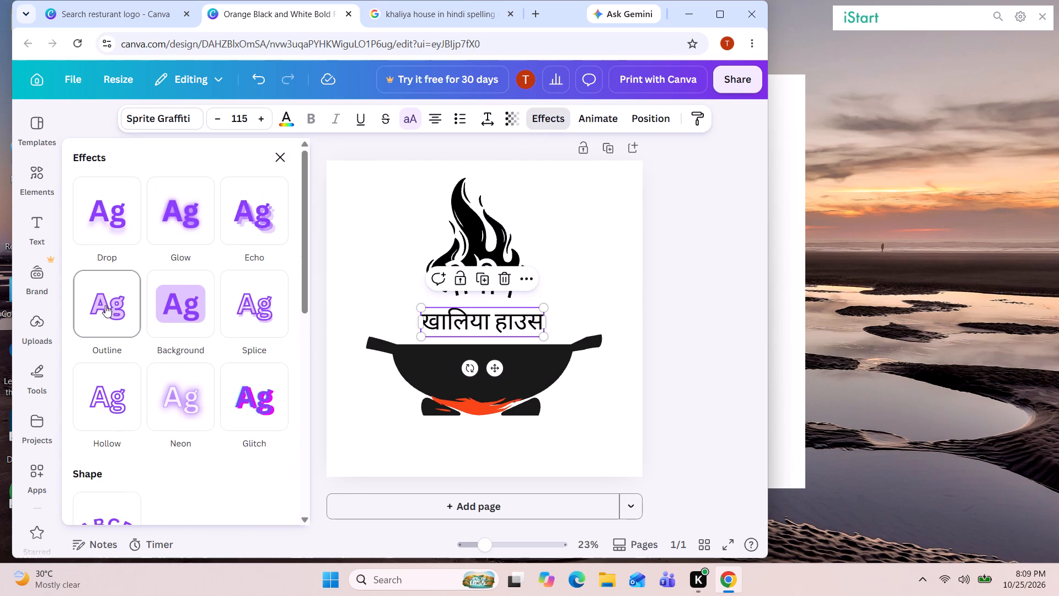
pyautogui.scroll(-1, 139, 473)
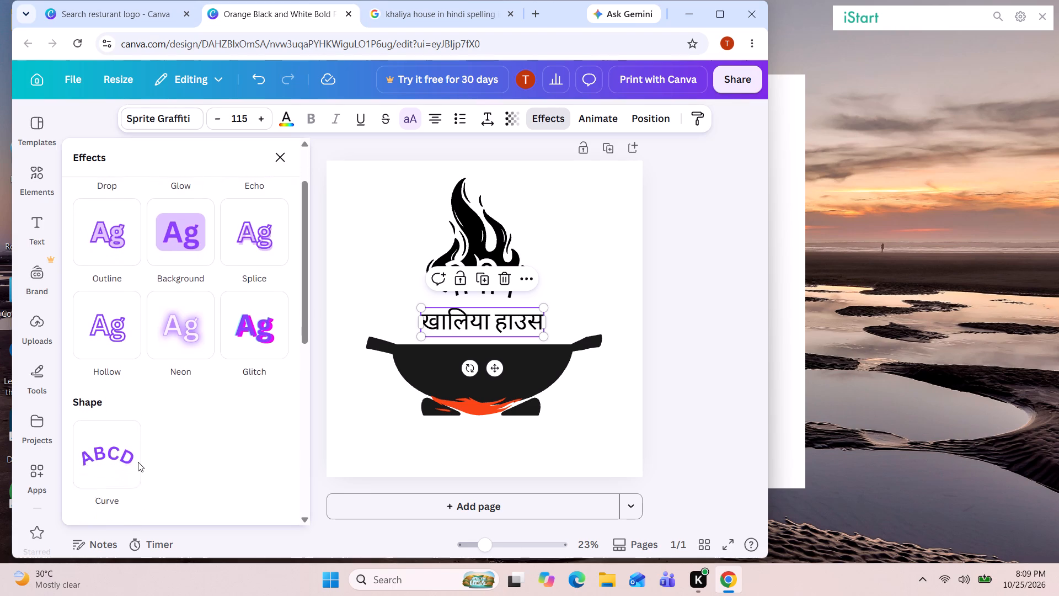
pyautogui.scroll(-2, 138, 462)
pyautogui.click(112, 459)
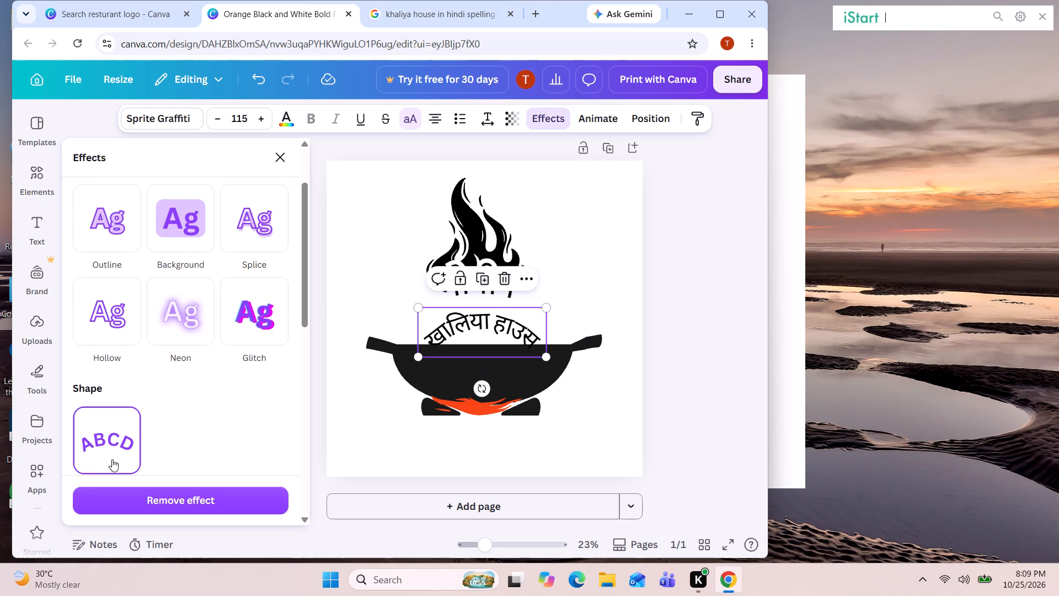
pyautogui.click(664, 279)
pyautogui.click(715, 273)
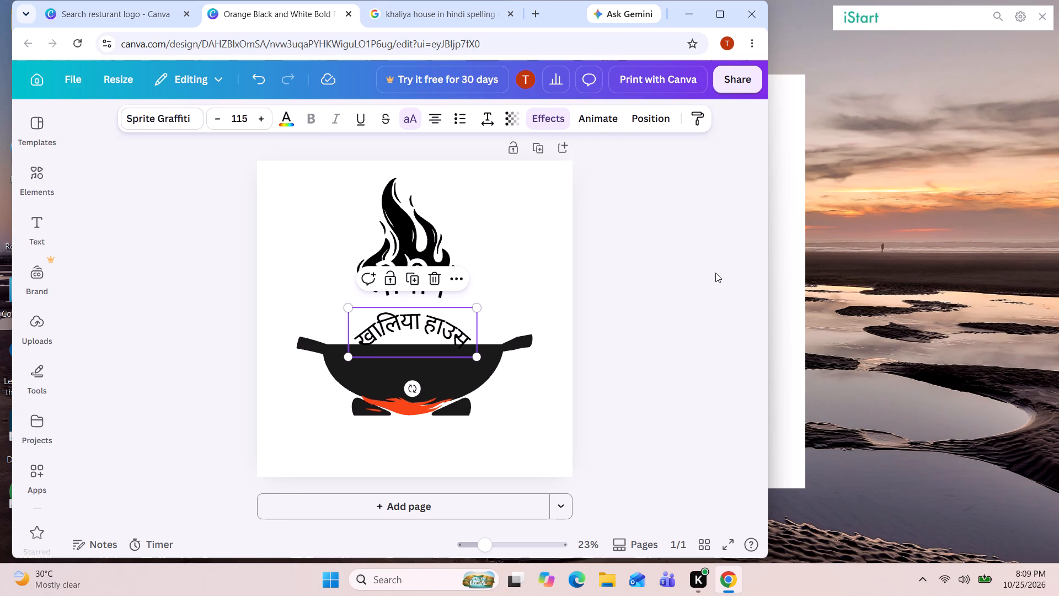
# Move 'खालिया हाउस' slightly up so it sits centred between 'मोबीन' and the wok.
pyautogui.moveTo(430, 339); pyautogui.dragTo(427, 334)
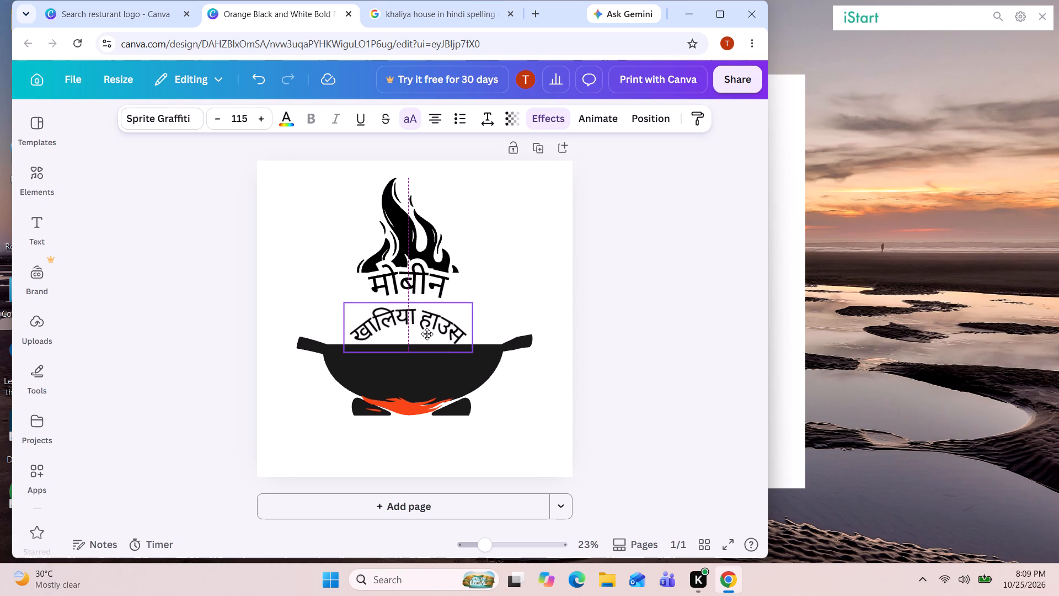
pyautogui.moveTo(427, 334); pyautogui.dragTo(424, 331)
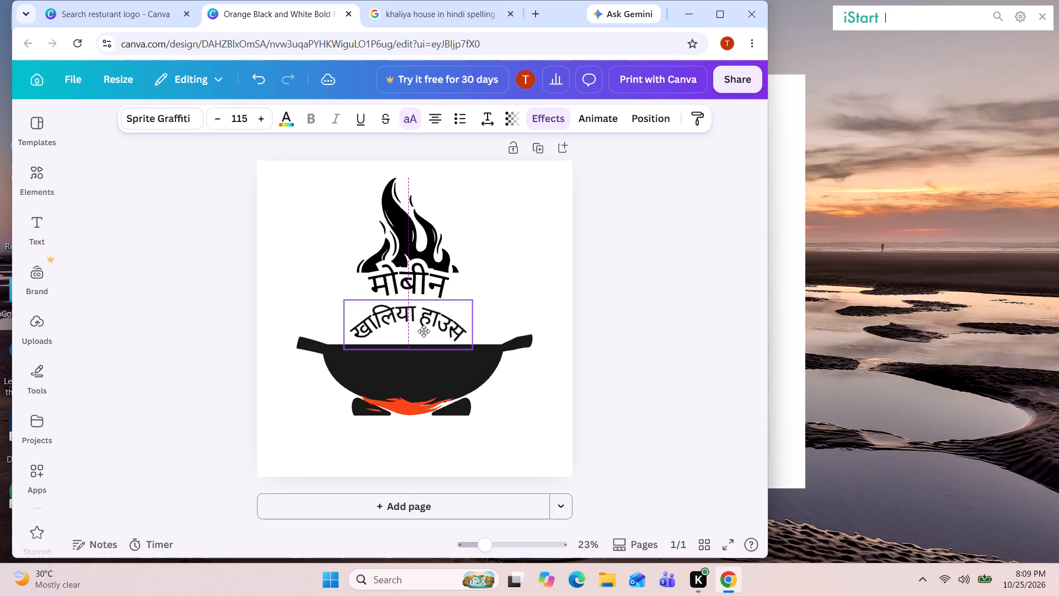
pyautogui.moveTo(424, 331); pyautogui.dragTo(425, 331)
pyautogui.moveTo(425, 331); pyautogui.dragTo(425, 331)
pyautogui.click(666, 278)
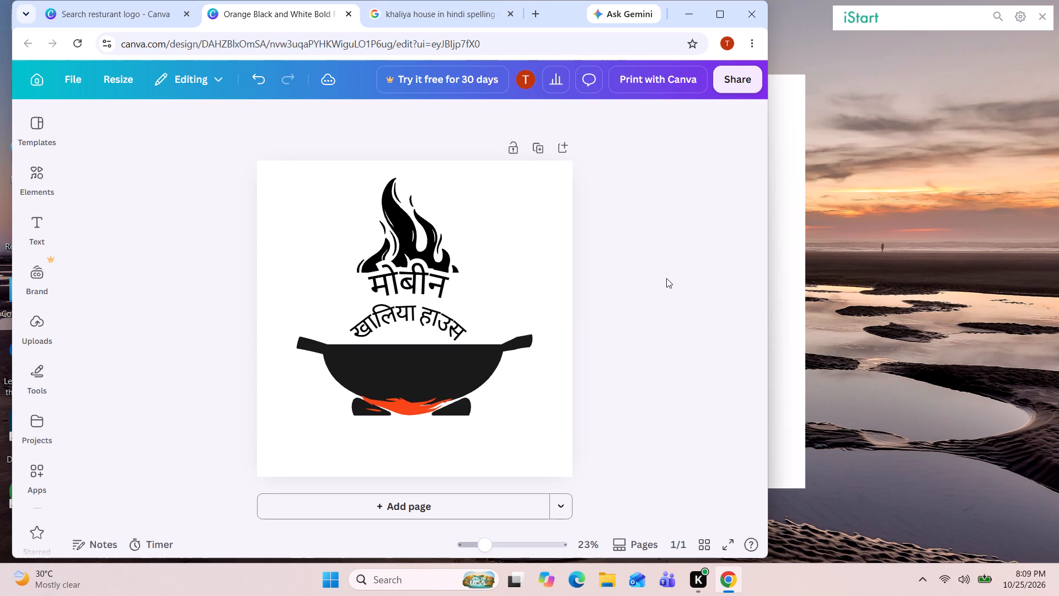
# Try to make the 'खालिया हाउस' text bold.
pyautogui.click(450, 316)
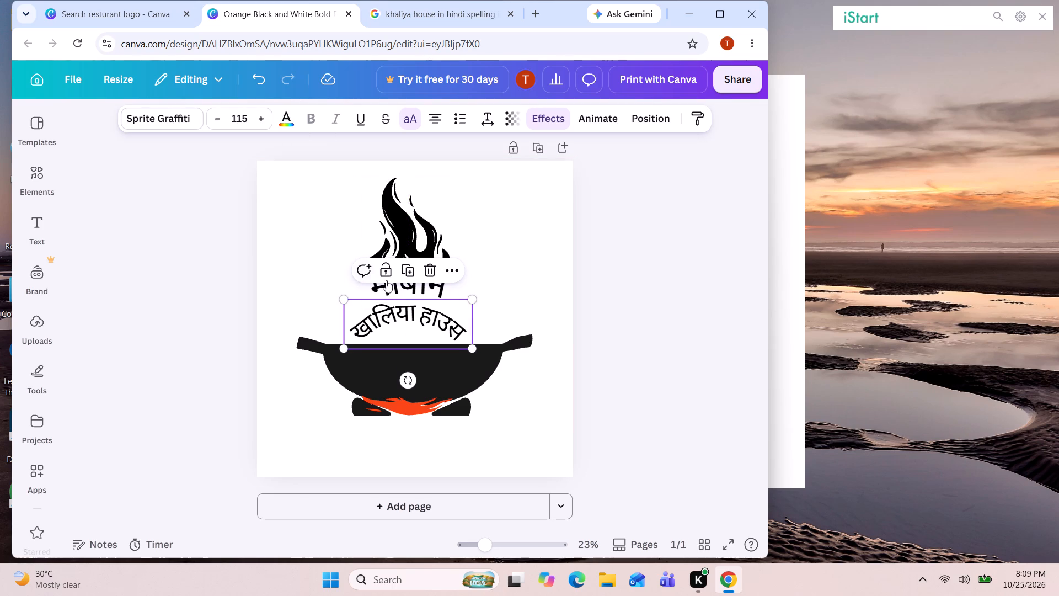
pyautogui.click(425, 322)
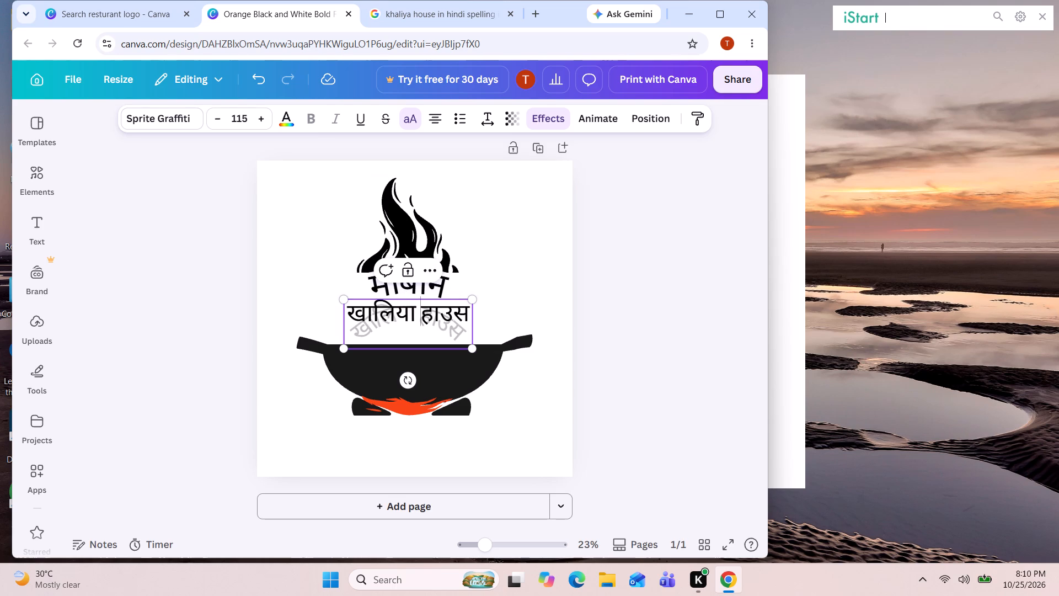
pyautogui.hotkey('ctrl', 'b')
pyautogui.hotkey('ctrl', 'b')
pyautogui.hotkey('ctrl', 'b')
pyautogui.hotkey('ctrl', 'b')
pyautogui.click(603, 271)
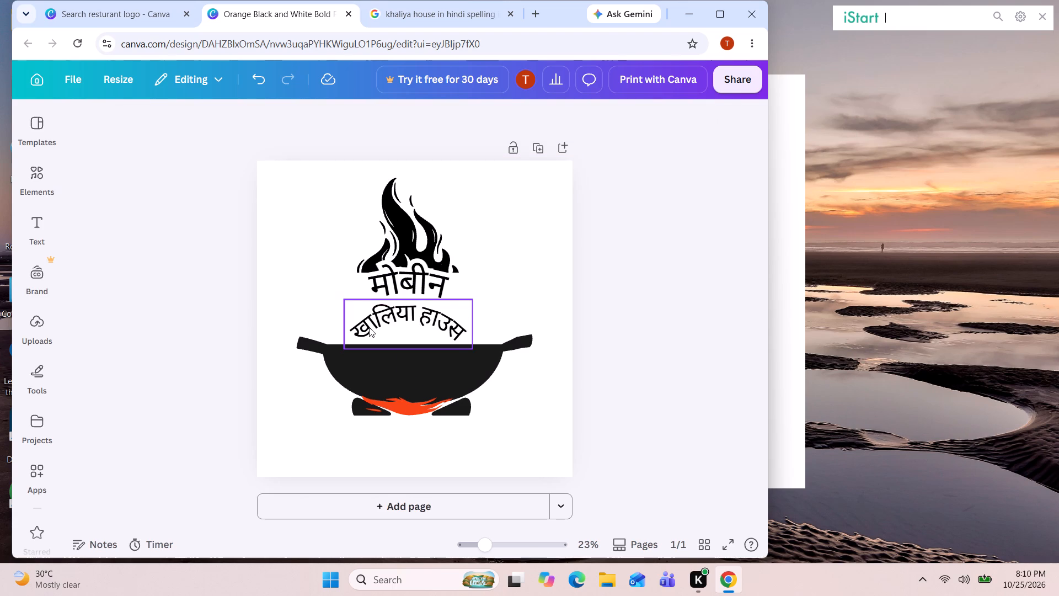
# Change the text alignment of 'खालिया हाउस' to left-aligned.
pyautogui.click(369, 327)
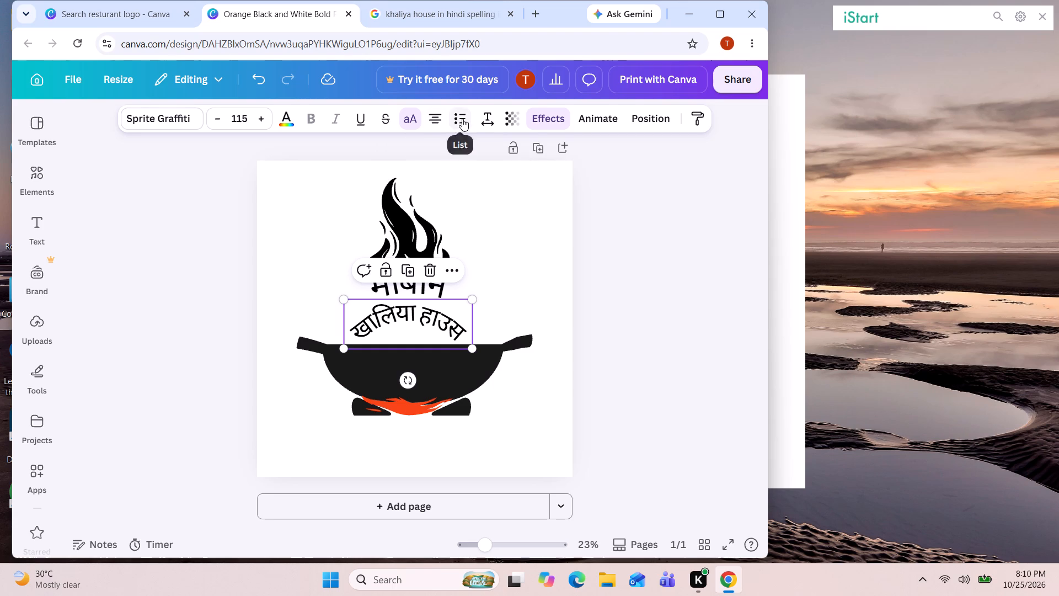
pyautogui.click(432, 123)
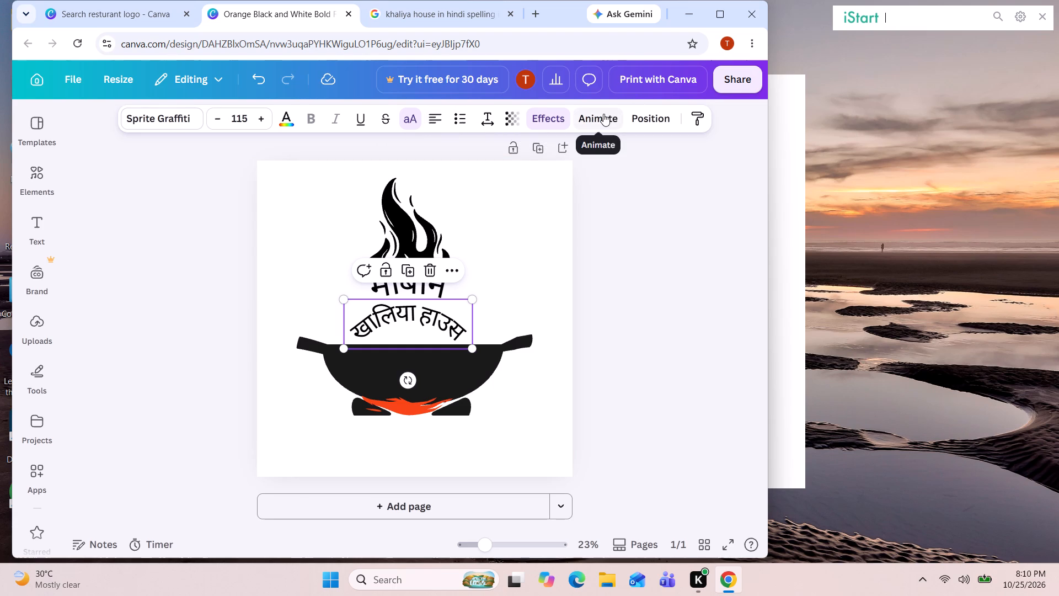
# Send 'खालिया हाउस' backward two times in the layer order.
pyautogui.click(639, 118)
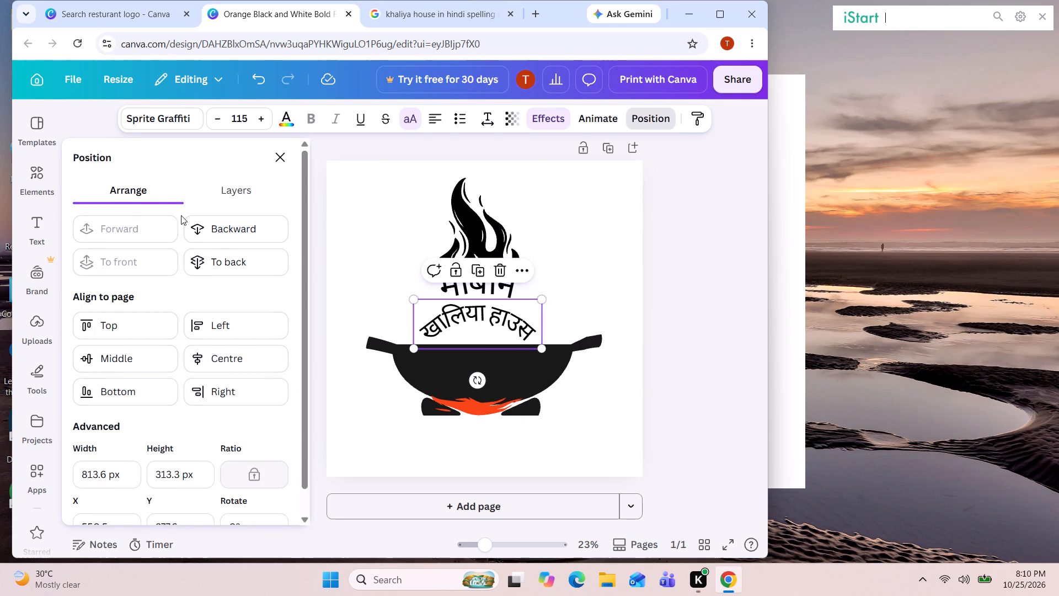
pyautogui.click(223, 235)
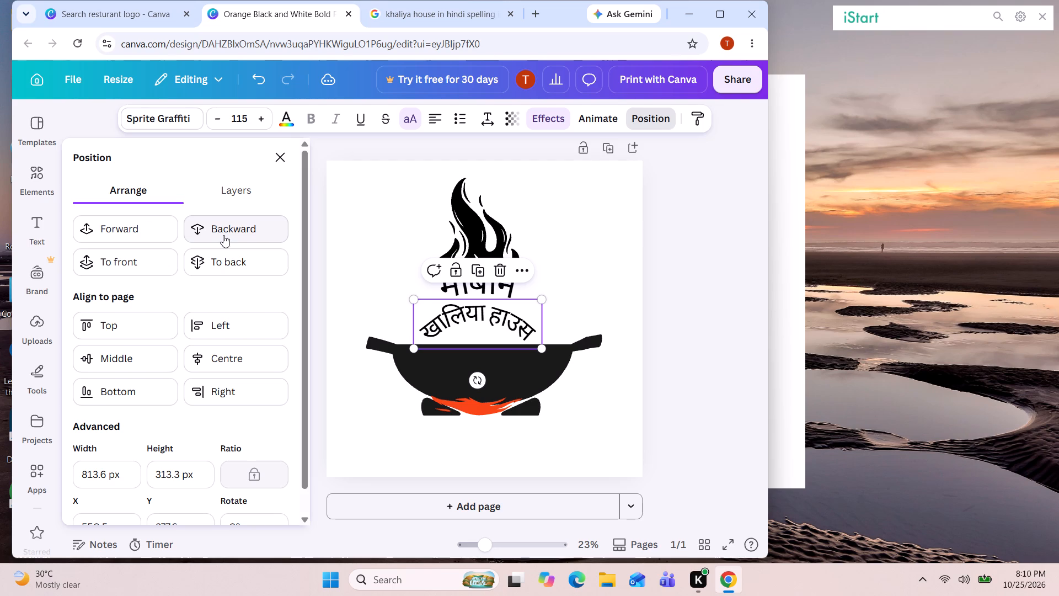
pyautogui.click(223, 235)
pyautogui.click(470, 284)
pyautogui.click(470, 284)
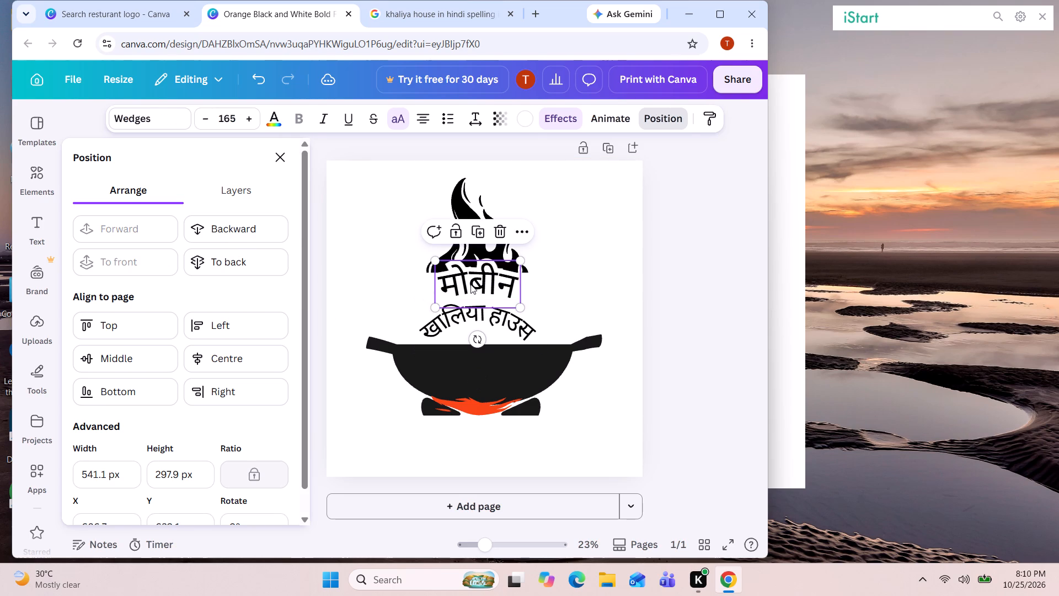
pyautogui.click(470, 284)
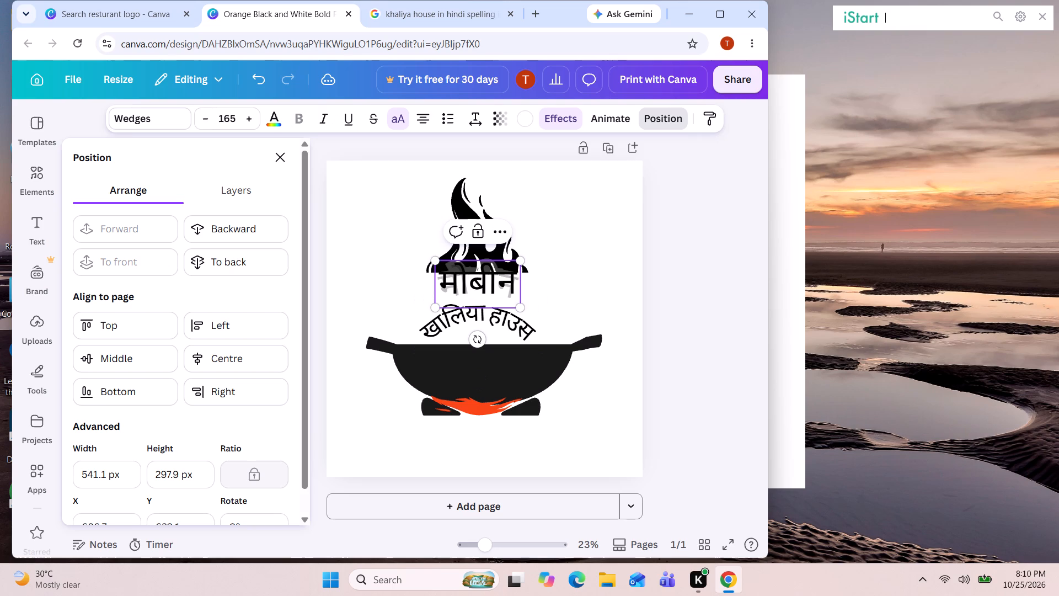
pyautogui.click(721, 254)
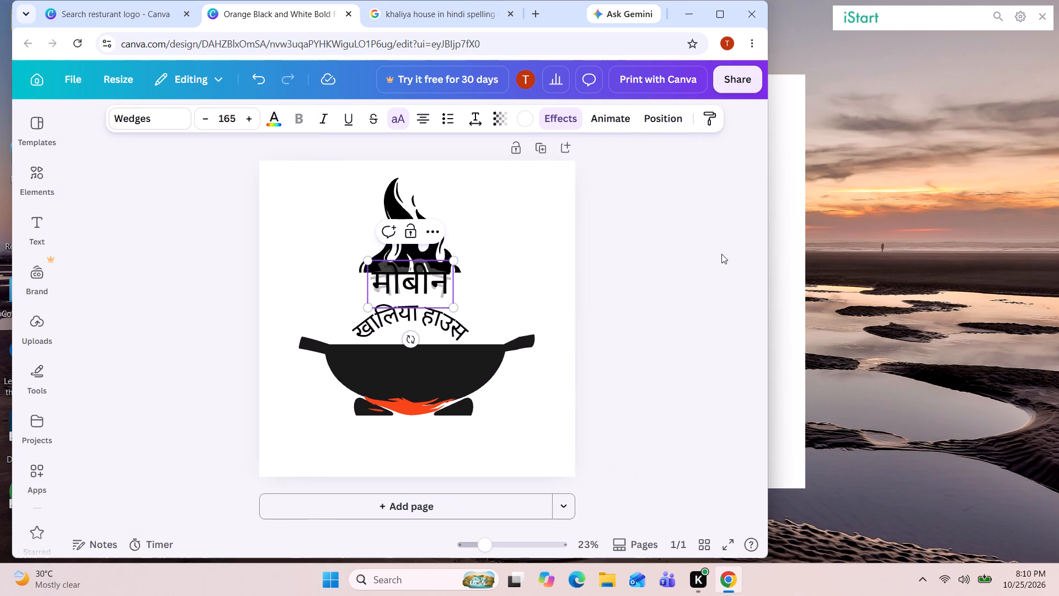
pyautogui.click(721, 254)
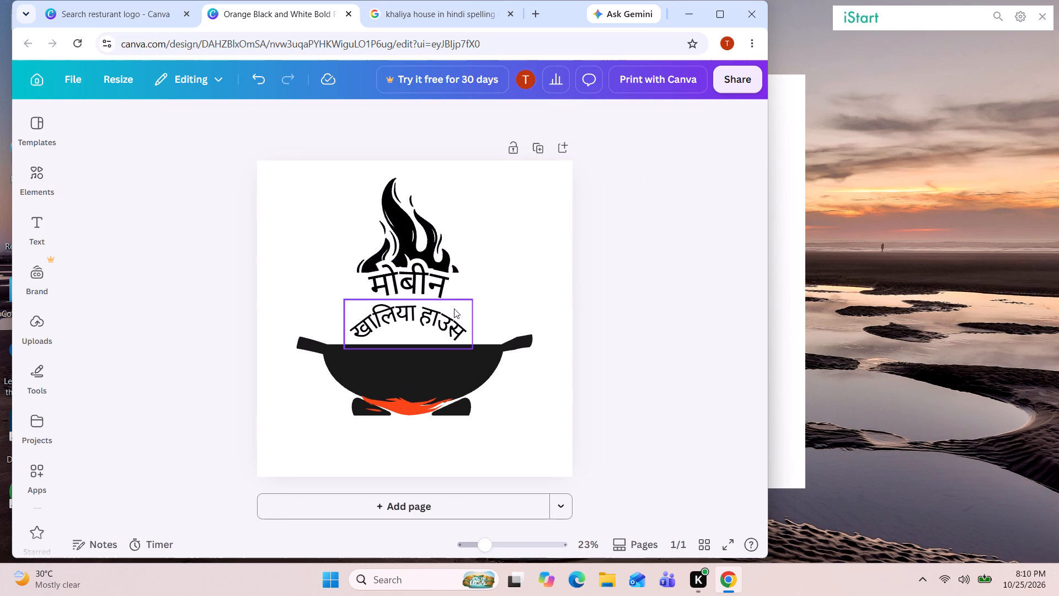
# Look through the advanced text effects and apply the Graffiti effect to 'खालिया हाउस'.
pyautogui.click(432, 315)
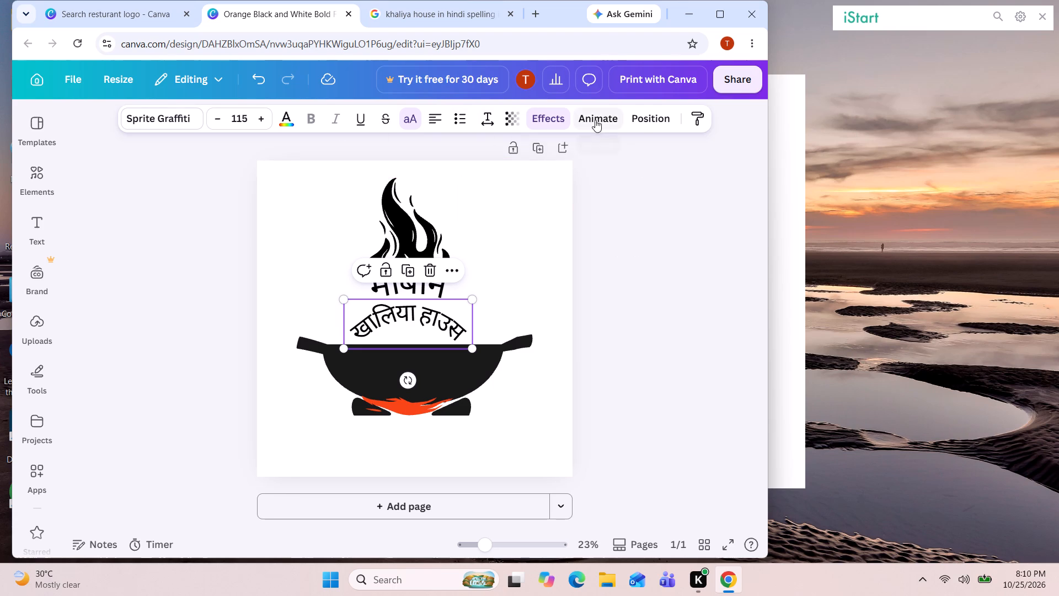
pyautogui.click(555, 116)
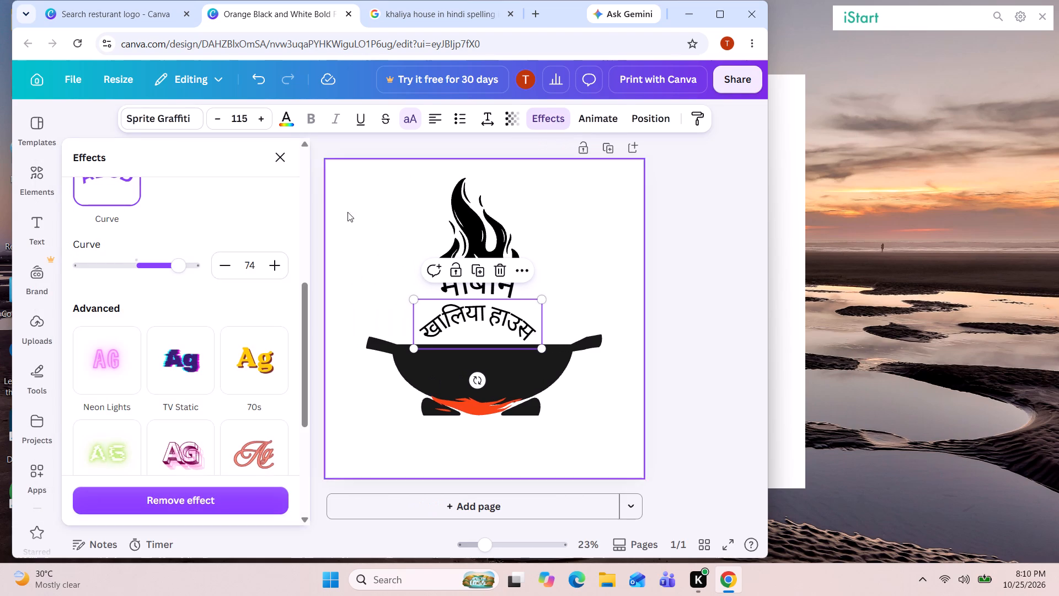
pyautogui.scroll(-3, 207, 384)
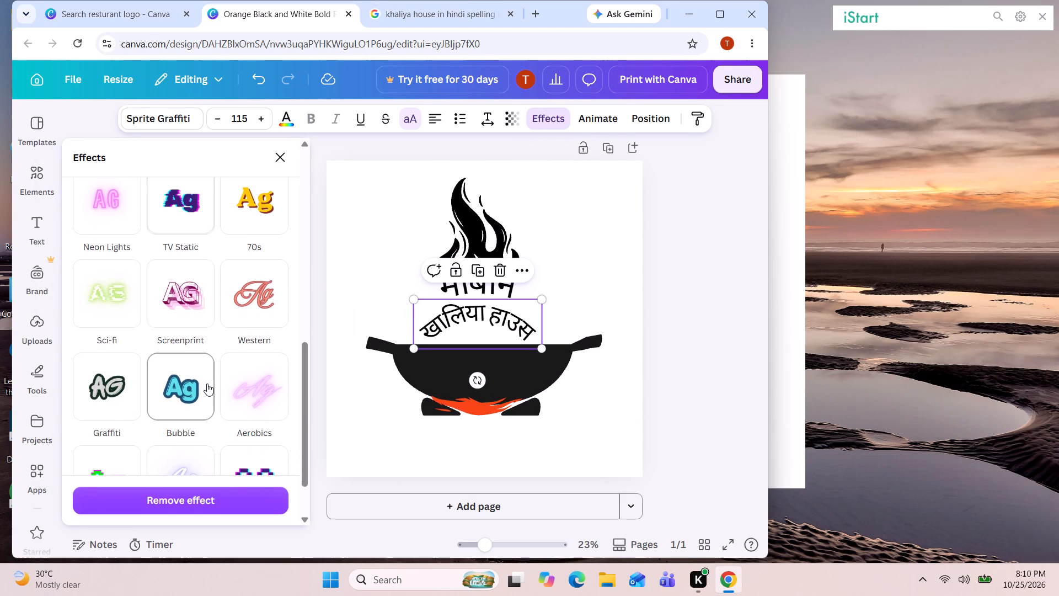
pyautogui.scroll(-2, 207, 384)
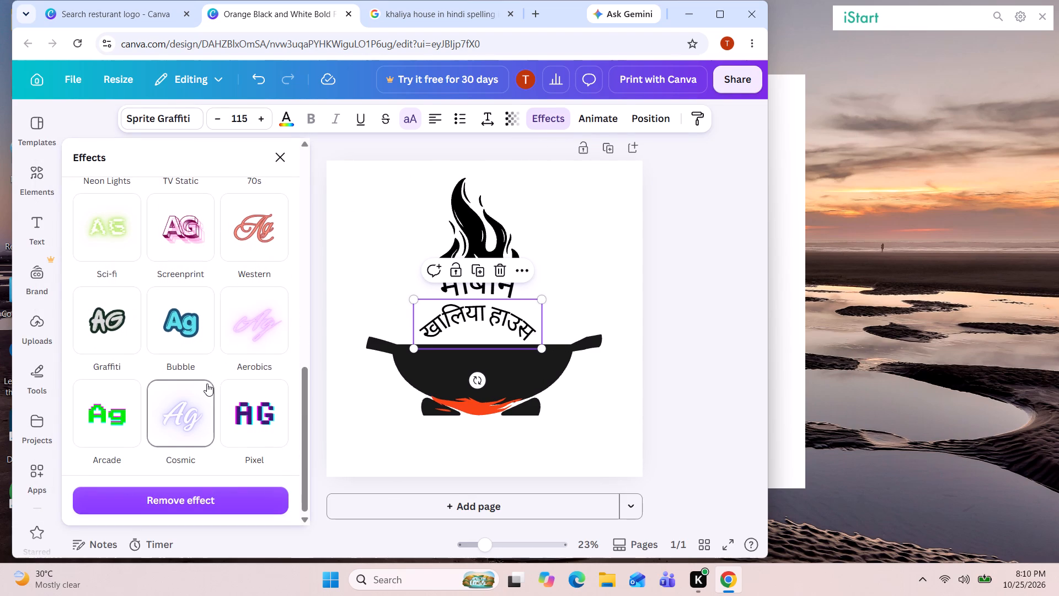
pyautogui.hscroll(-2, 207, 384)
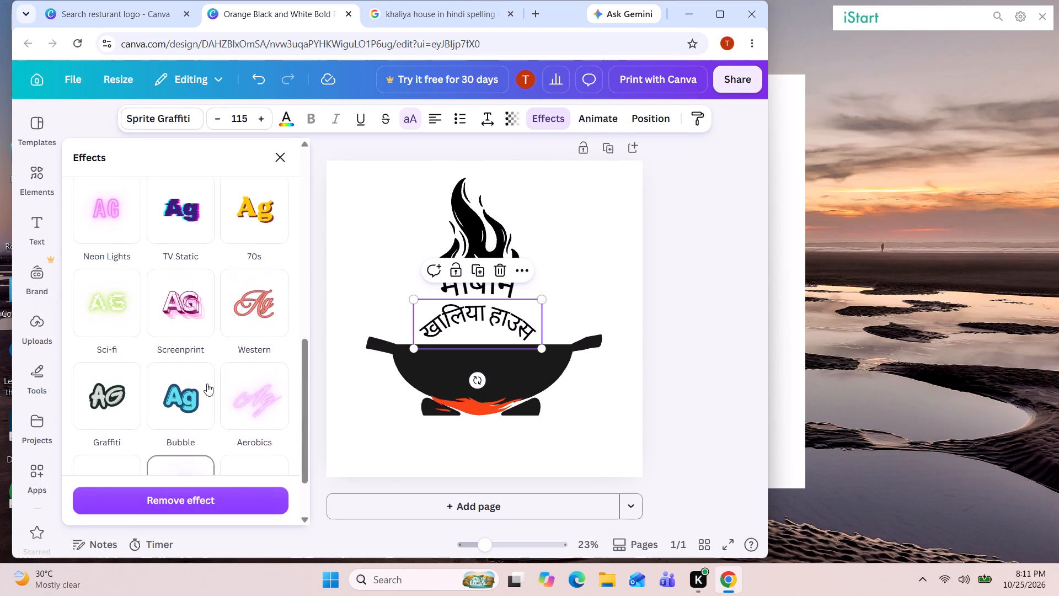
pyautogui.hscroll(-1, 207, 384)
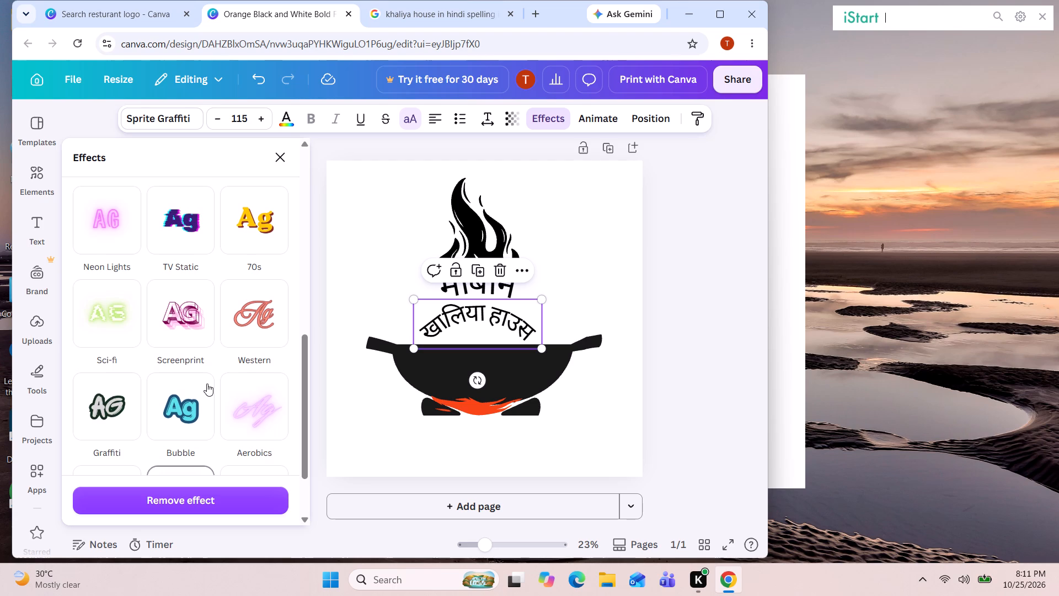
pyautogui.hscroll(-3, 207, 384)
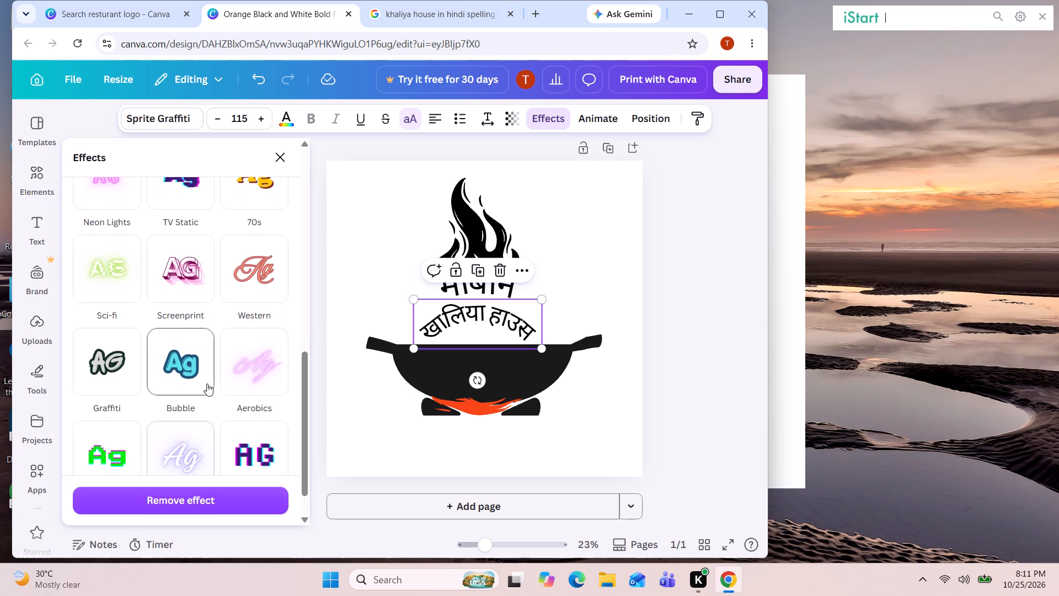
pyautogui.click(100, 355)
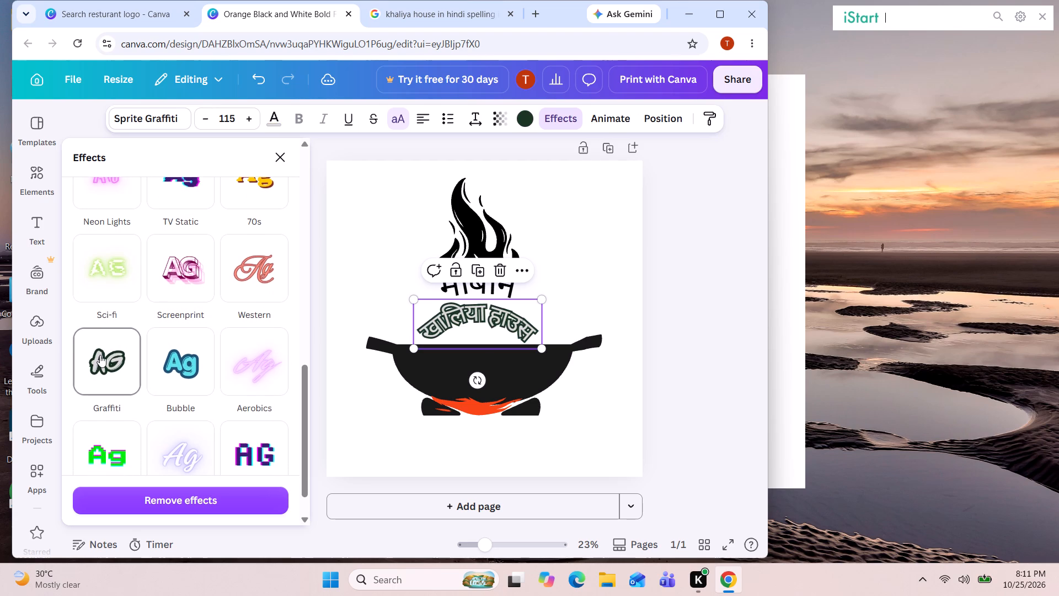
pyautogui.click(100, 355)
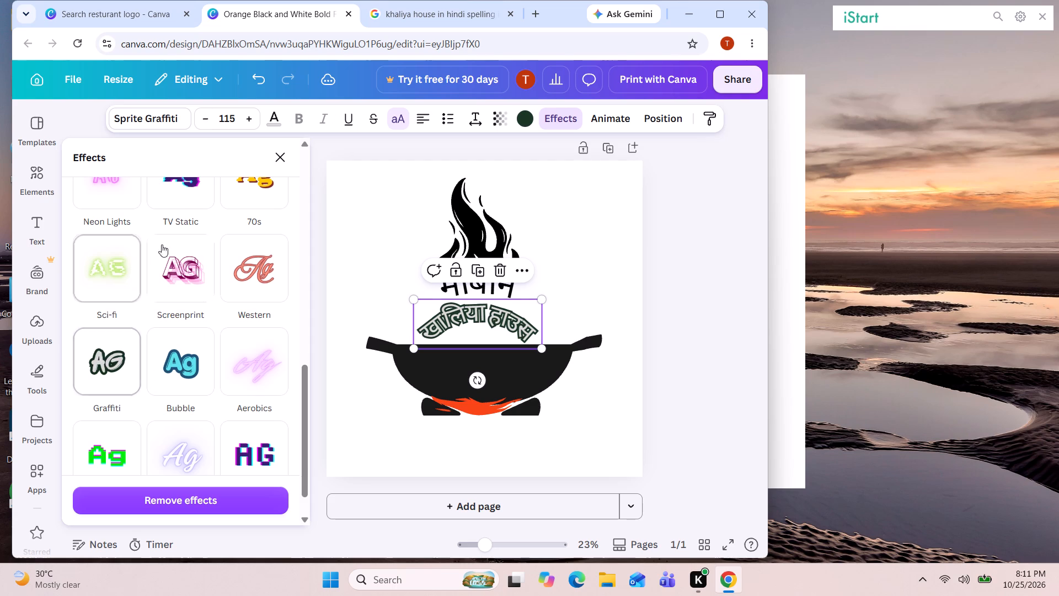
# Change the outline effect colour of the curved 'खालिया हाउस' text to black, trying the dark shades among the design and default colours.
pyautogui.scroll(7, 183, 218)
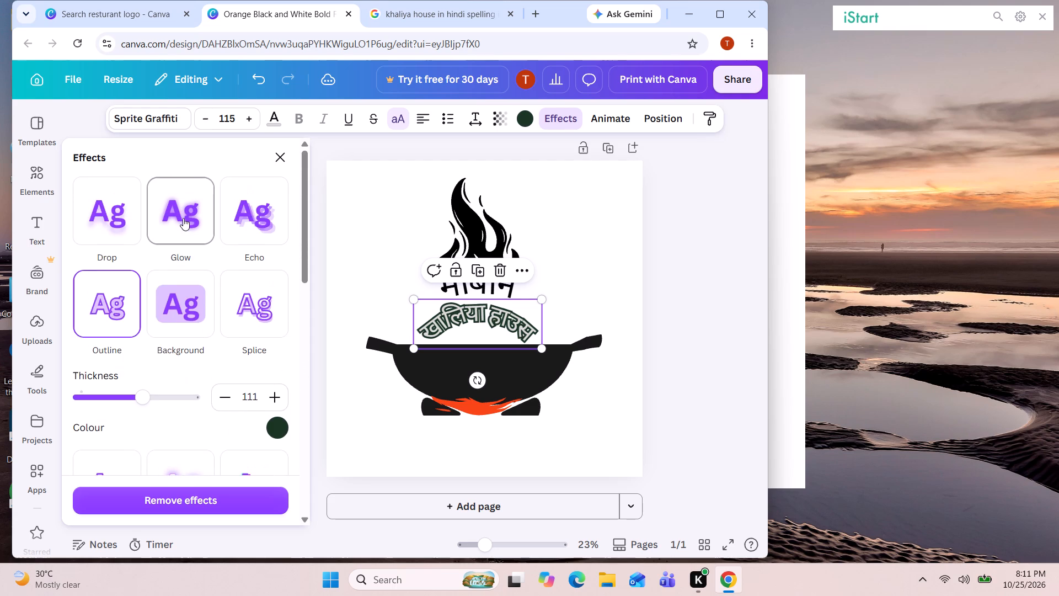
pyautogui.scroll(3, 183, 218)
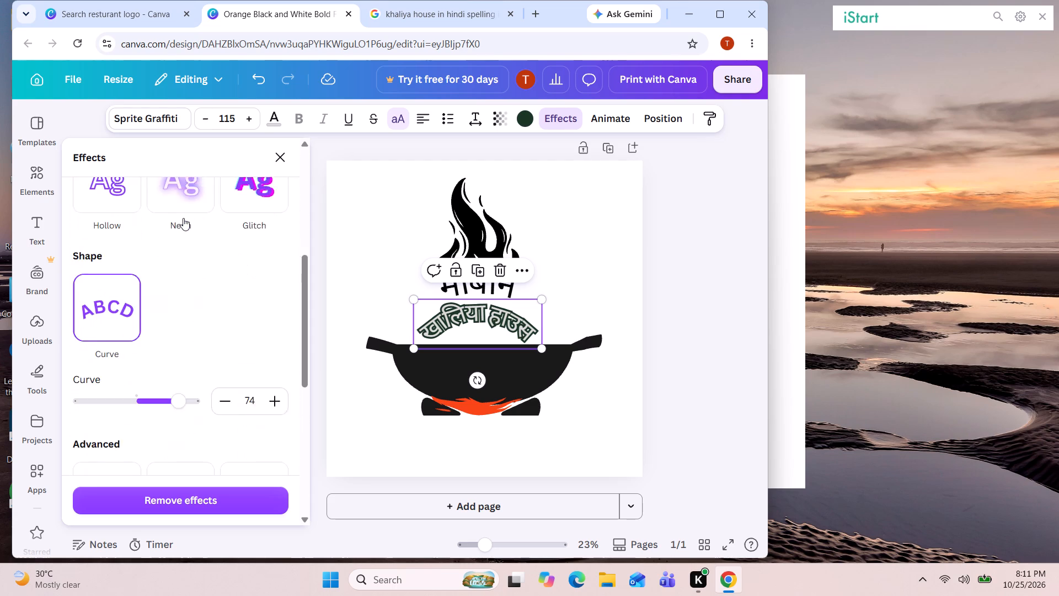
pyautogui.scroll(1, 183, 218)
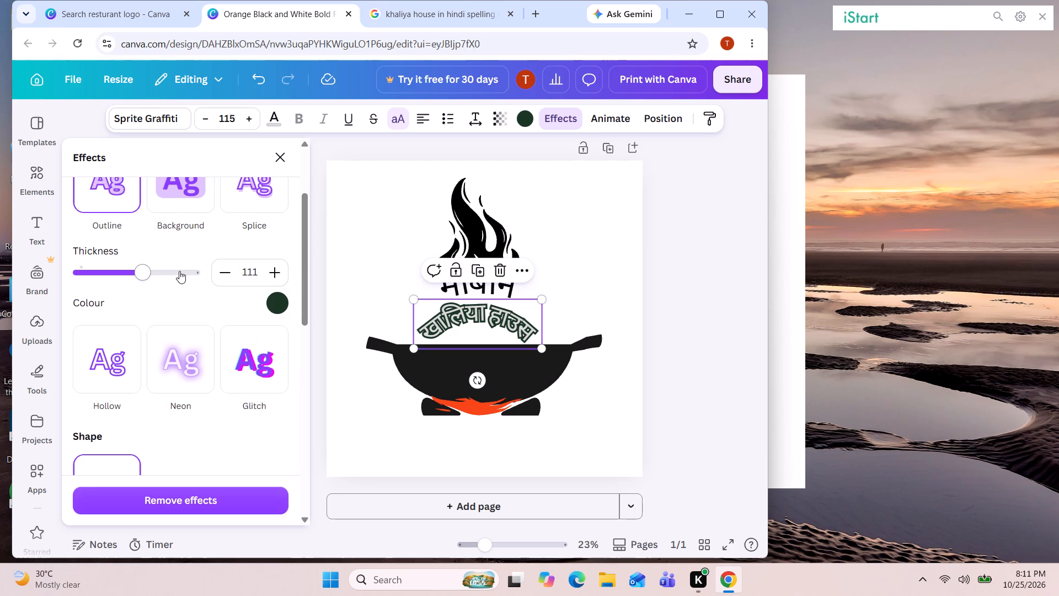
pyautogui.scroll(2, 168, 221)
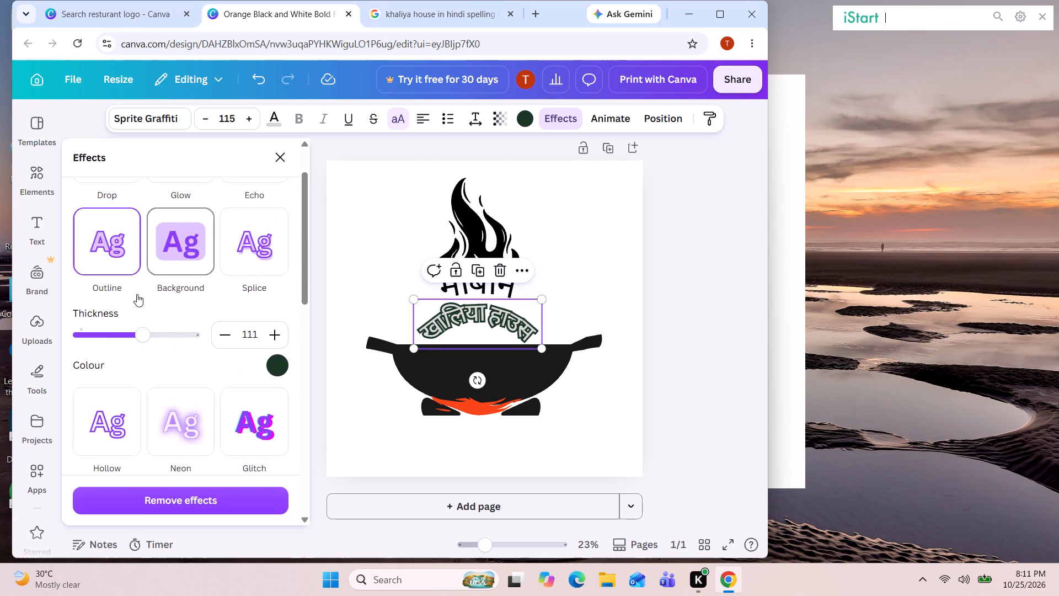
pyautogui.click(278, 357)
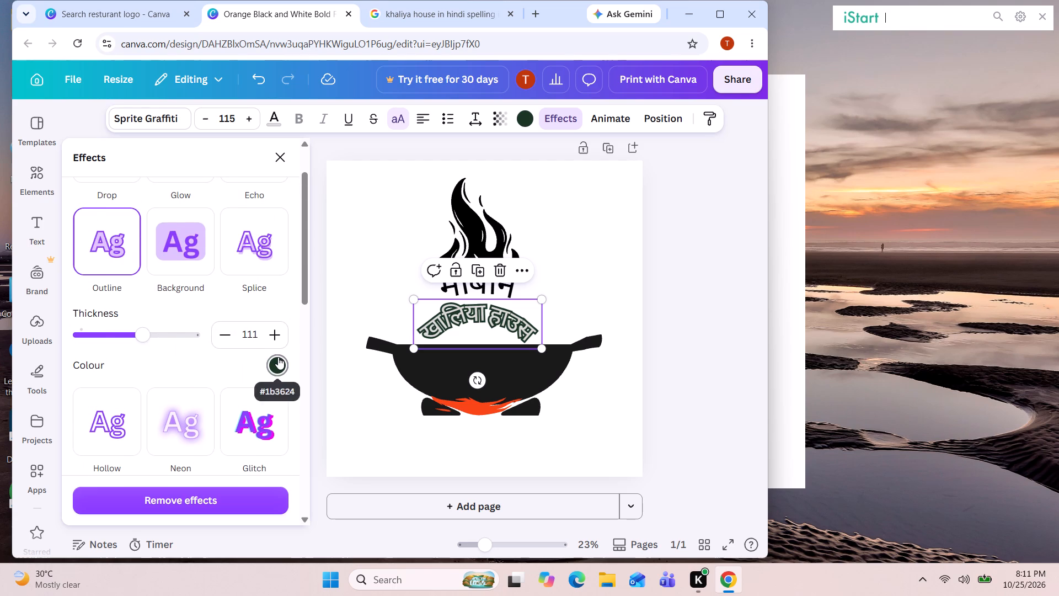
pyautogui.click(82, 228)
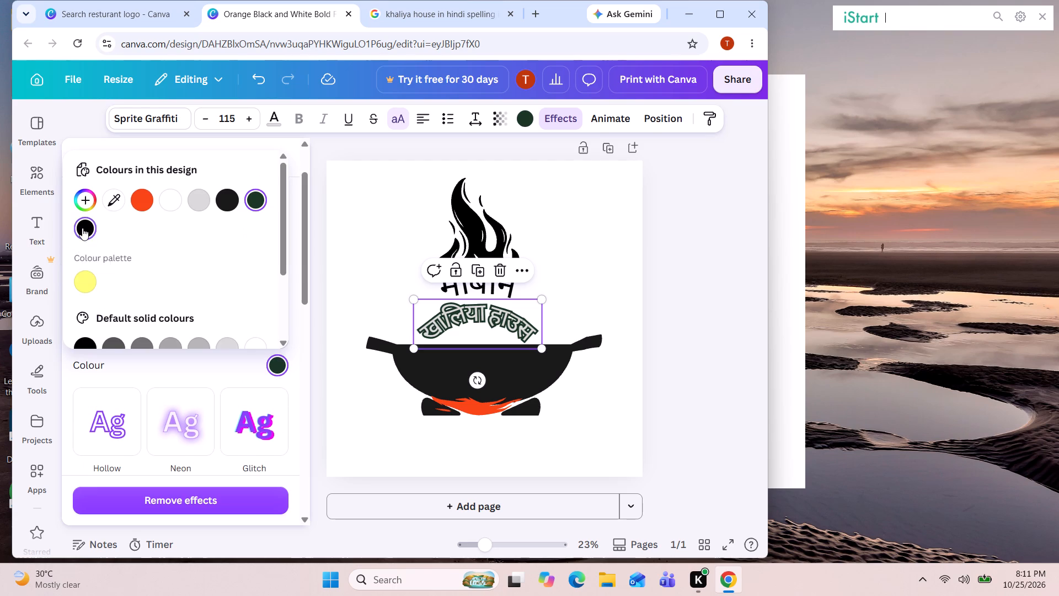
pyautogui.click(255, 200)
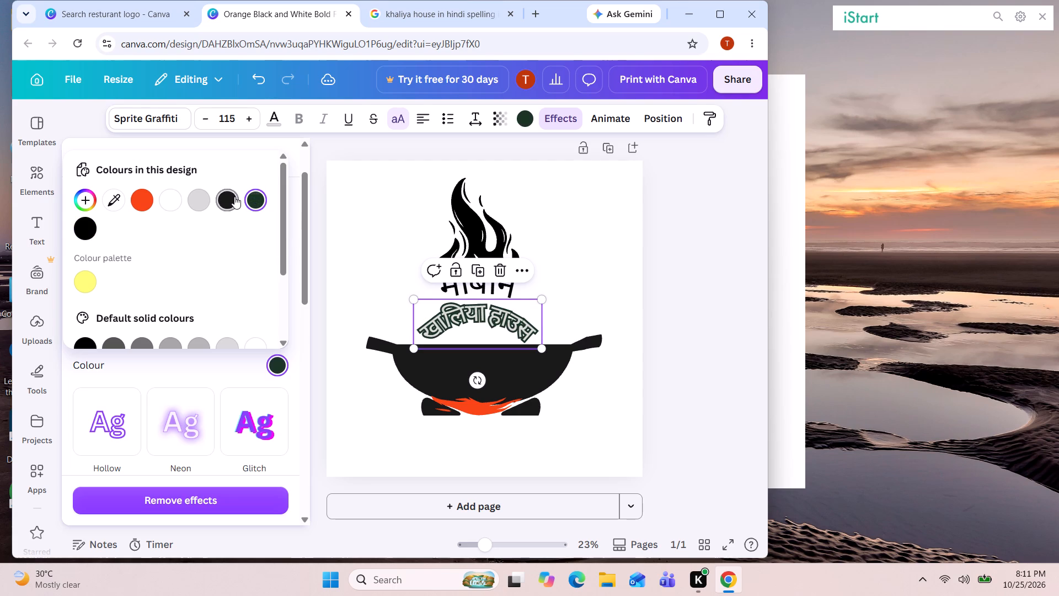
pyautogui.click(234, 196)
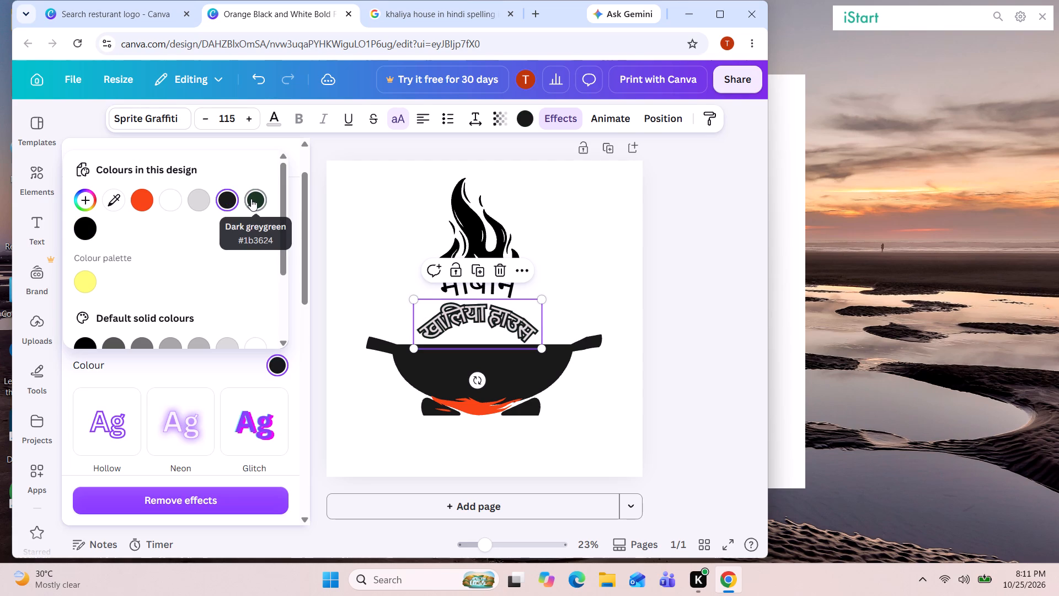
pyautogui.scroll(-2, 162, 235)
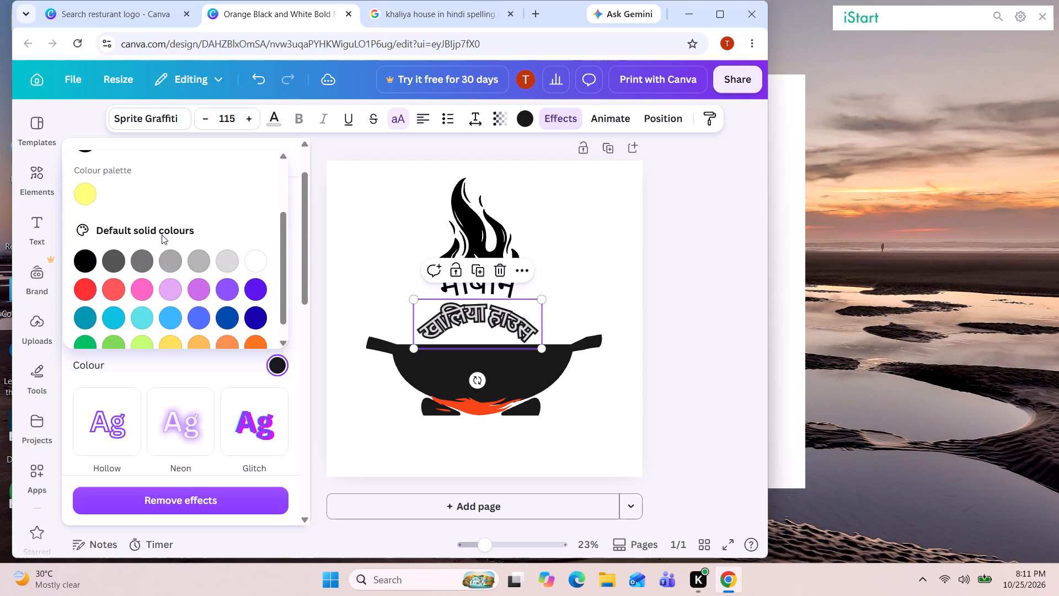
pyautogui.click(80, 256)
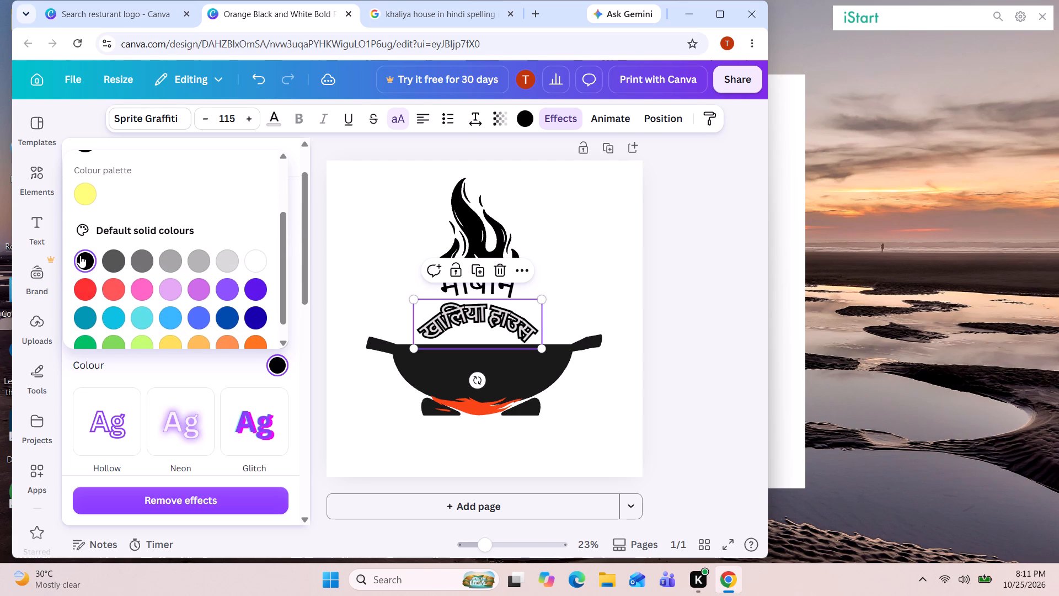
pyautogui.scroll(-3, 121, 260)
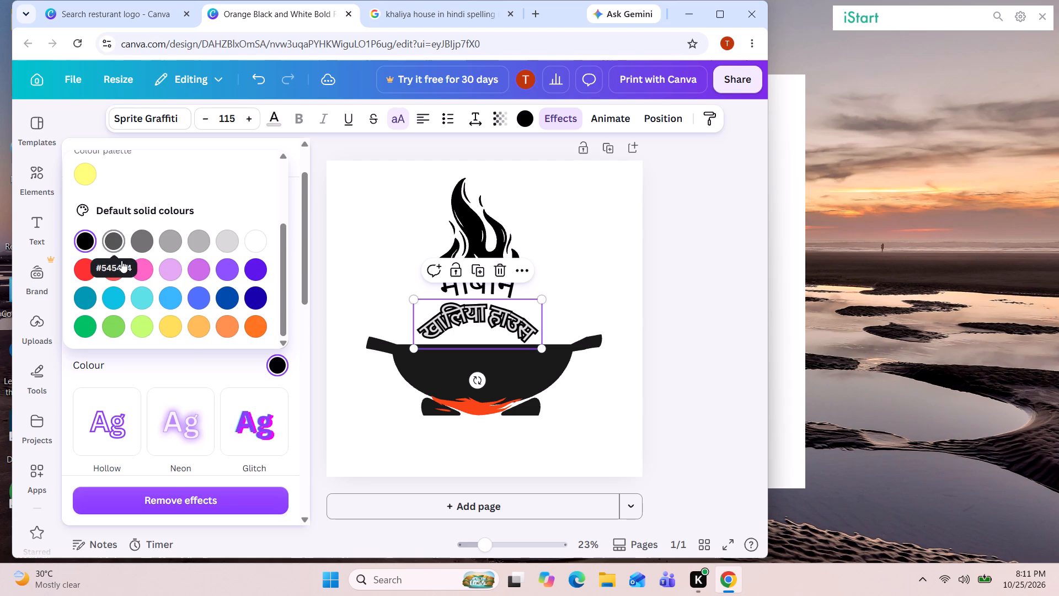
pyautogui.click(285, 158)
pyautogui.tripleClick(285, 158)
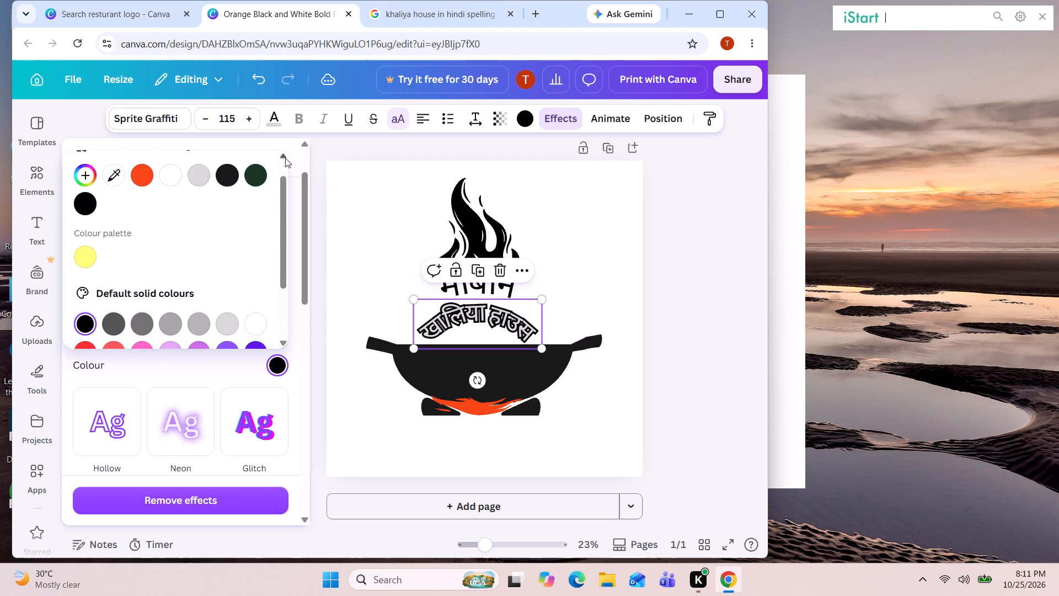
pyautogui.doubleClick(285, 158)
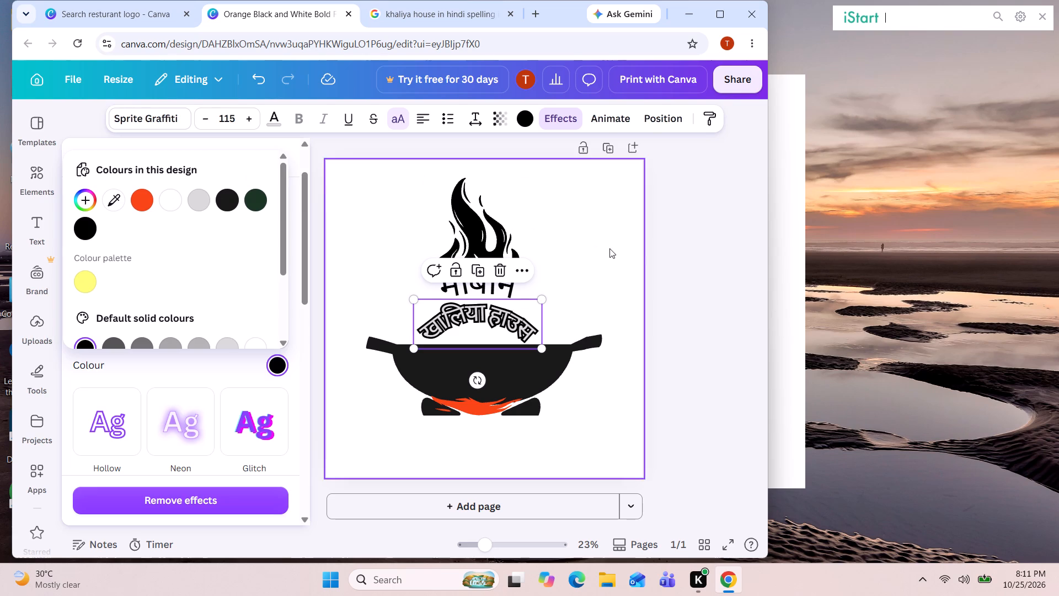
pyautogui.click(695, 244)
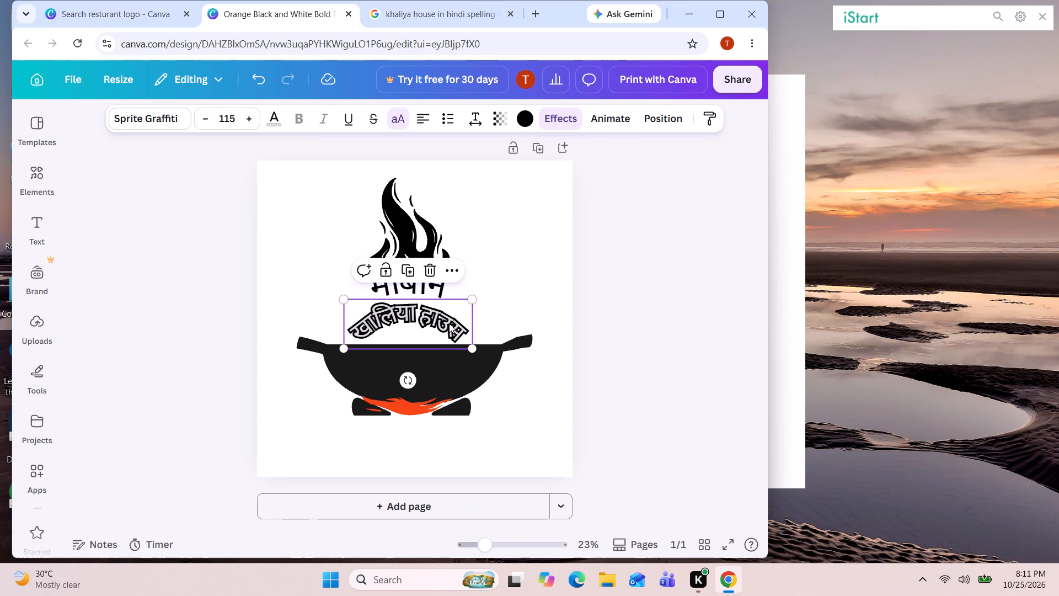
# Set the text colour of 'खालिया हाउस' to black (#000000).
pyautogui.click(449, 323)
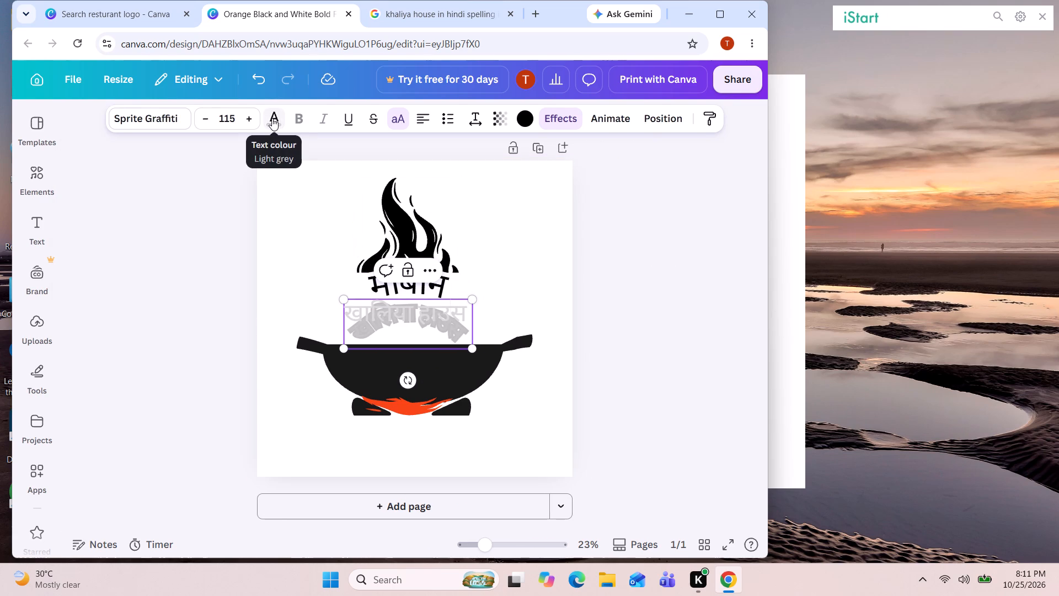
pyautogui.click(664, 261)
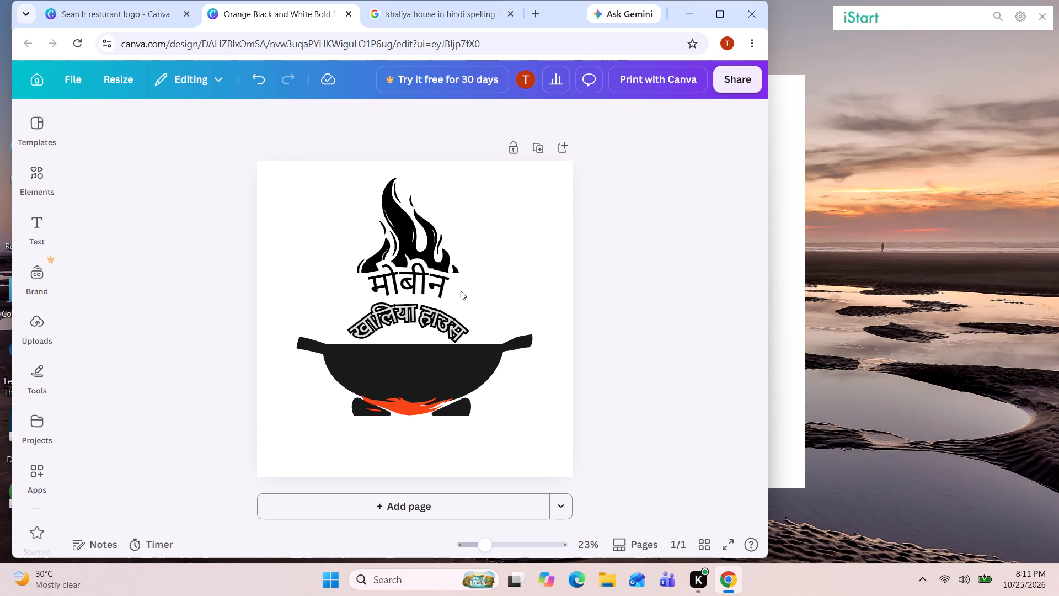
pyautogui.click(436, 318)
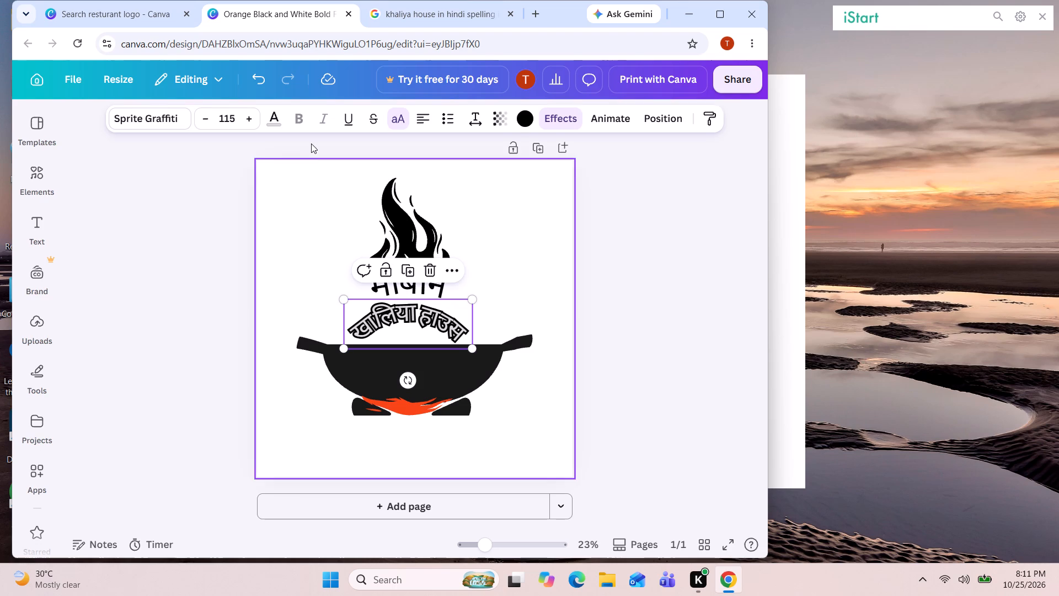
pyautogui.click(280, 121)
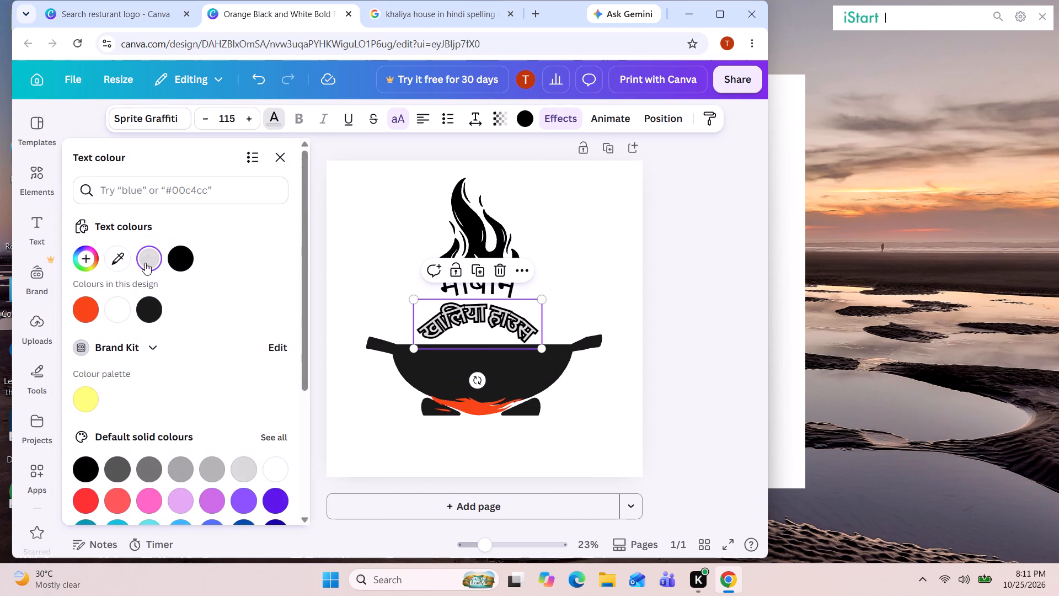
pyautogui.click(182, 258)
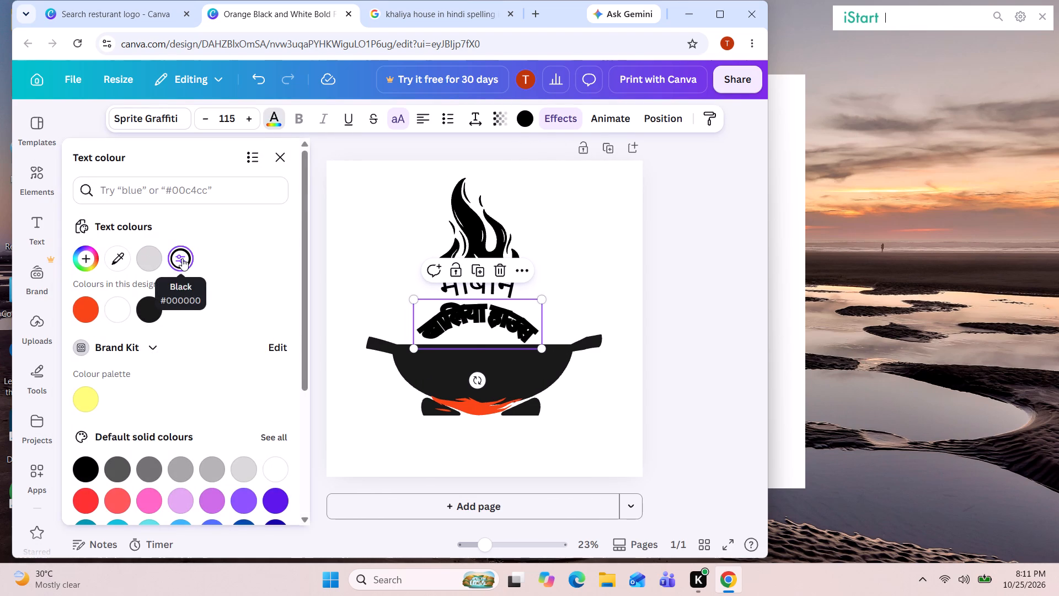
pyautogui.click(721, 277)
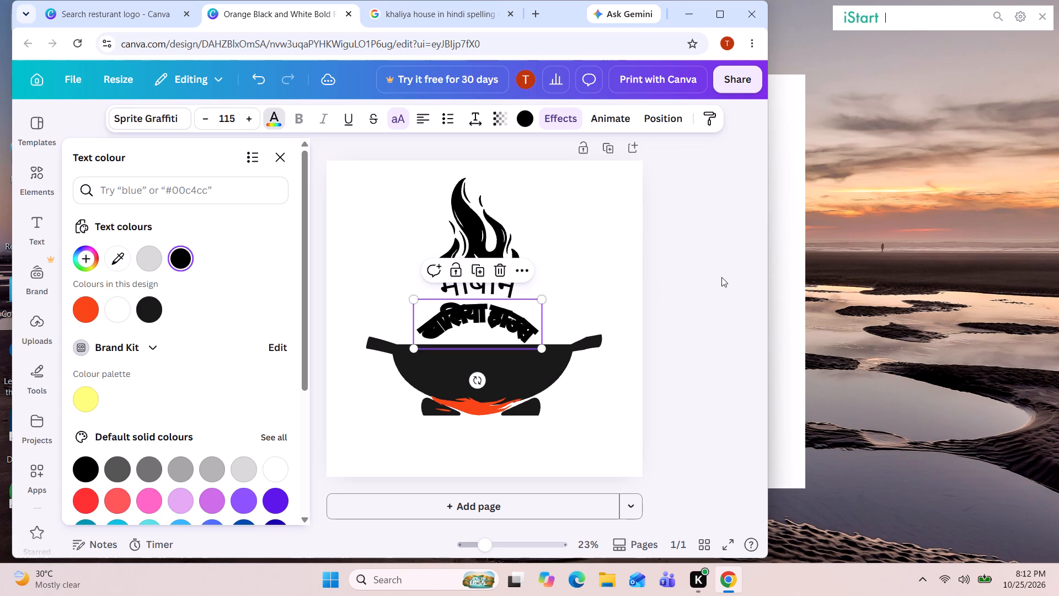
# Reduce the outline effect thickness of 'खालिया हाउस' to 12.
pyautogui.click(560, 124)
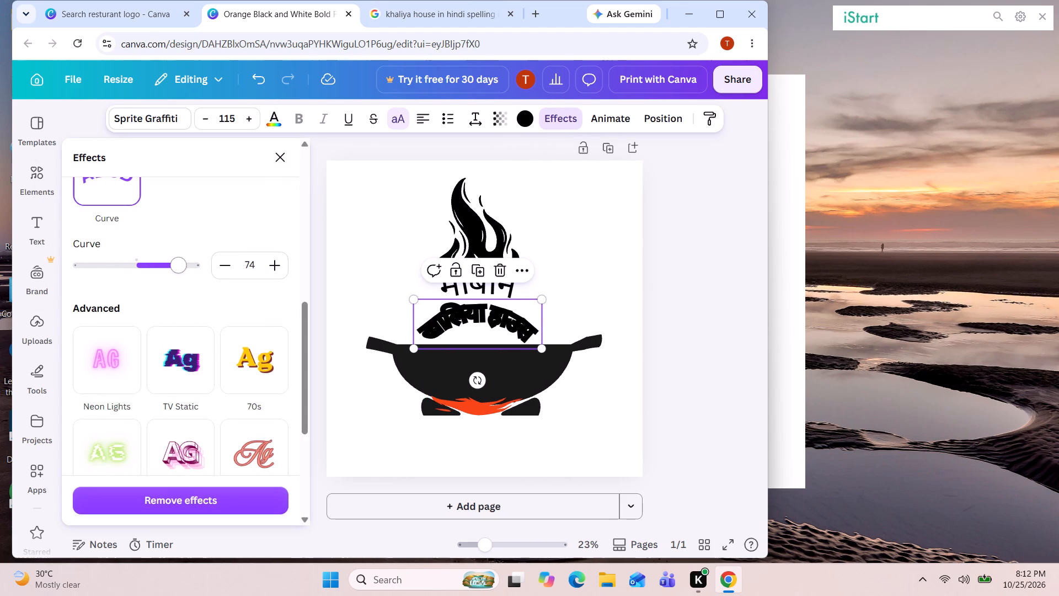
pyautogui.scroll(6, 148, 265)
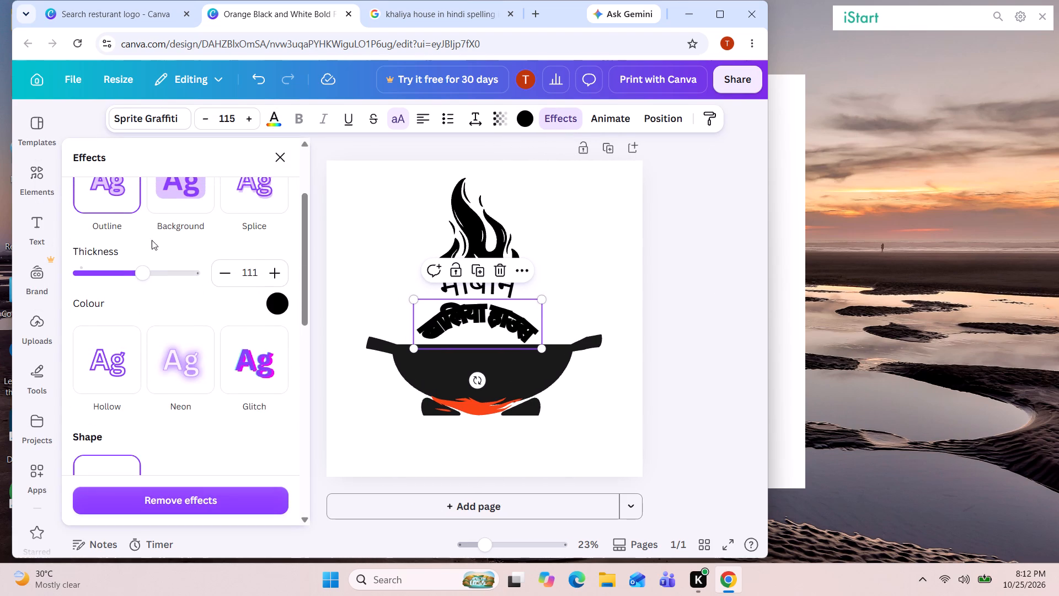
pyautogui.click(114, 272)
pyautogui.click(114, 272)
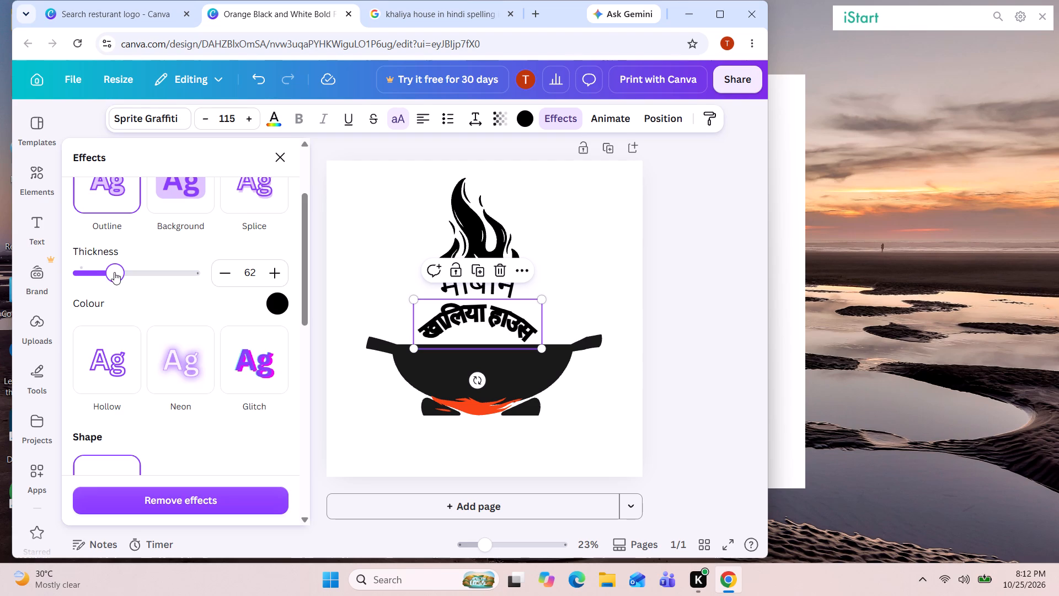
pyautogui.click(97, 273)
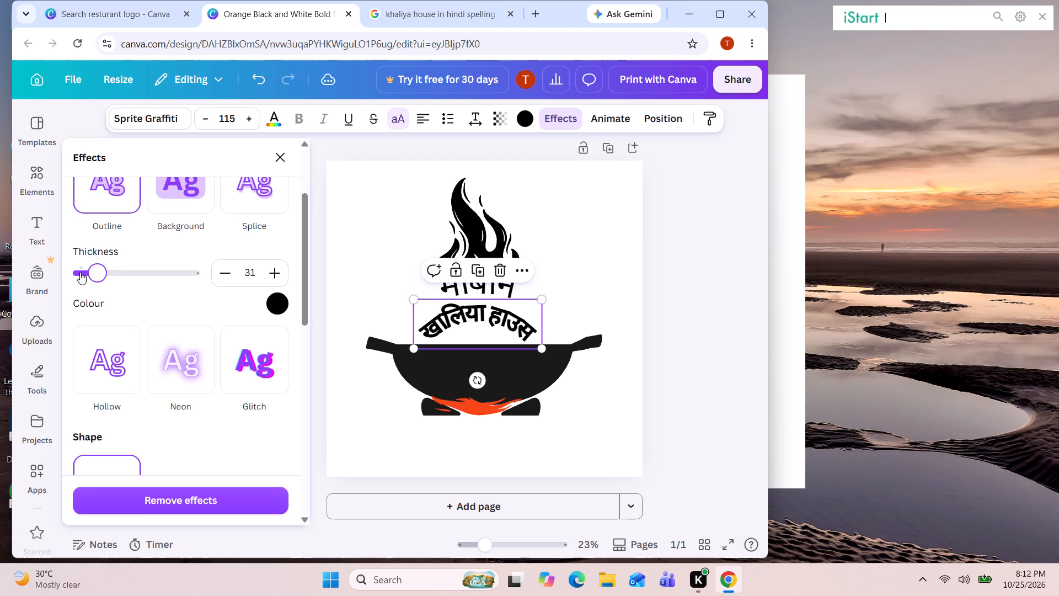
pyautogui.click(79, 270)
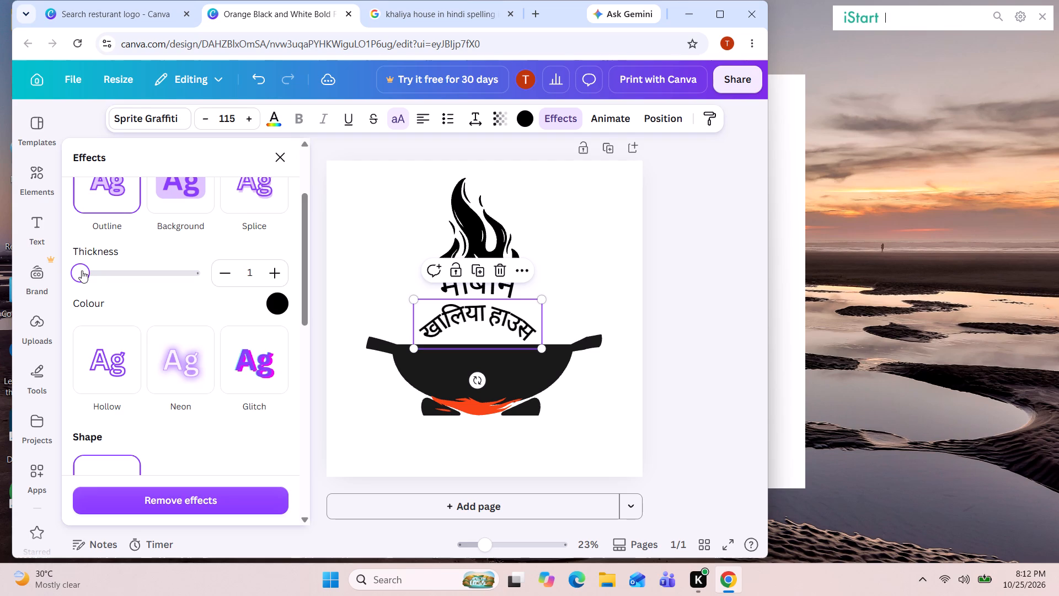
pyautogui.click(89, 272)
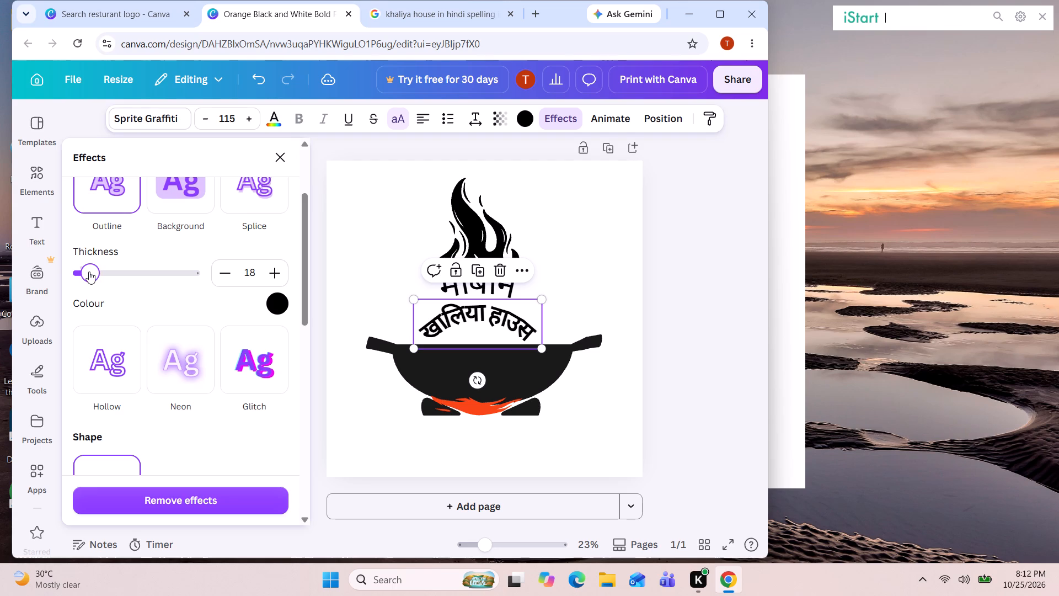
pyautogui.click(222, 273)
pyautogui.click(222, 273)
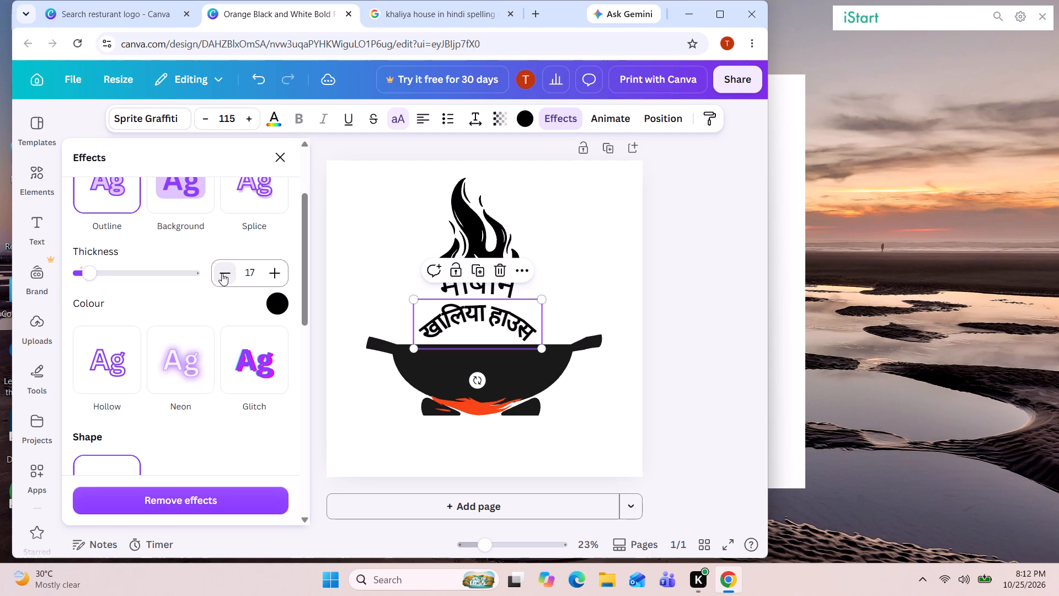
pyautogui.click(222, 273)
pyautogui.click(222, 273)
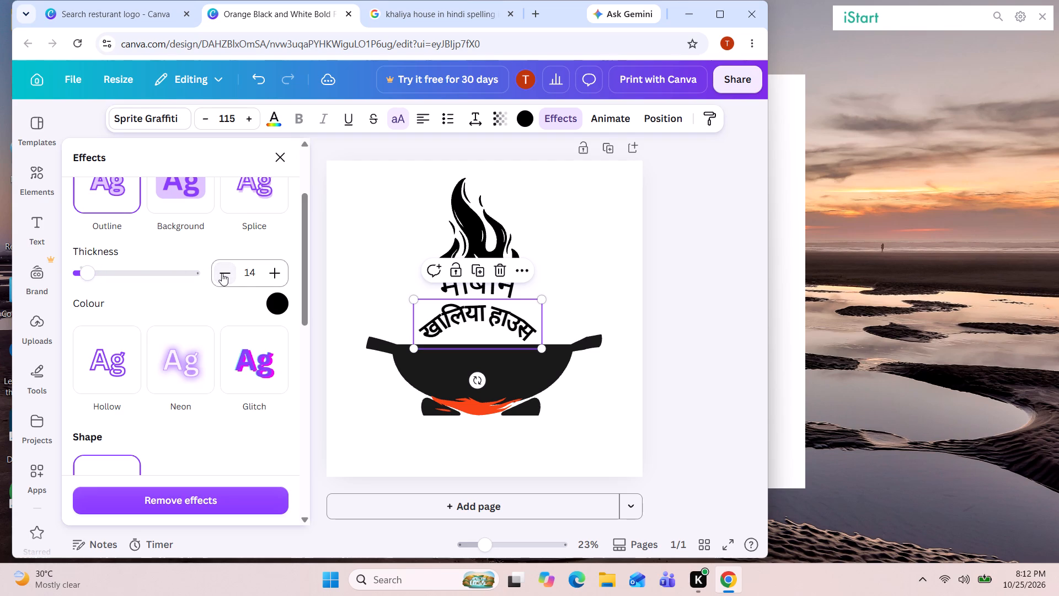
pyautogui.click(222, 273)
pyautogui.click(222, 273)
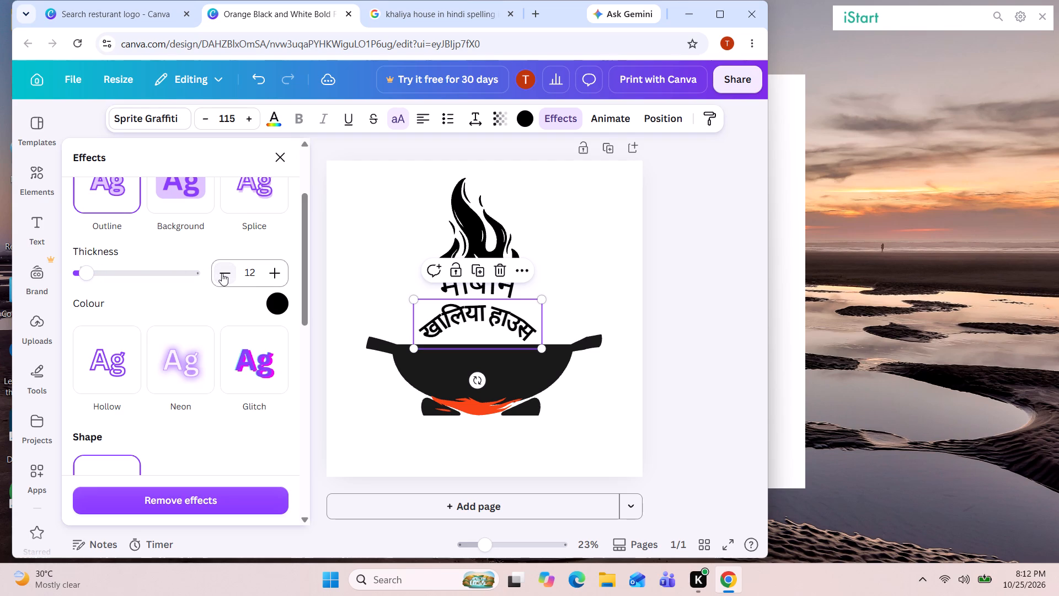
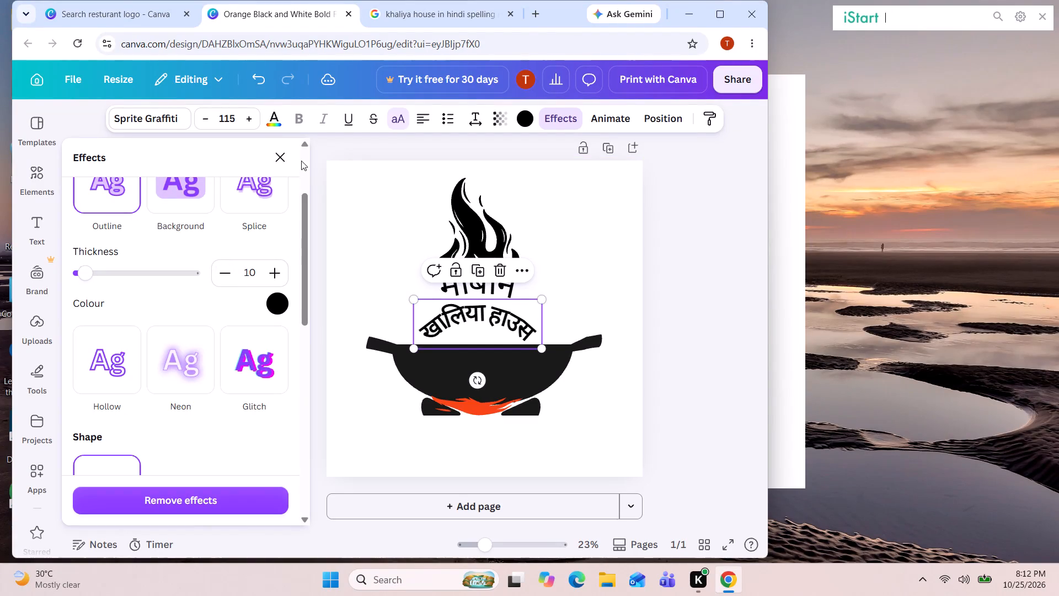
# Set the page background colour to the vivid orange (#f94616) already used in the design.
pyautogui.click(281, 161)
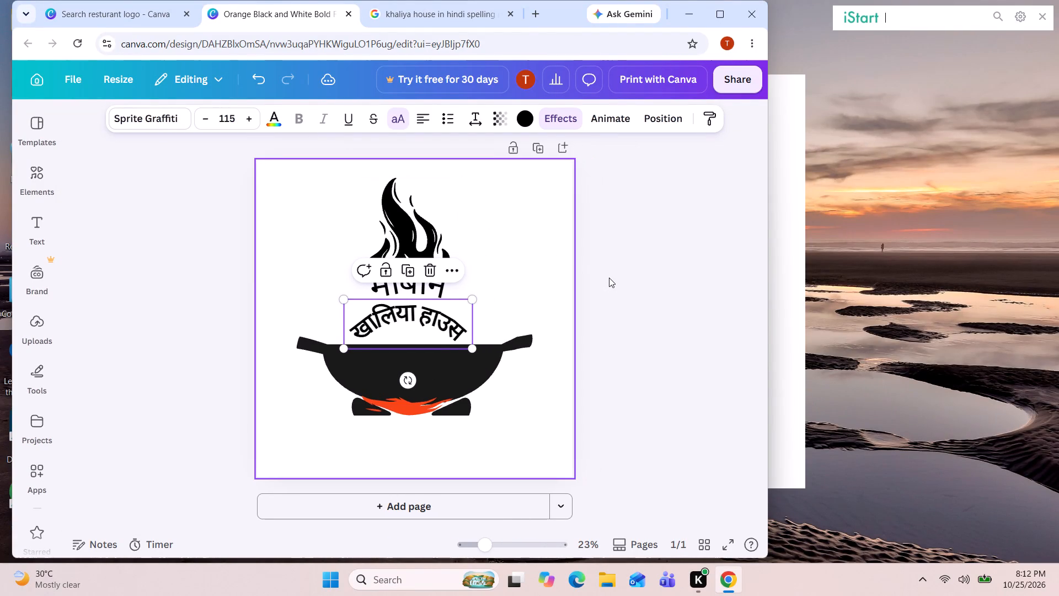
pyautogui.click(609, 278)
pyautogui.click(512, 248)
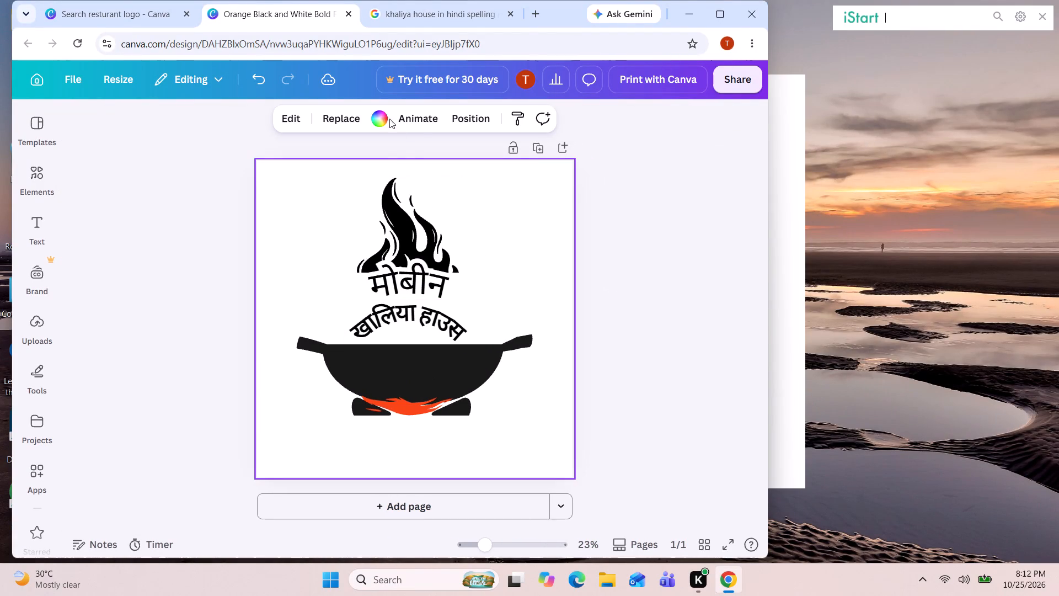
pyautogui.click(382, 125)
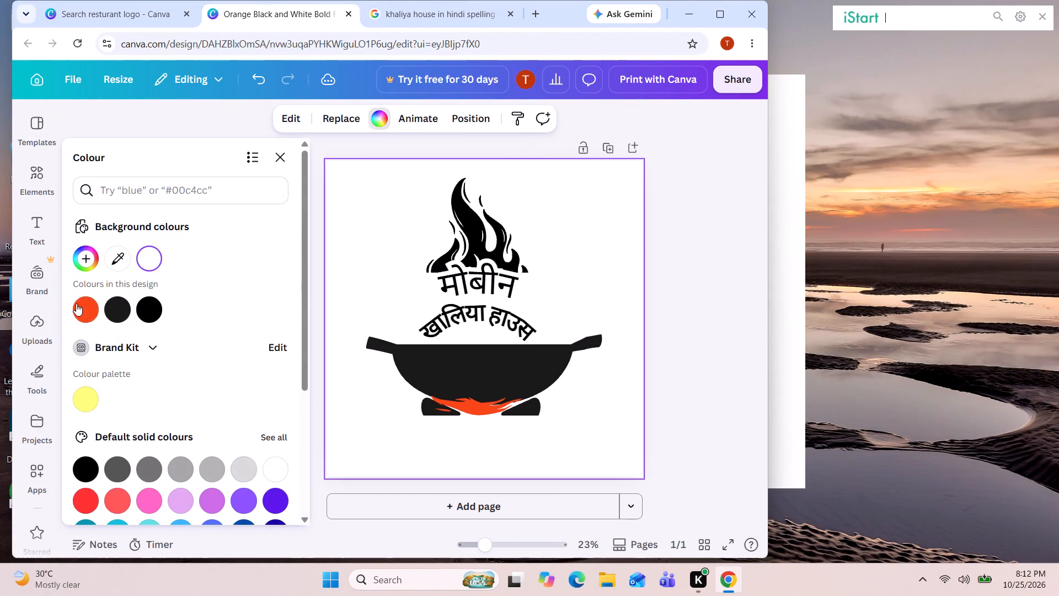
pyautogui.click(79, 306)
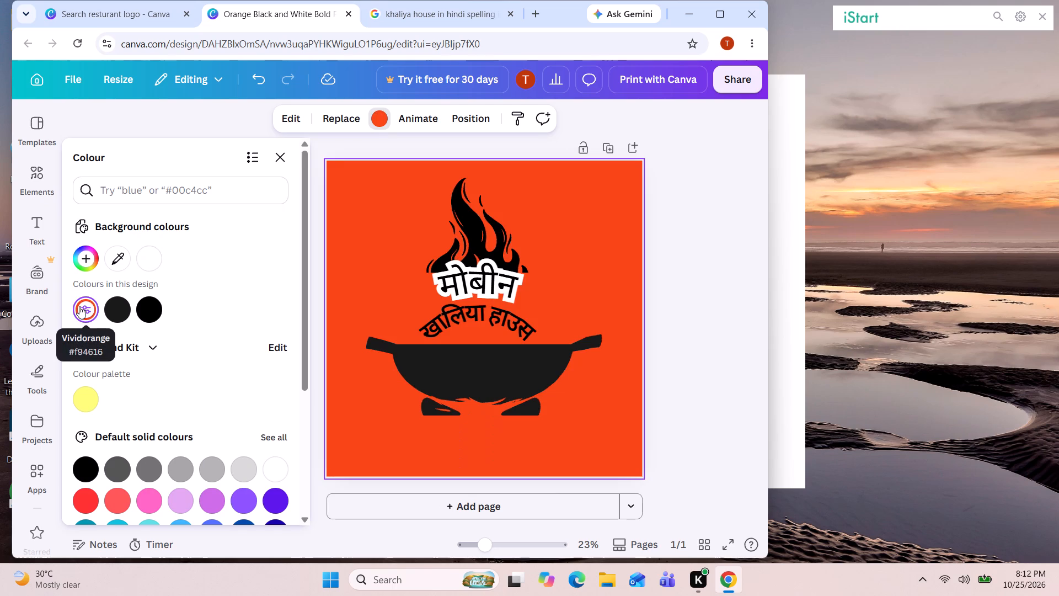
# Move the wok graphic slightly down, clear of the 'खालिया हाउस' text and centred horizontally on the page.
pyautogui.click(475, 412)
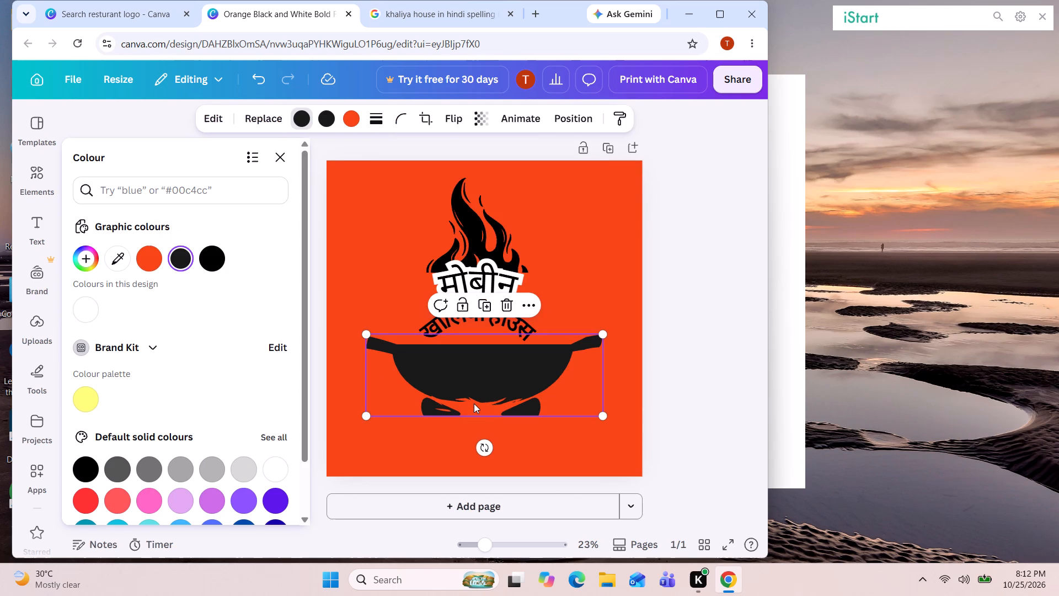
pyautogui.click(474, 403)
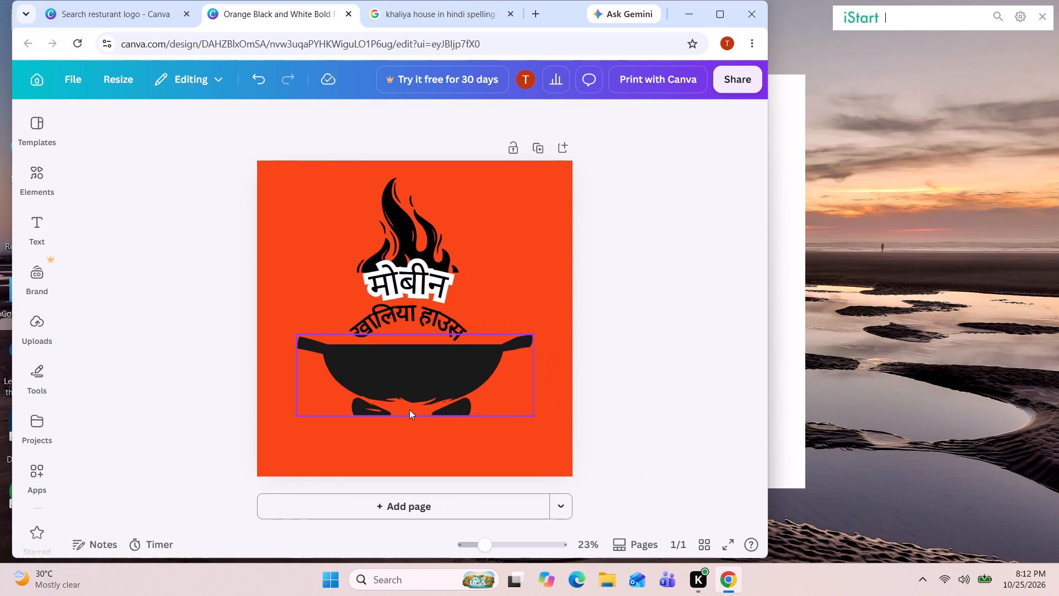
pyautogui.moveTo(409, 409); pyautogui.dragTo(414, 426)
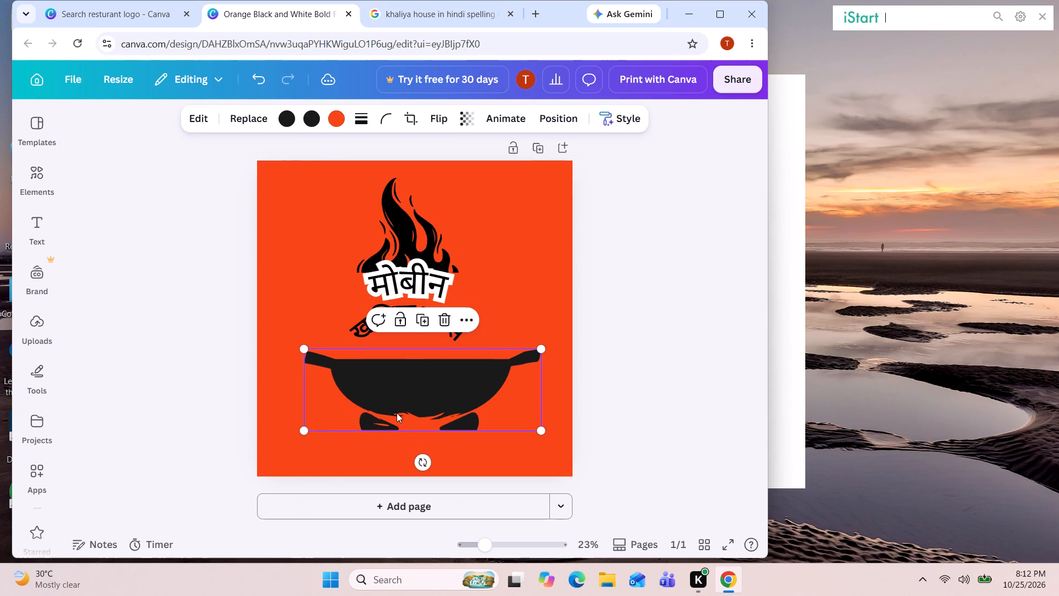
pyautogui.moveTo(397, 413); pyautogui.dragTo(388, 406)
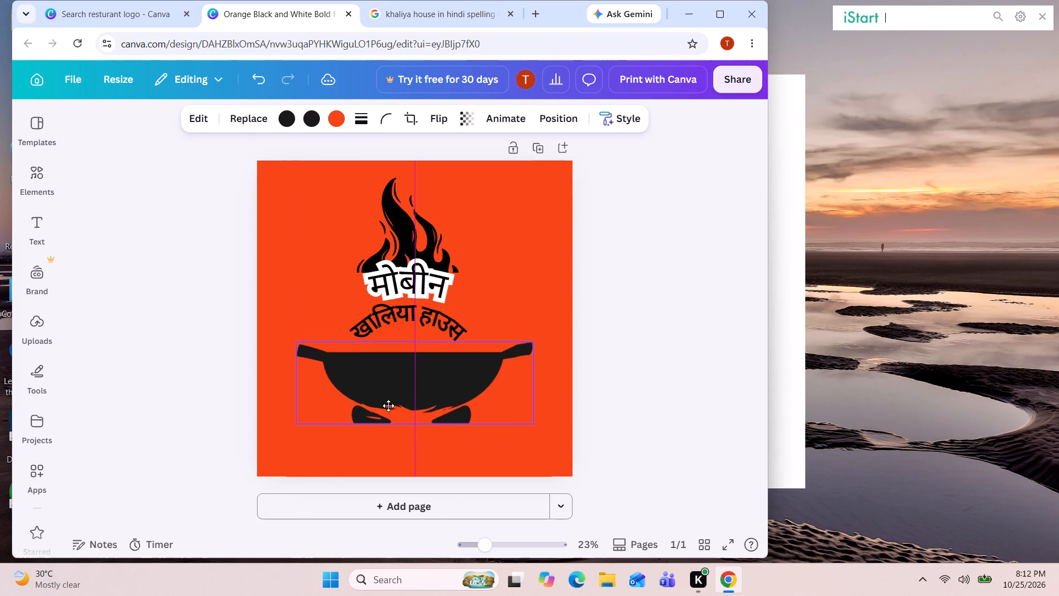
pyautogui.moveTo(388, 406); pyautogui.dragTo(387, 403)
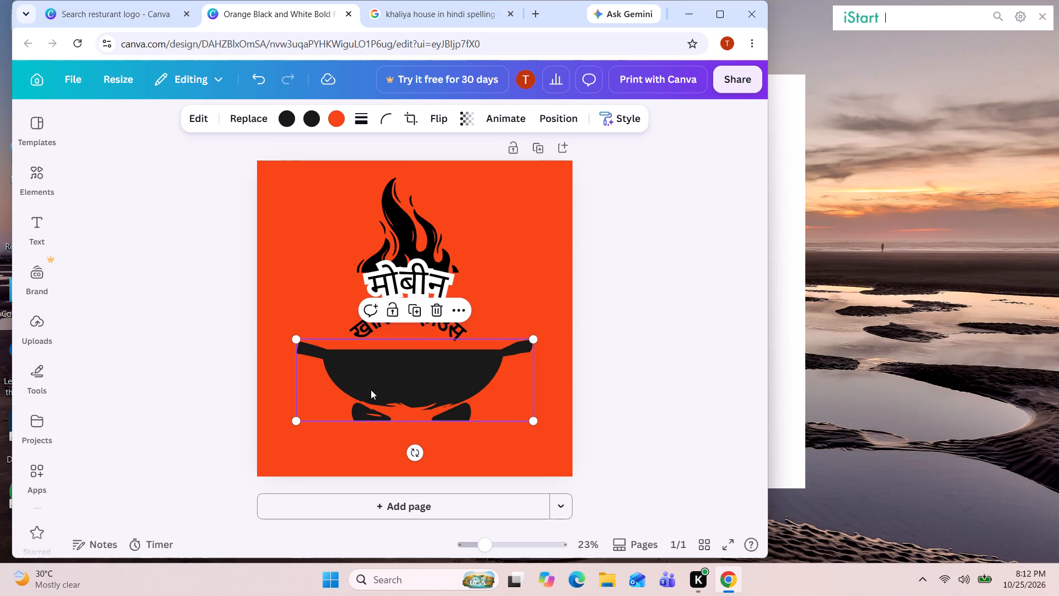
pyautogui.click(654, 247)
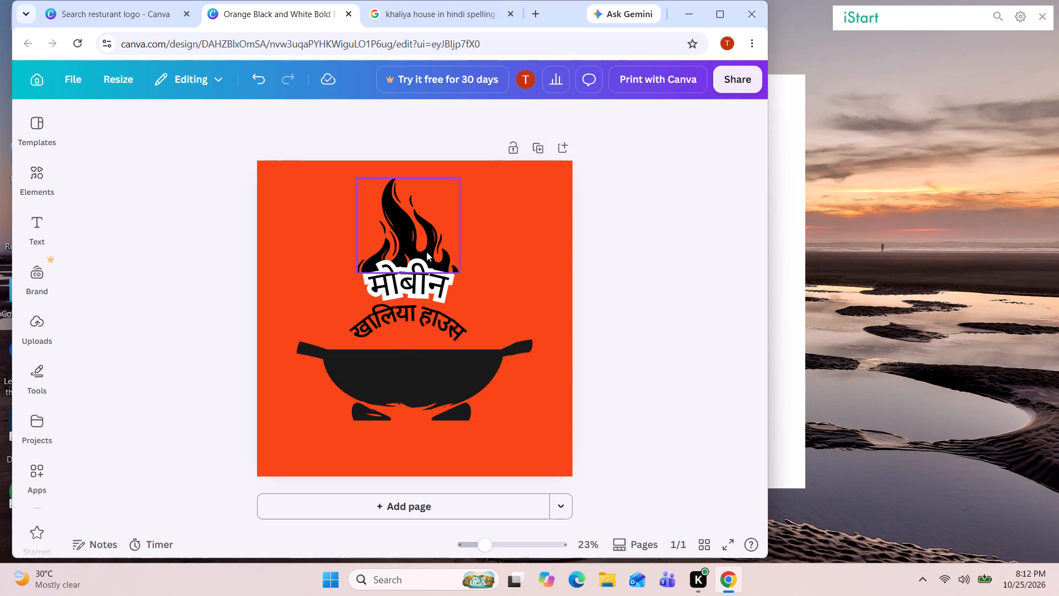
# Change the outline effect colour of the 'मोबीन' text to vivid orange (#f94616), matching the background.
pyautogui.click(420, 279)
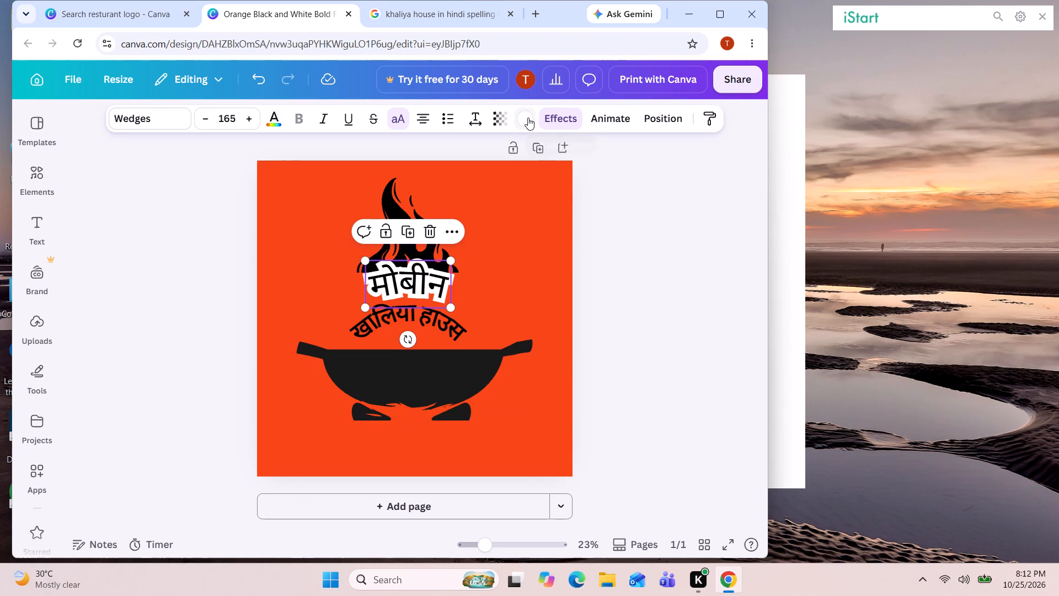
pyautogui.click(525, 119)
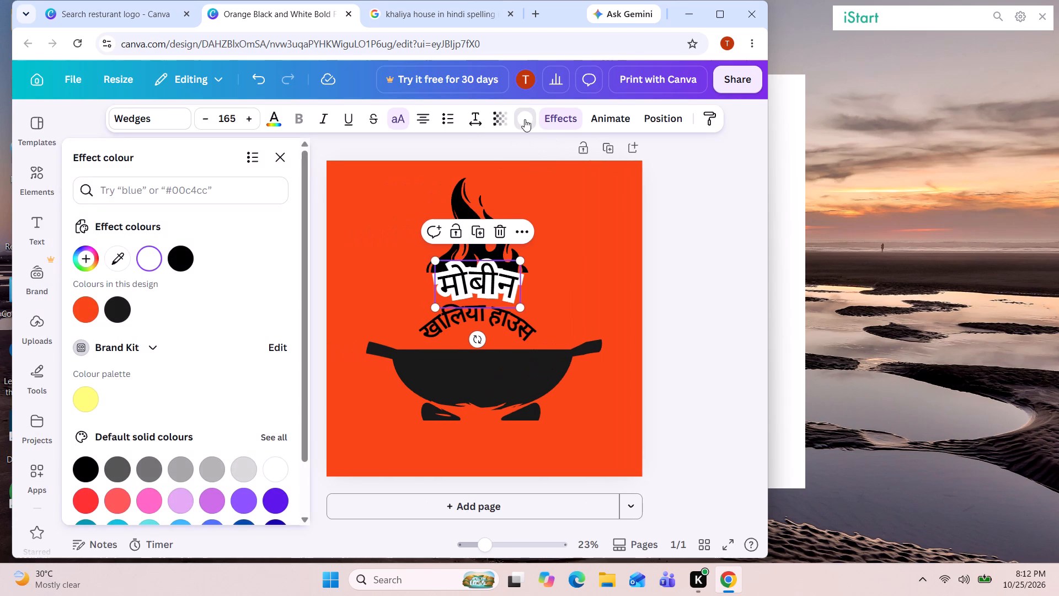
pyautogui.click(88, 305)
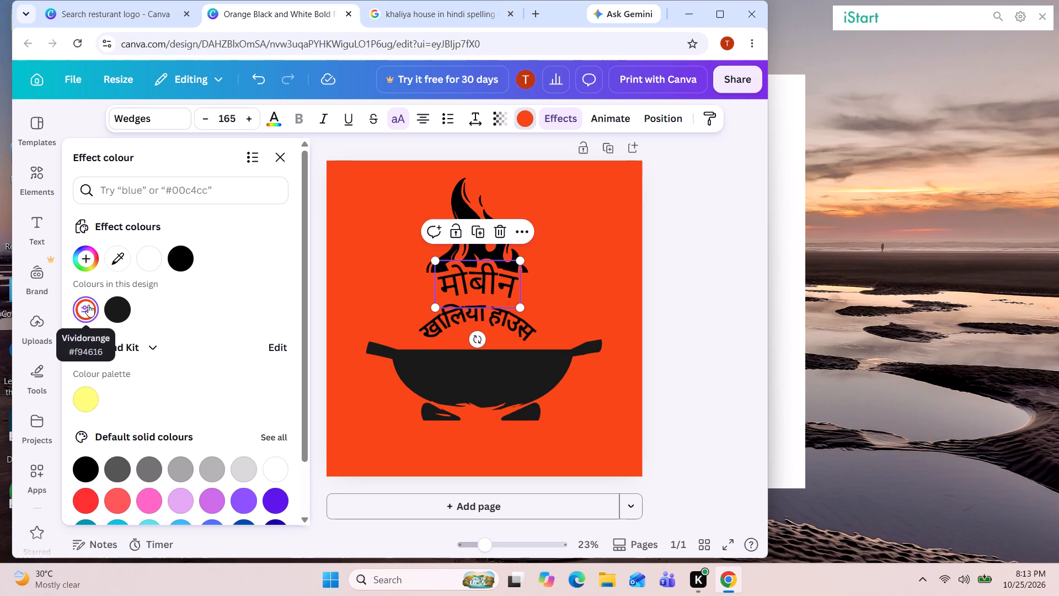
pyautogui.click(701, 256)
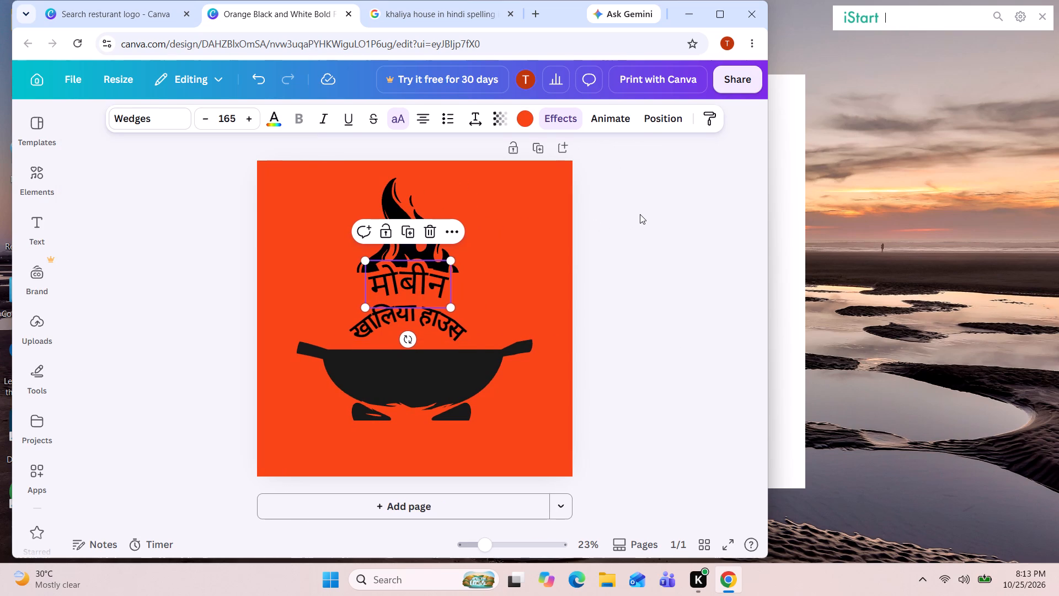
pyautogui.click(640, 214)
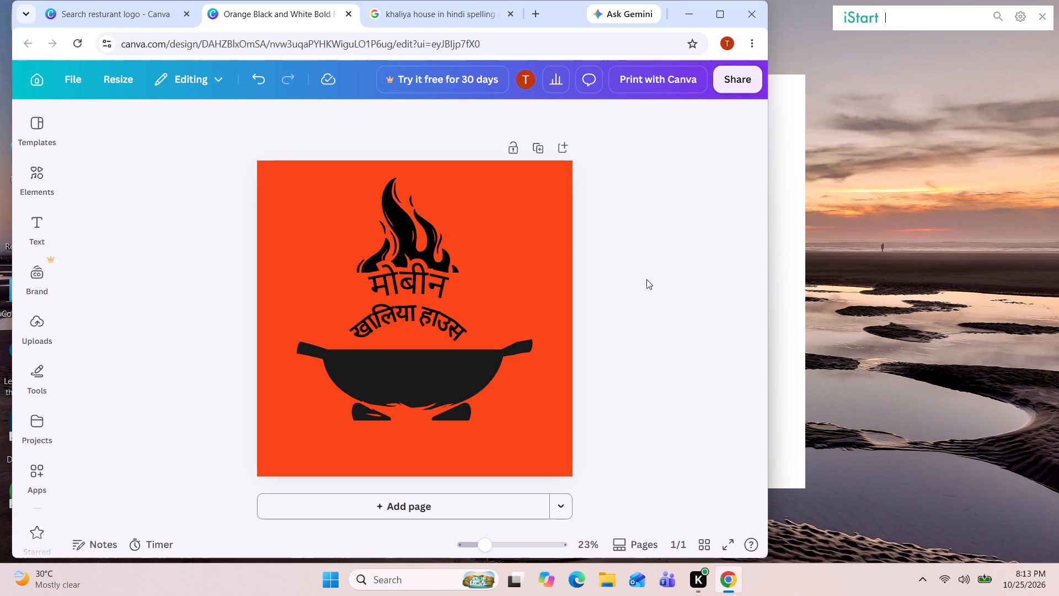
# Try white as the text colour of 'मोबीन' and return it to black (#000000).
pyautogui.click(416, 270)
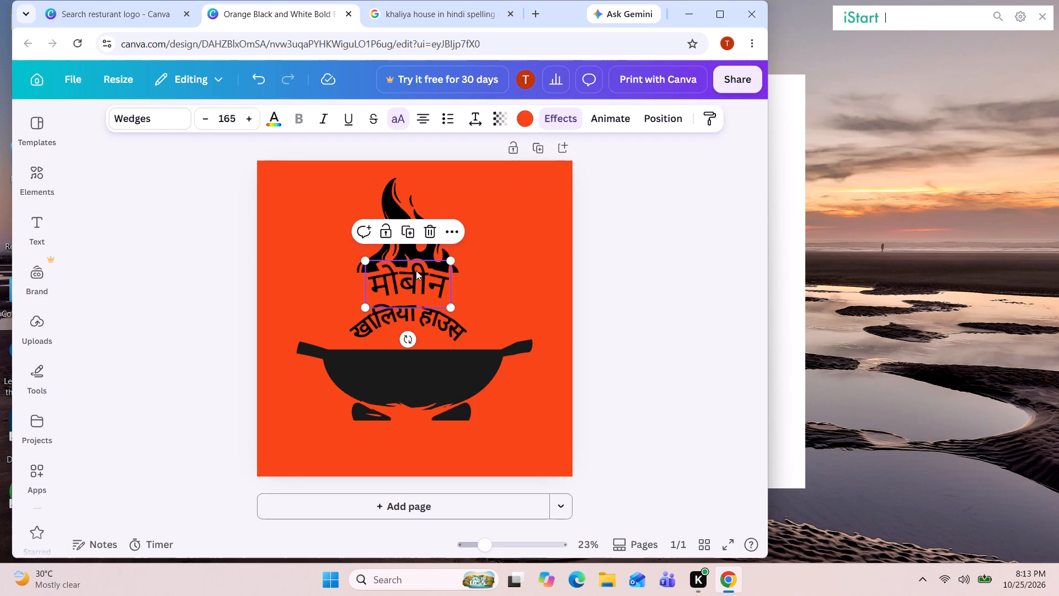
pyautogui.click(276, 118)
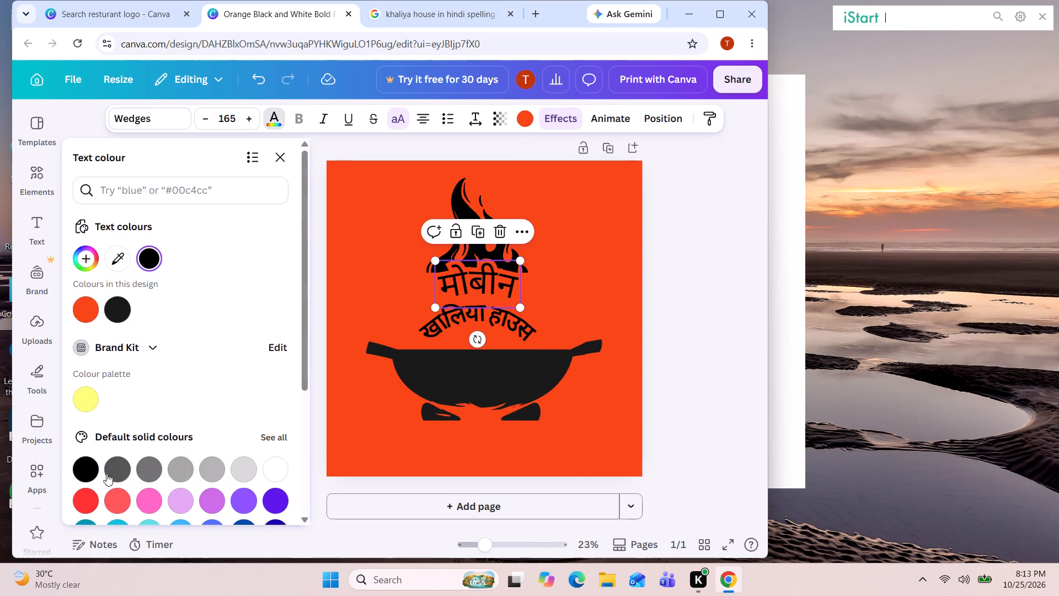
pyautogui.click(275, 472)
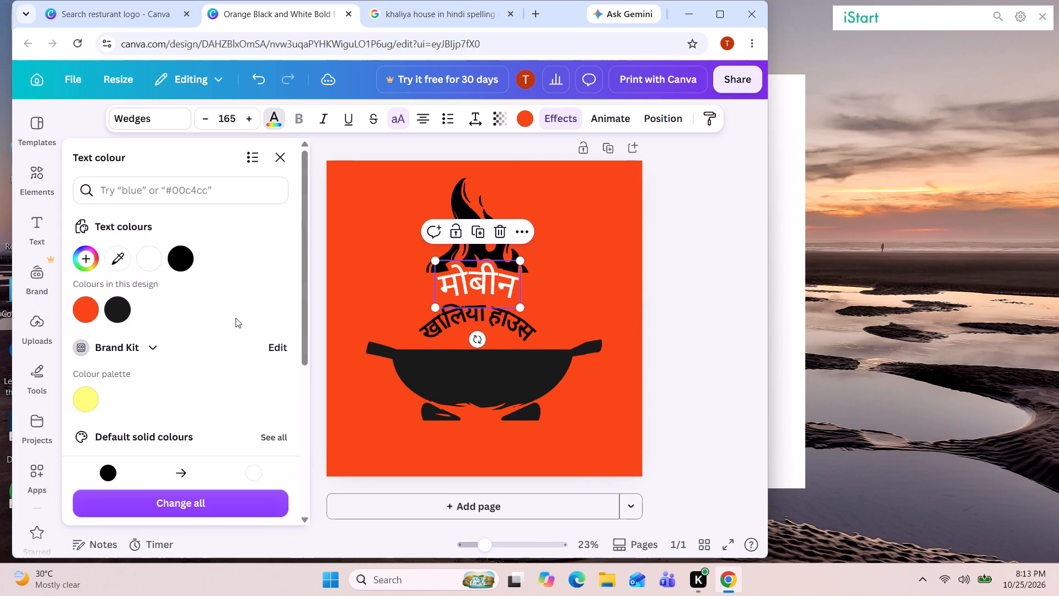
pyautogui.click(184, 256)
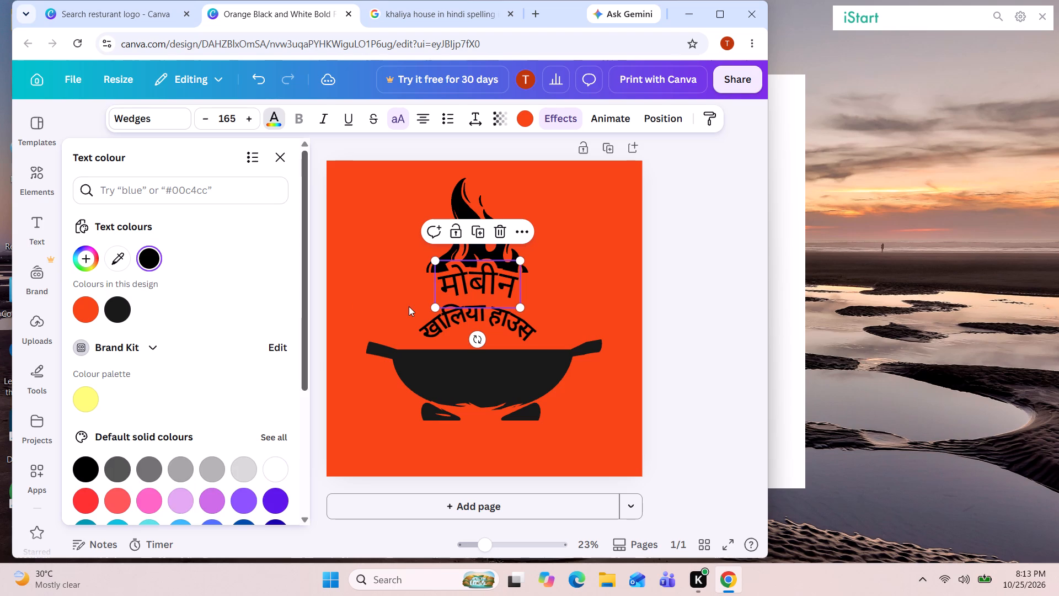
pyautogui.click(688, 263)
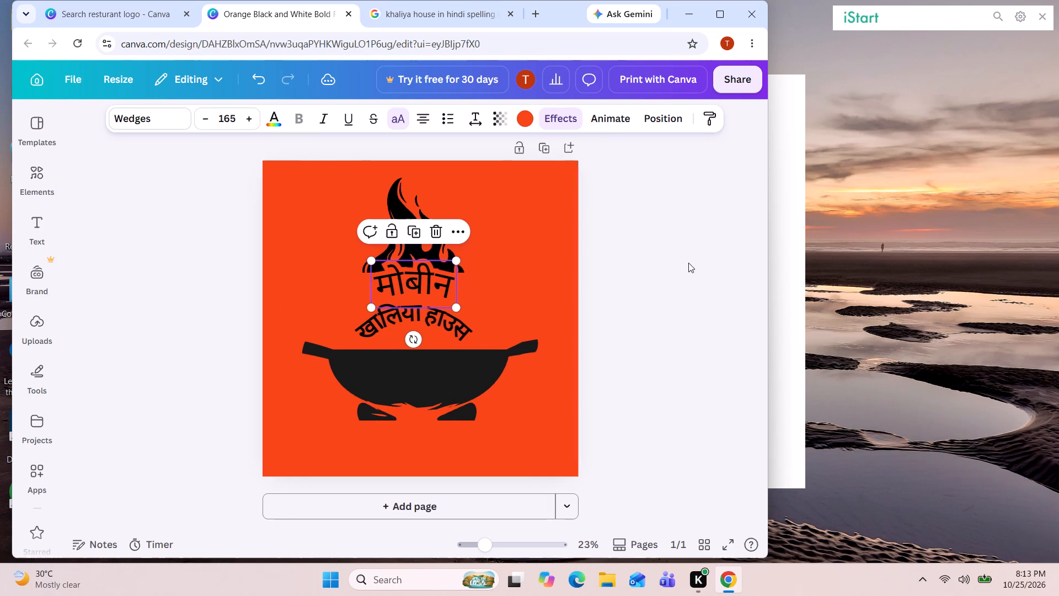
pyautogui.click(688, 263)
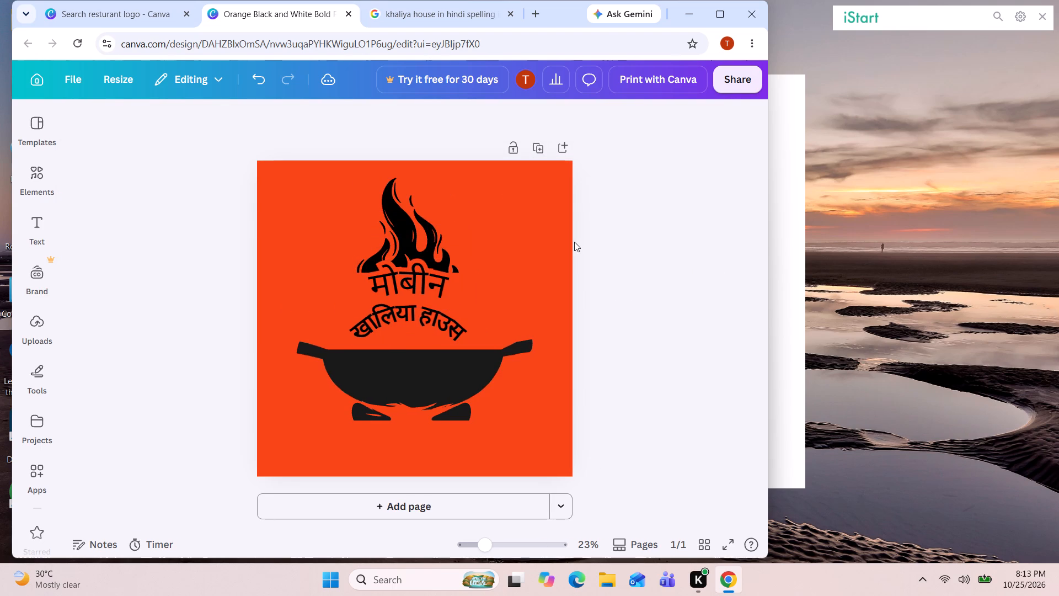
# Move the wok graphic slightly up, close beneath the 'खालिया हाउस' text and centred horizontally on the page.
pyautogui.scroll(-2, 574, 242)
pyautogui.moveTo(410, 402); pyautogui.dragTo(409, 395)
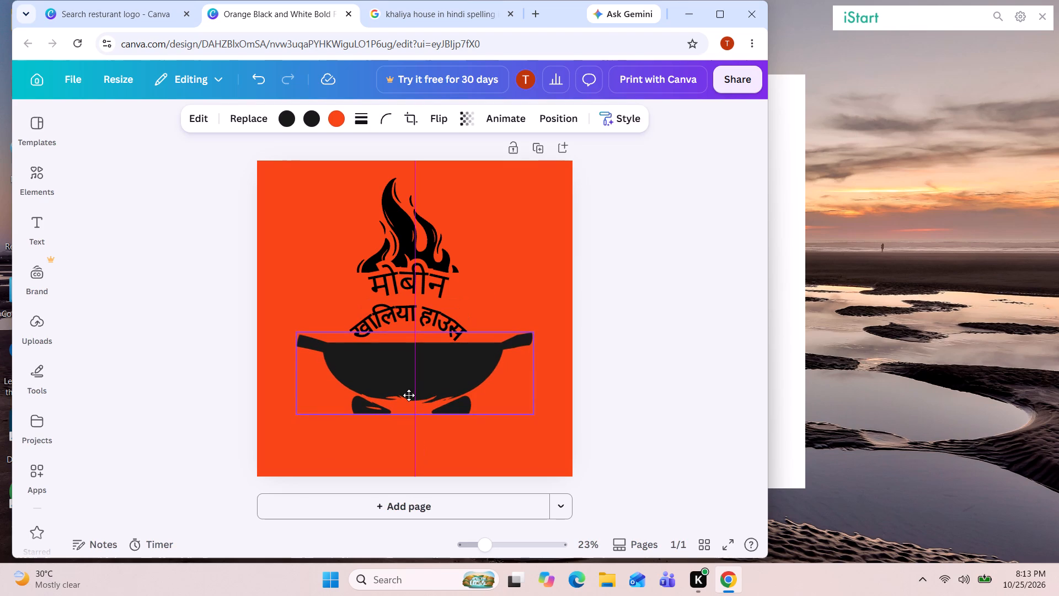
pyautogui.moveTo(409, 395); pyautogui.dragTo(409, 396)
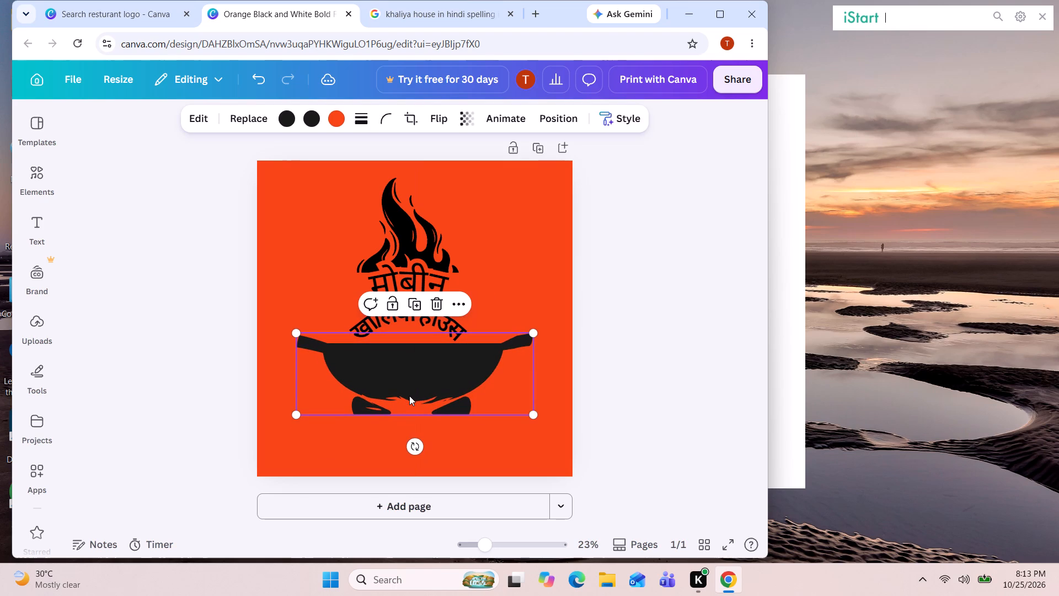
pyautogui.click(714, 273)
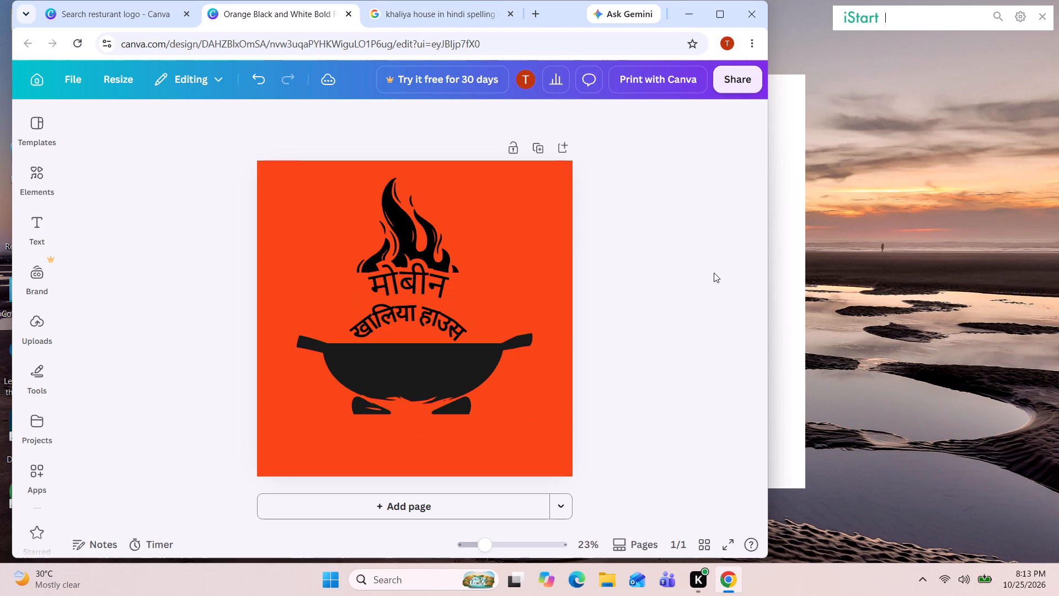
# Examine the default gradient colours available for the page background.
pyautogui.click(499, 217)
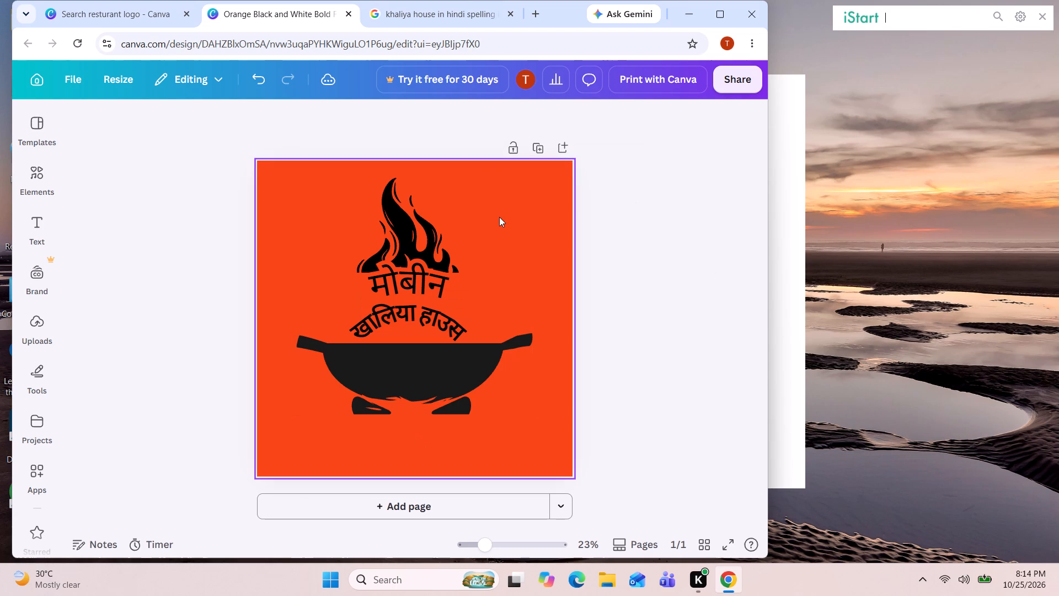
pyautogui.click(374, 117)
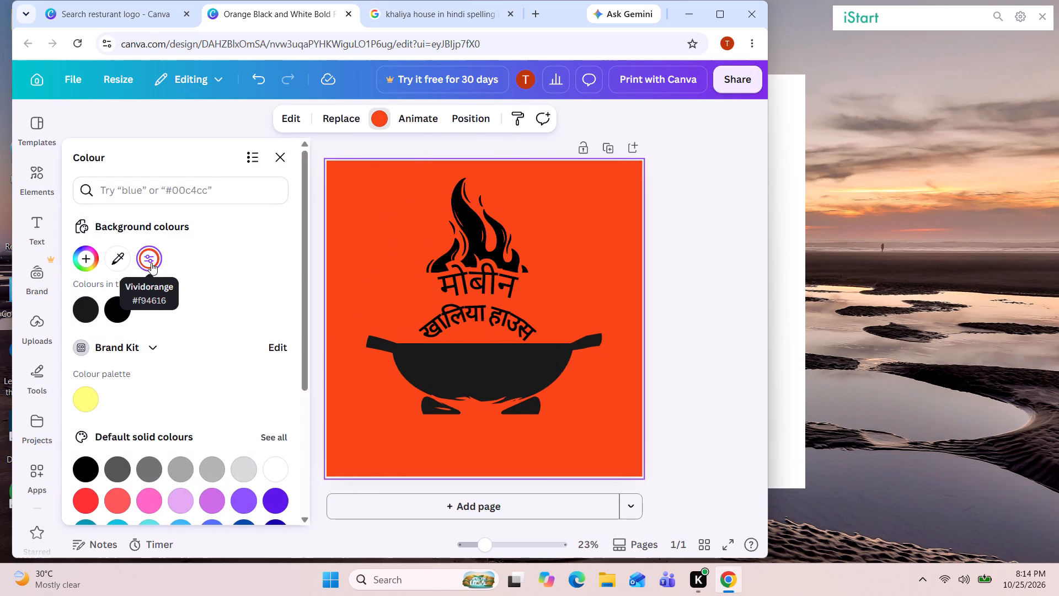
pyautogui.scroll(-4, 226, 373)
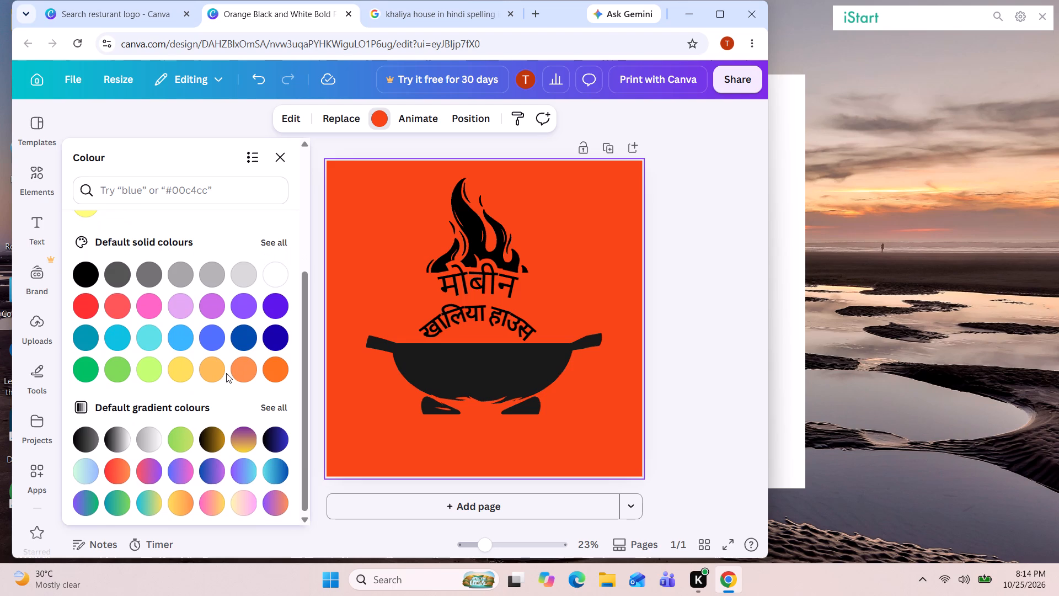
pyautogui.click(277, 408)
pyautogui.hscroll(-1, 277, 408)
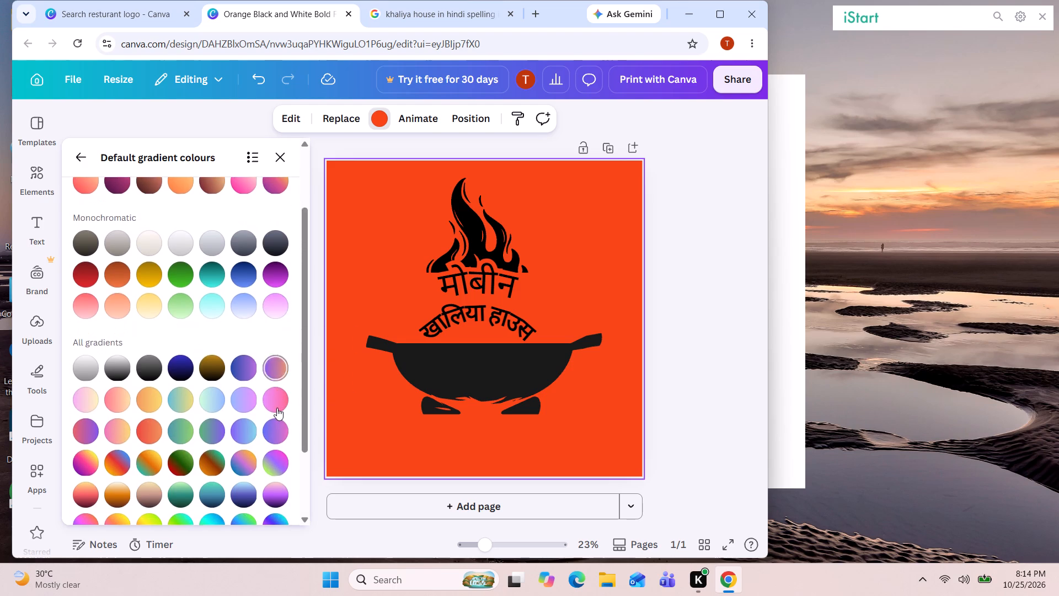
pyautogui.hscroll(-1, 277, 408)
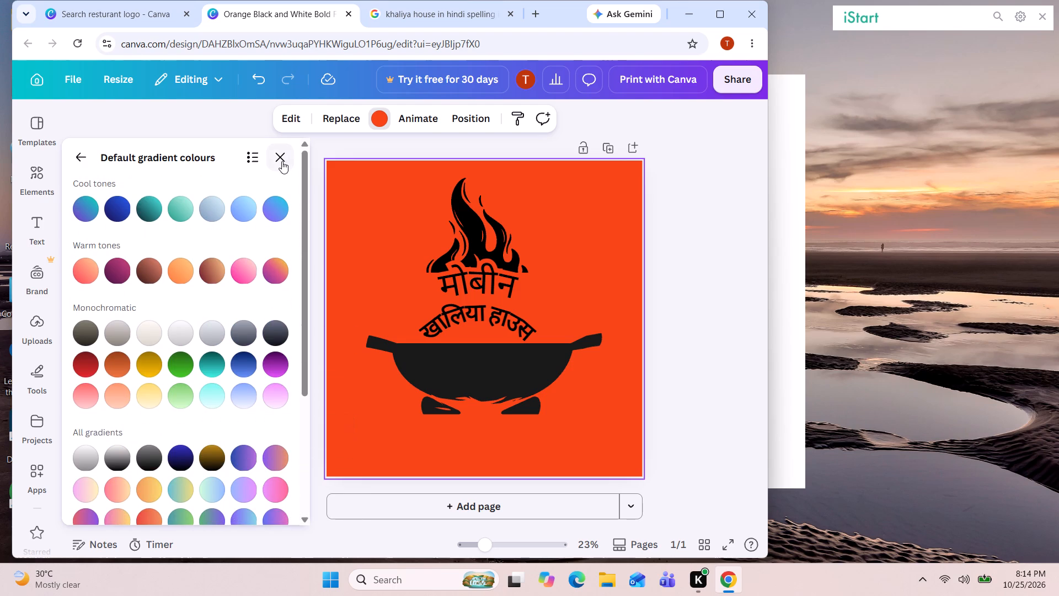
pyautogui.click(281, 161)
# Try the red-to-orange gradient (#ff3131, #ff914d) as the page background and settle on the yellow-to-orange default gradient.
pyautogui.click(372, 119)
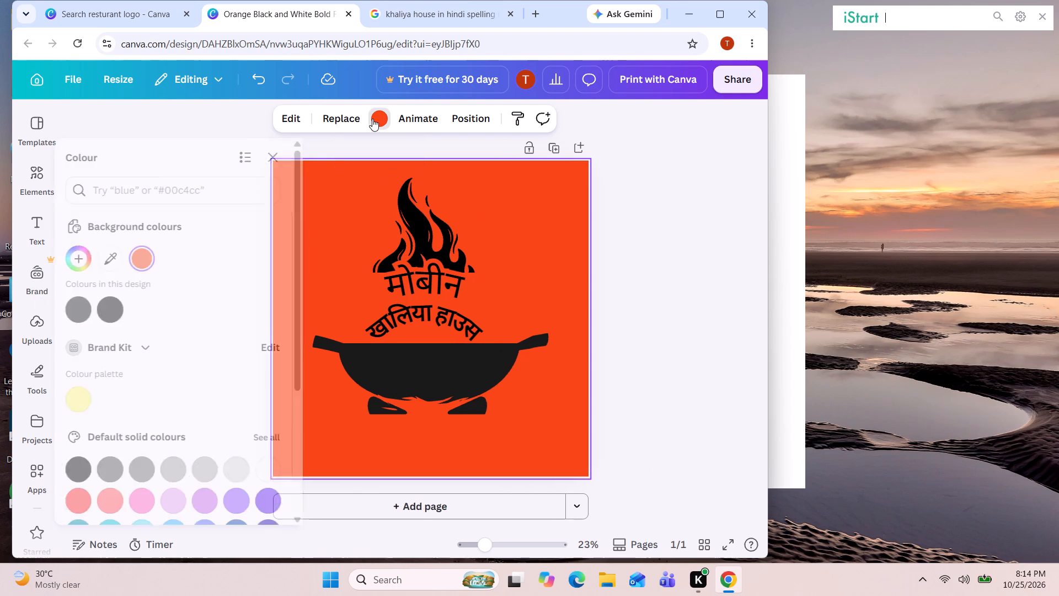
pyautogui.scroll(-1, 59, 390)
pyautogui.scroll(-1, 124, 296)
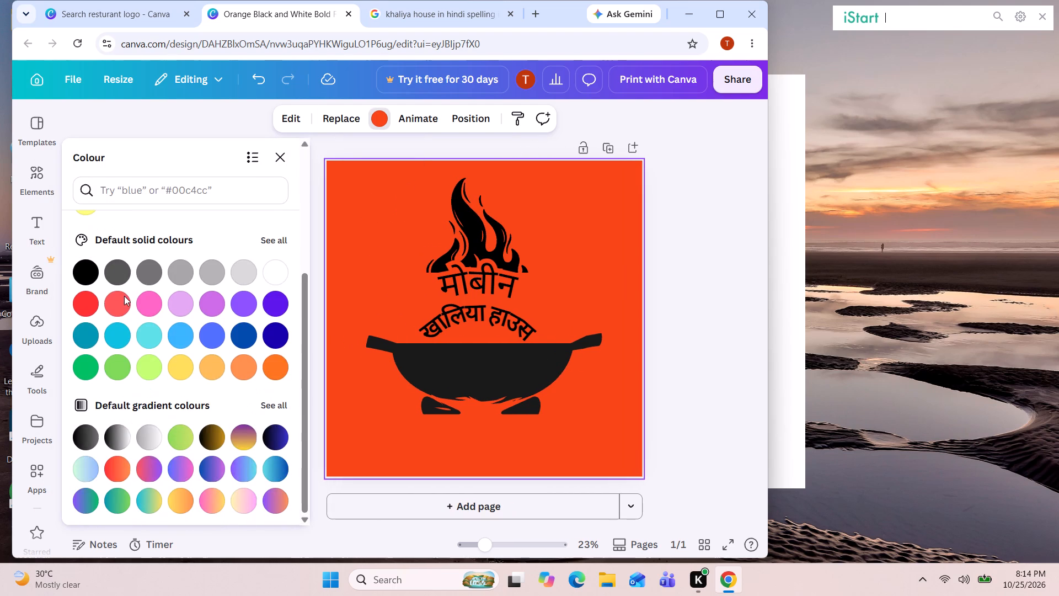
pyautogui.scroll(-1, 124, 296)
pyautogui.scroll(1, 124, 296)
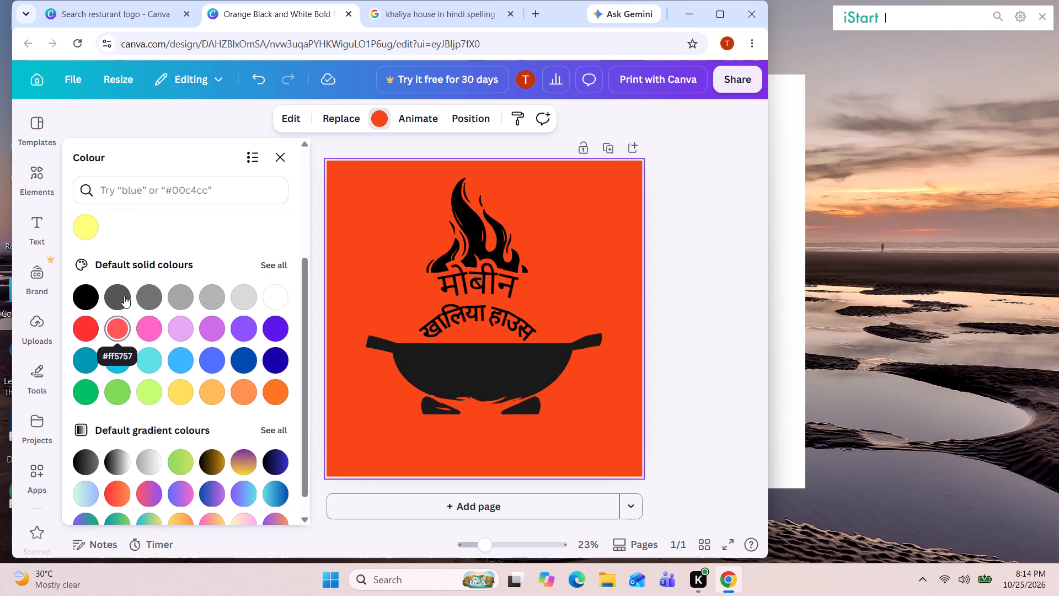
pyautogui.scroll(1, 124, 296)
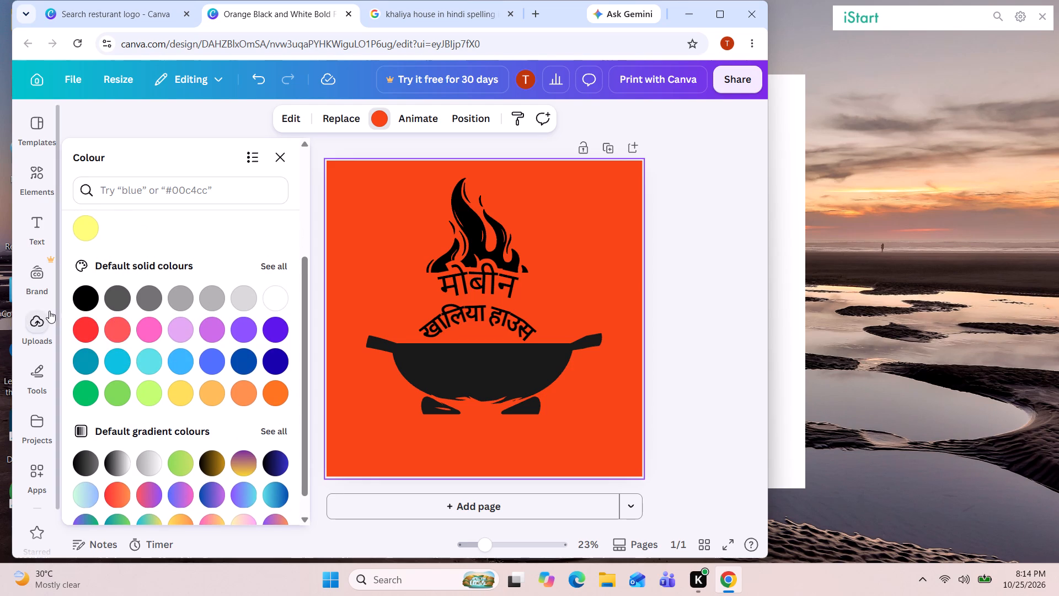
pyautogui.scroll(-1, 170, 213)
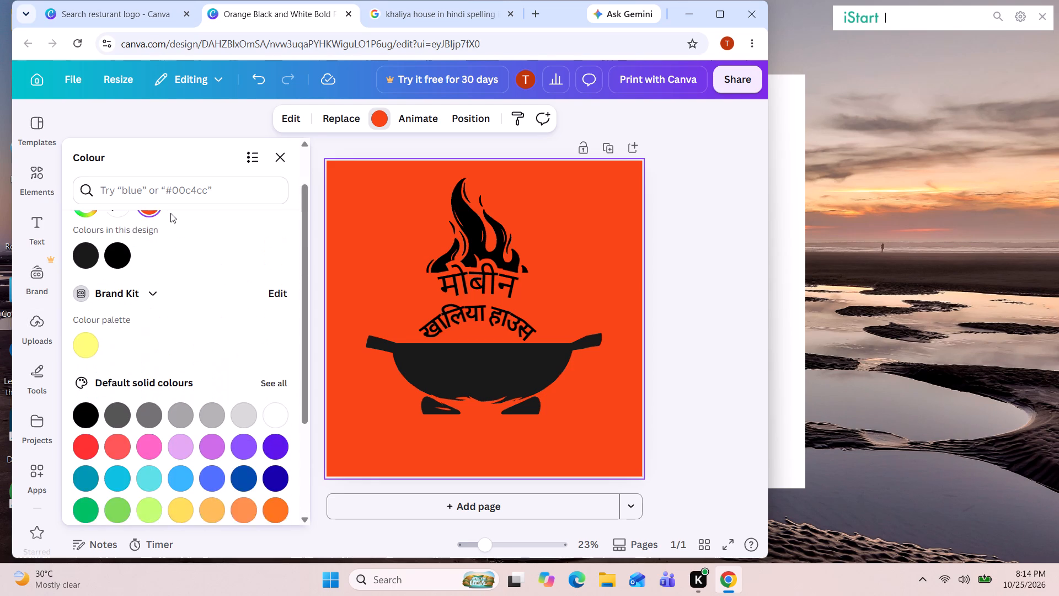
pyautogui.scroll(-2, 170, 213)
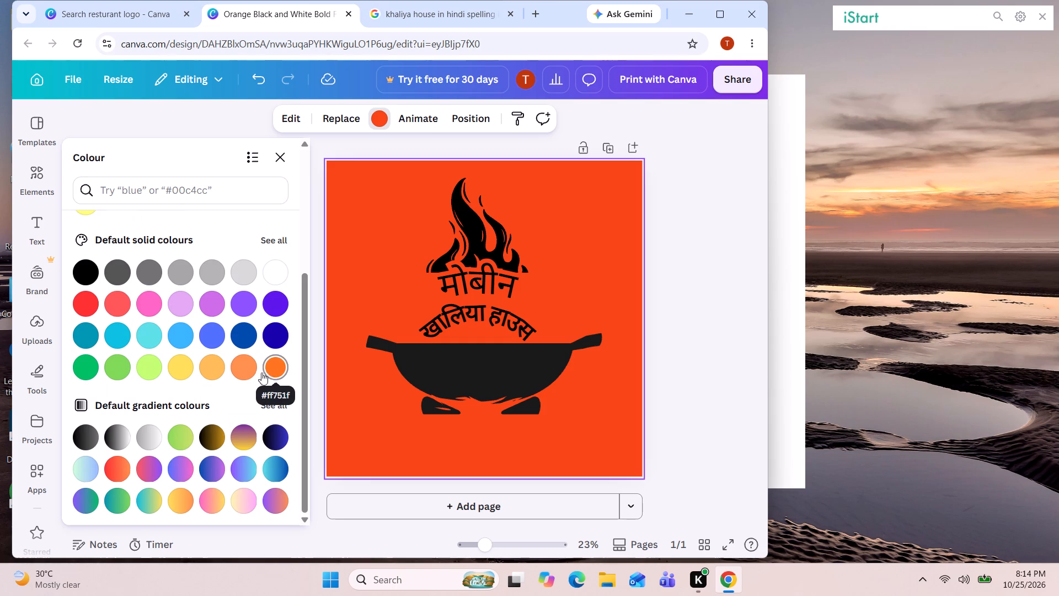
pyautogui.click(115, 475)
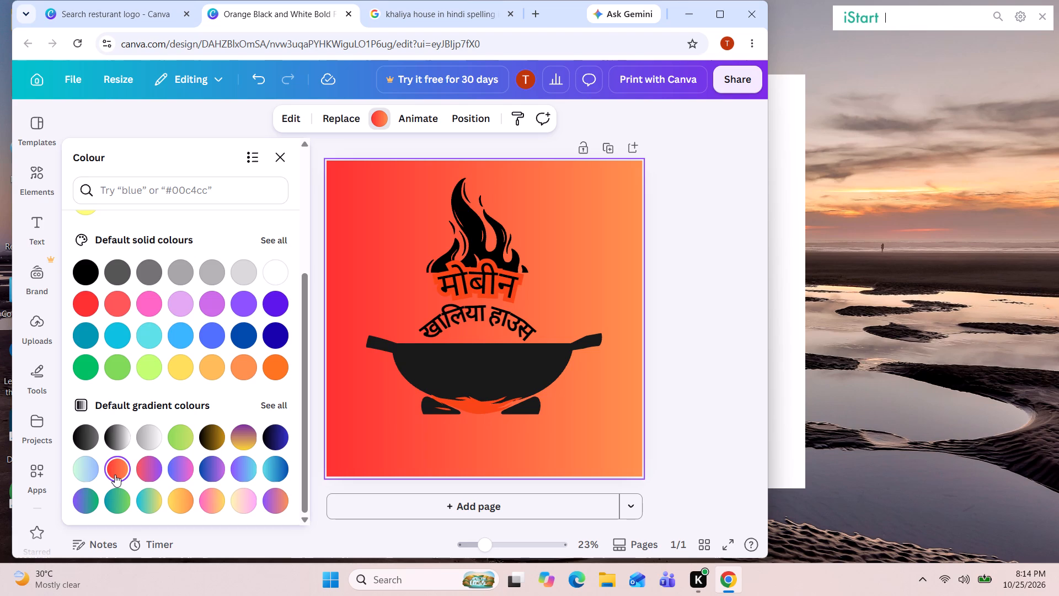
pyautogui.click(182, 505)
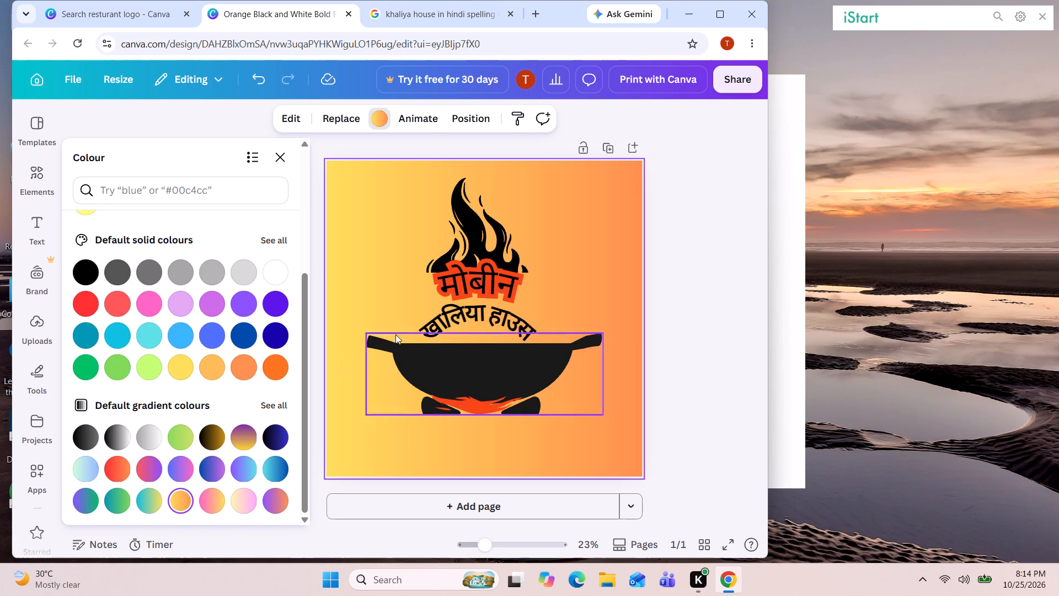
# Change the outline effect colour of the 'मोबीन' text, trying yellow and settling on light orange to blend with the gradient background.
pyautogui.click(461, 276)
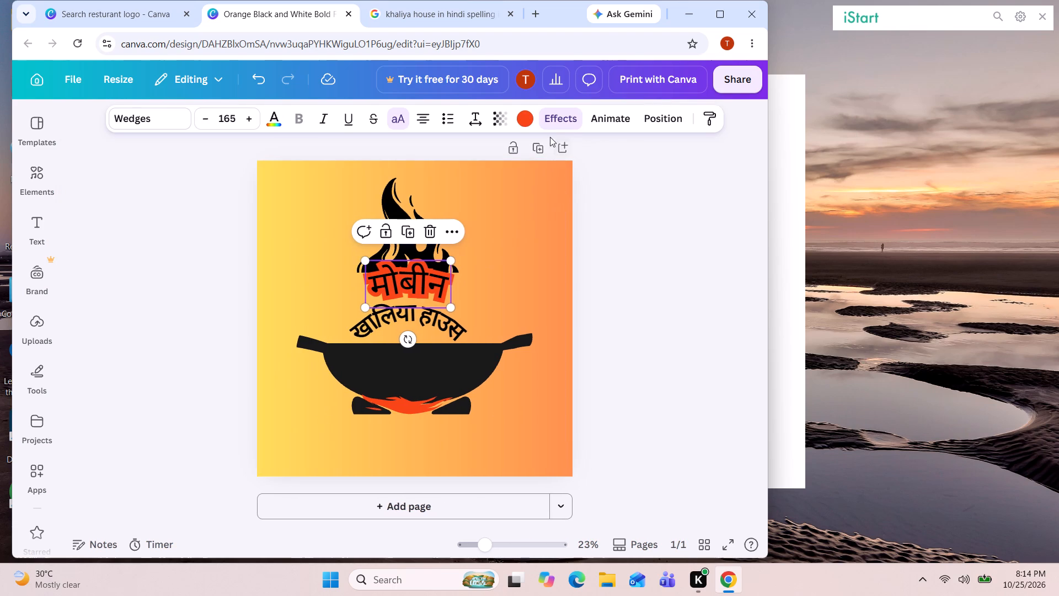
pyautogui.click(526, 122)
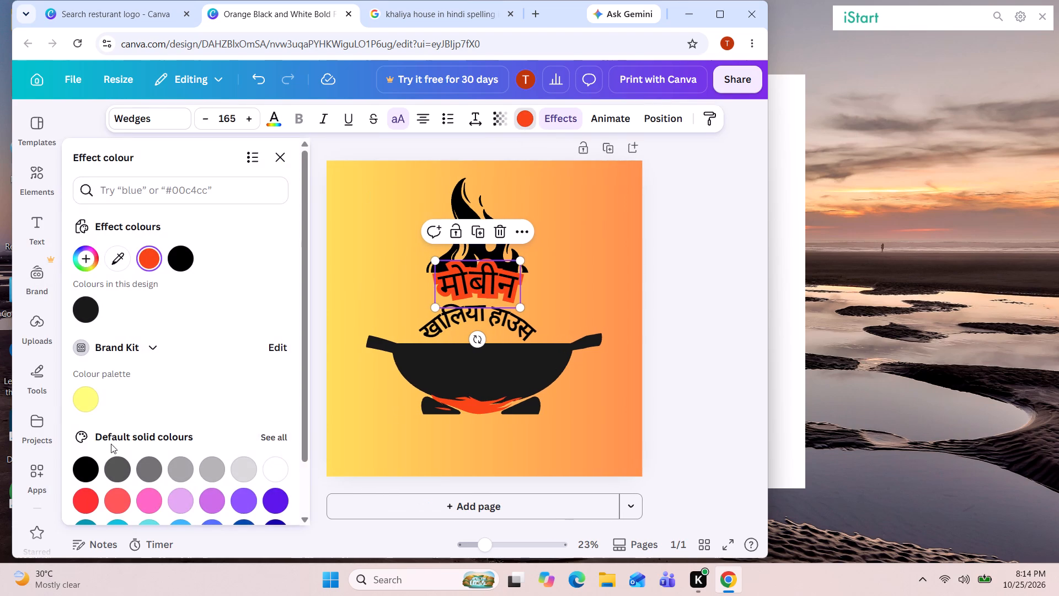
pyautogui.scroll(-3, 111, 444)
pyautogui.click(188, 503)
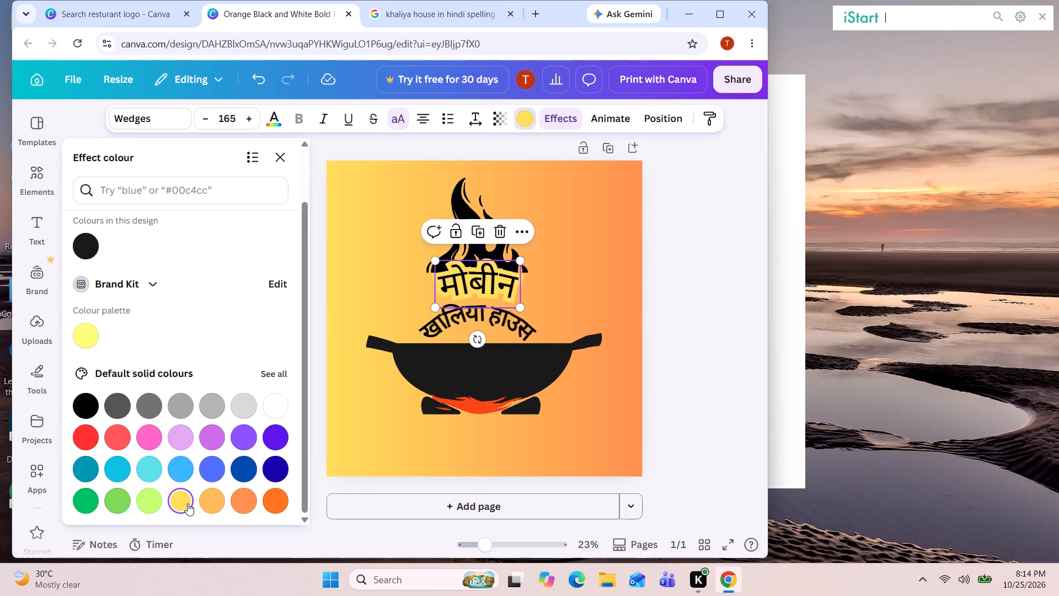
pyautogui.click(206, 501)
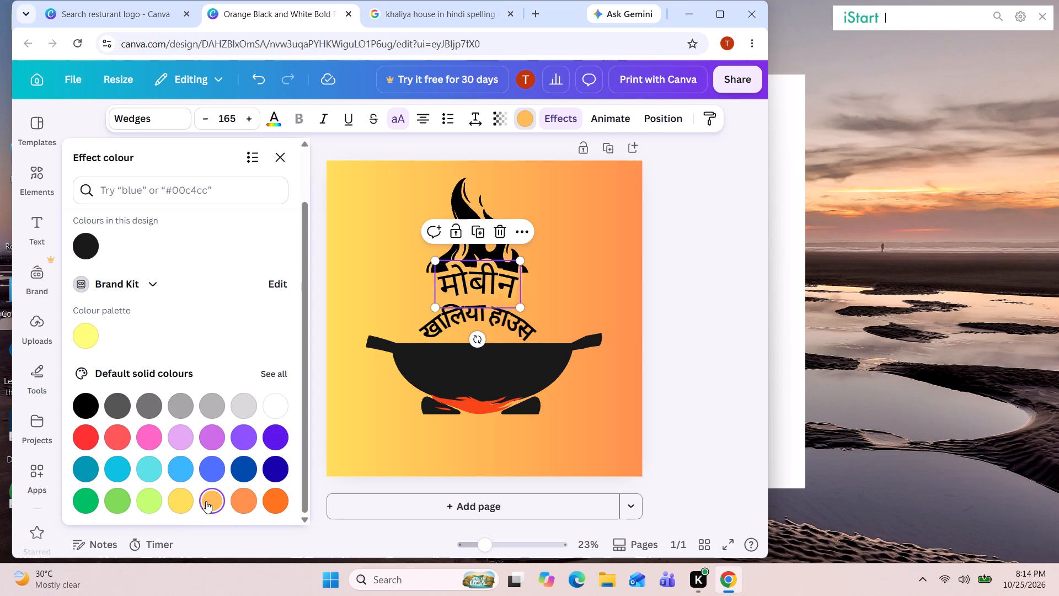
pyautogui.scroll(2, 130, 267)
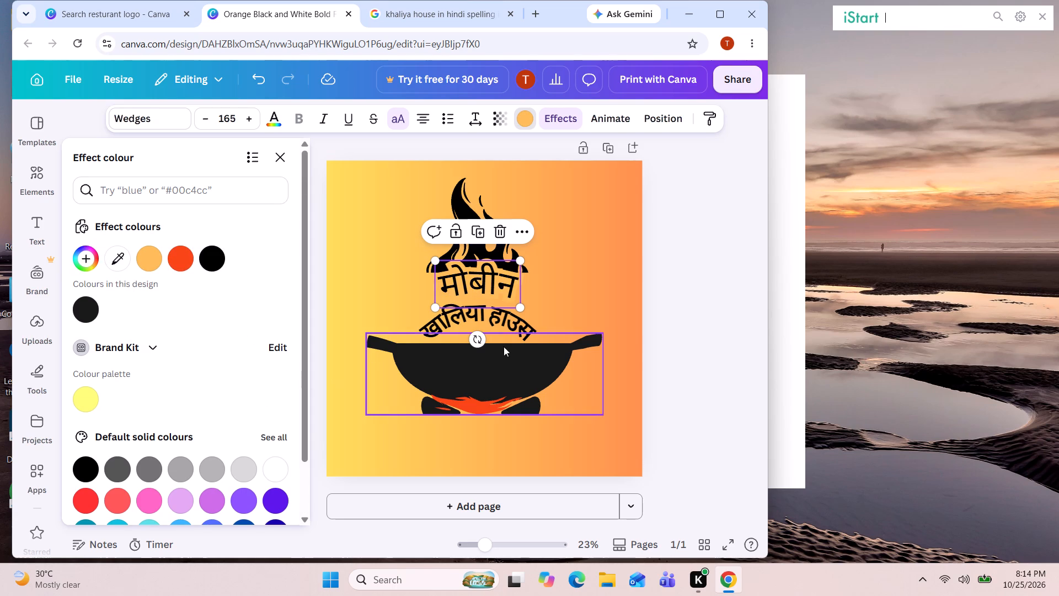
pyautogui.click(708, 280)
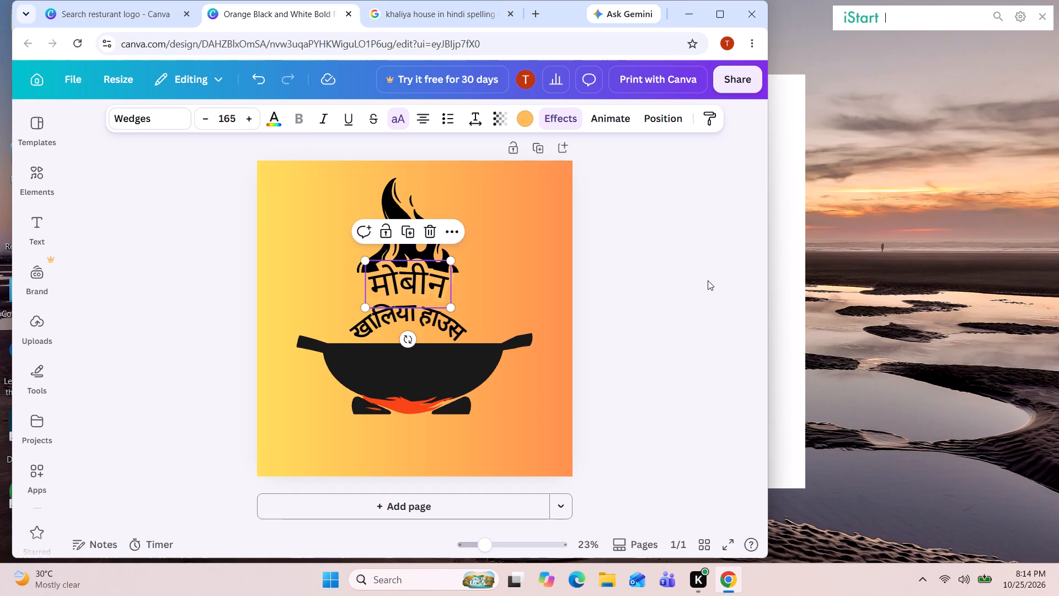
pyautogui.click(708, 280)
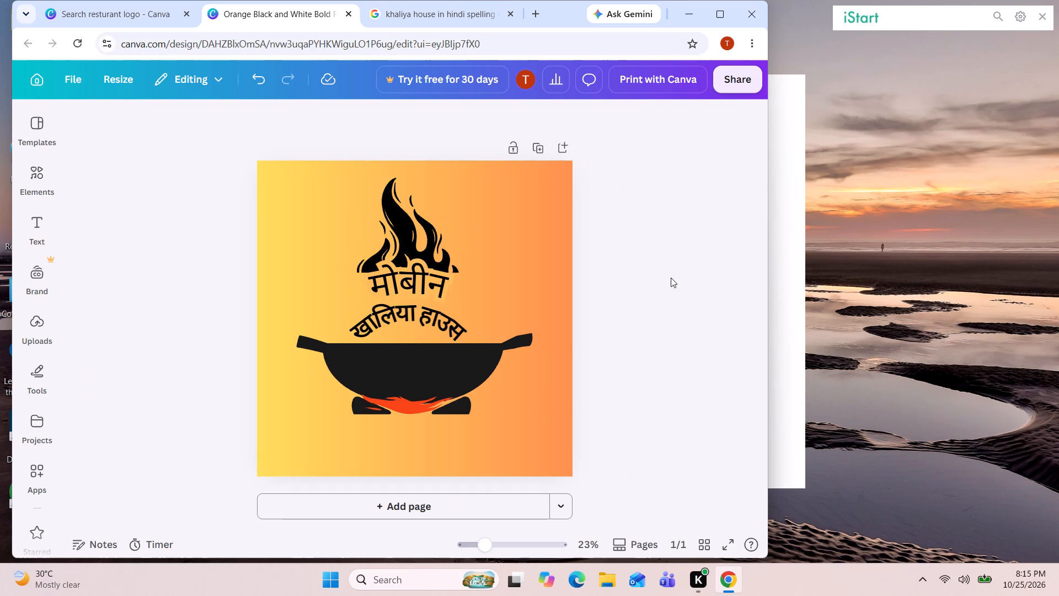
# Align the curved 'खालिया हाउस' text to the vertical middle and horizontal centre of the page.
pyautogui.click(422, 320)
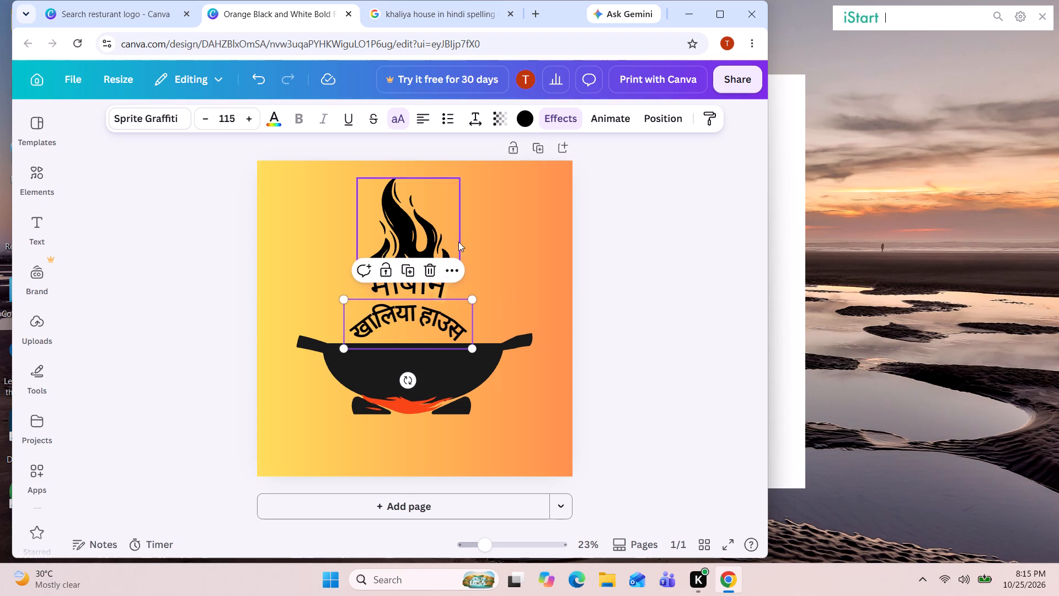
pyautogui.click(449, 266)
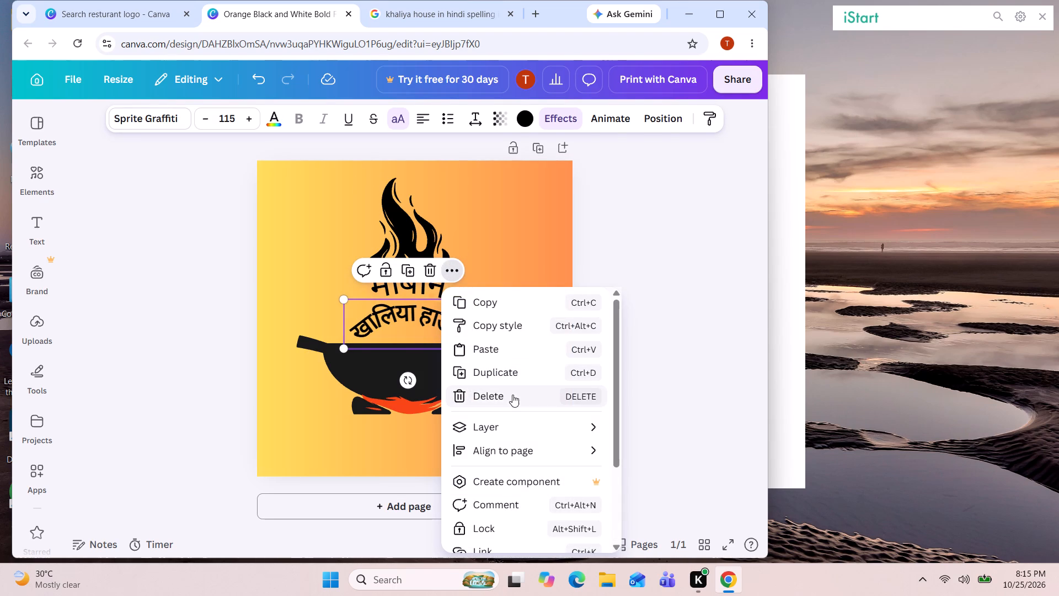
pyautogui.scroll(-2, 512, 395)
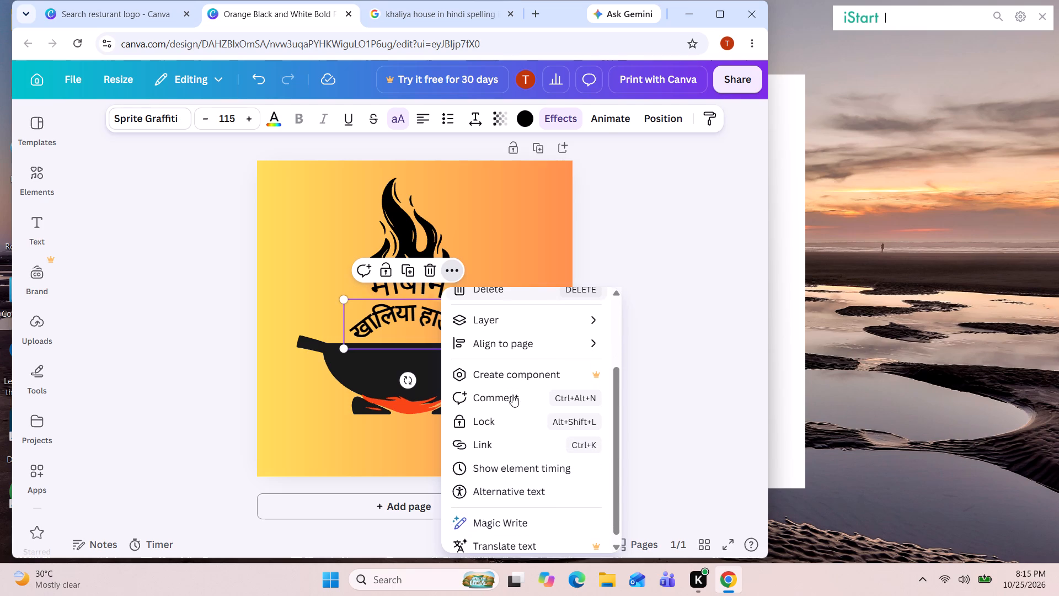
pyautogui.scroll(-1, 512, 395)
pyautogui.hscroll(-1, 512, 395)
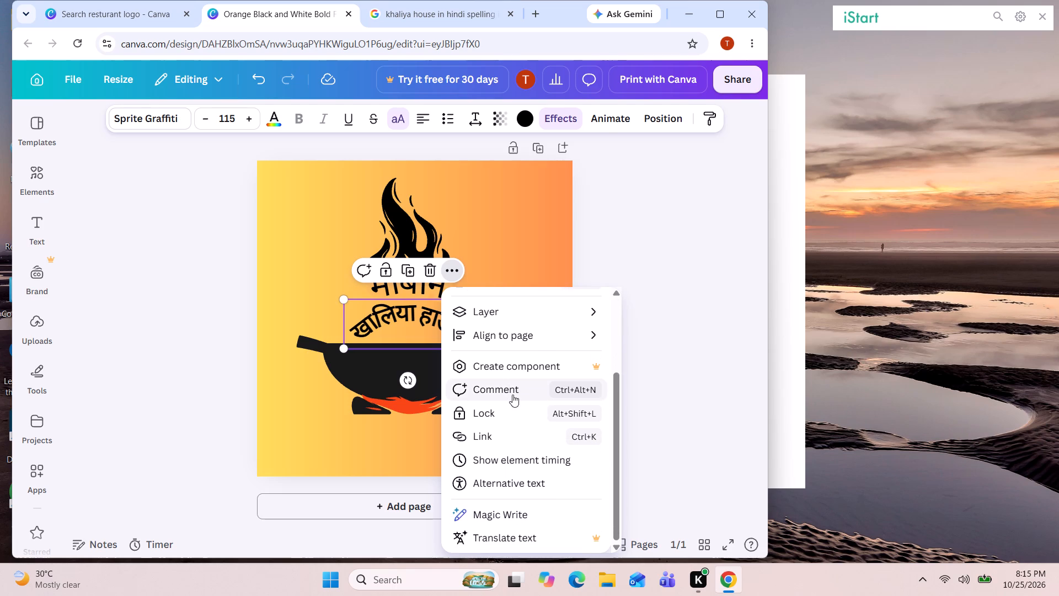
pyautogui.hscroll(-1, 512, 395)
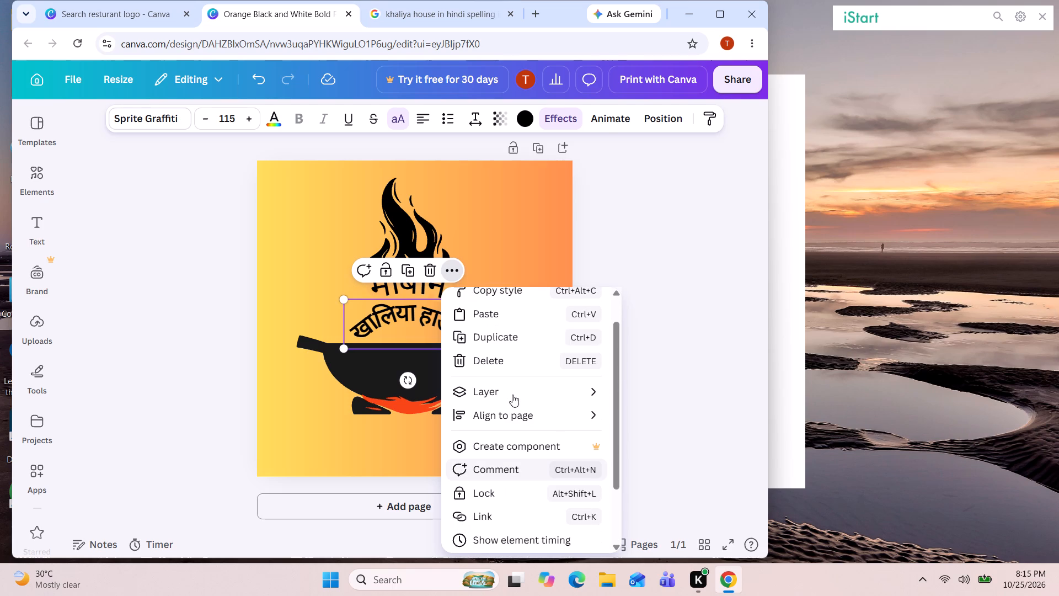
pyautogui.hscroll(-1, 512, 395)
pyautogui.click(675, 109)
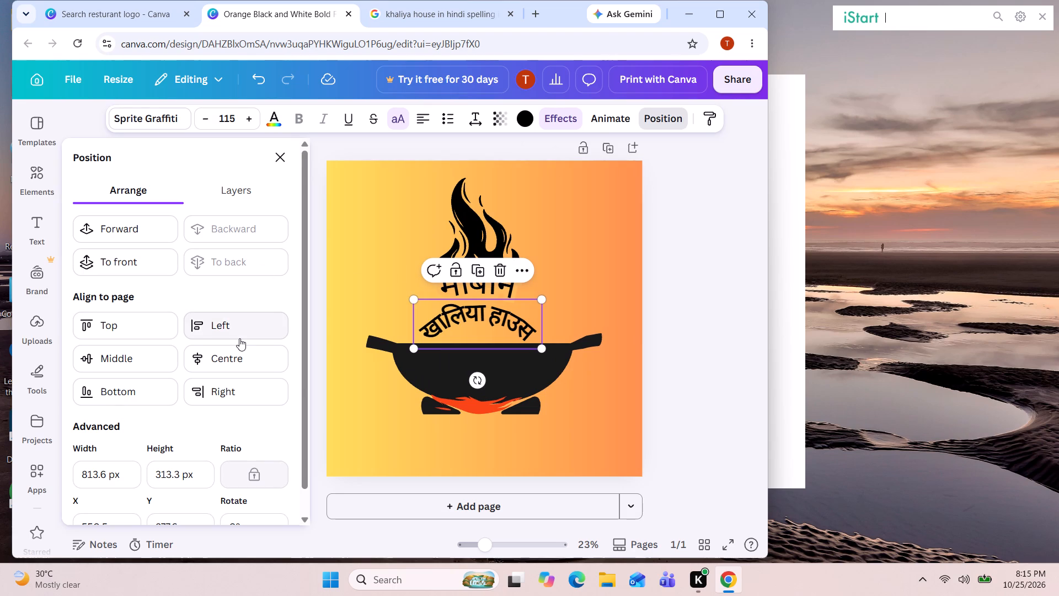
pyautogui.scroll(-3, 239, 338)
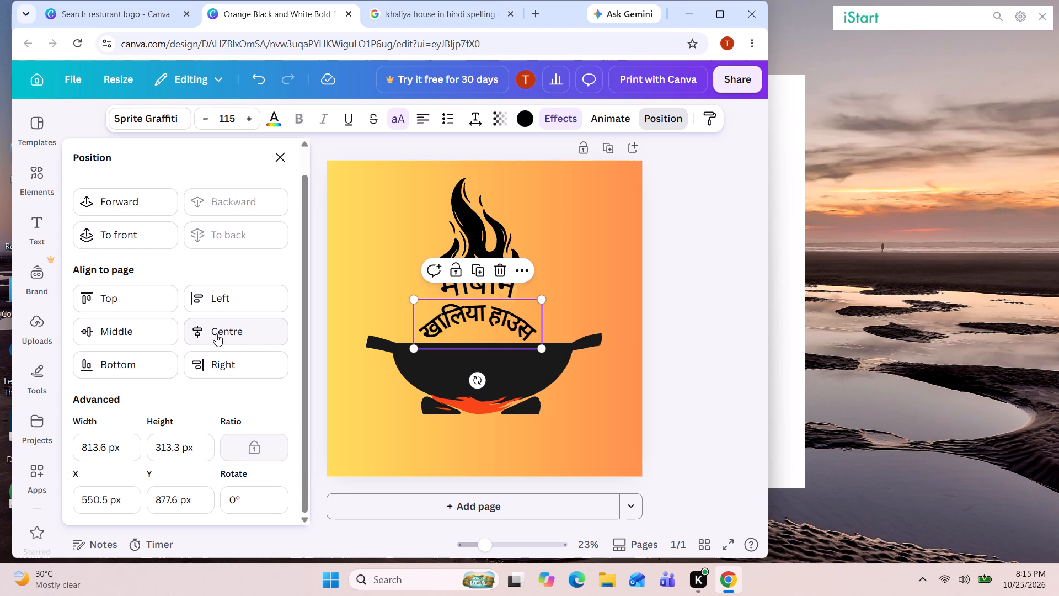
pyautogui.click(149, 329)
pyautogui.click(200, 334)
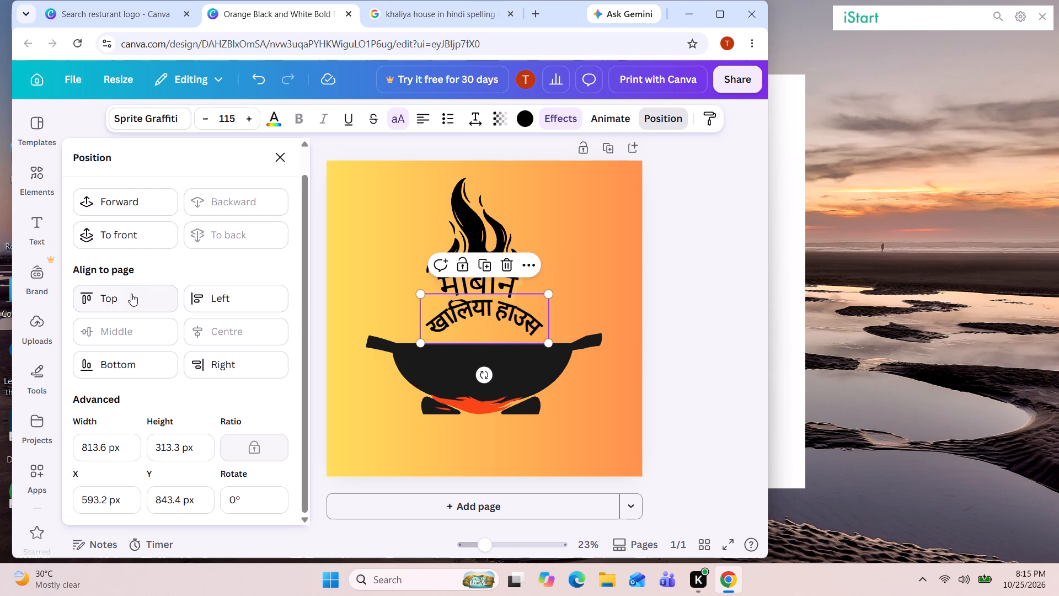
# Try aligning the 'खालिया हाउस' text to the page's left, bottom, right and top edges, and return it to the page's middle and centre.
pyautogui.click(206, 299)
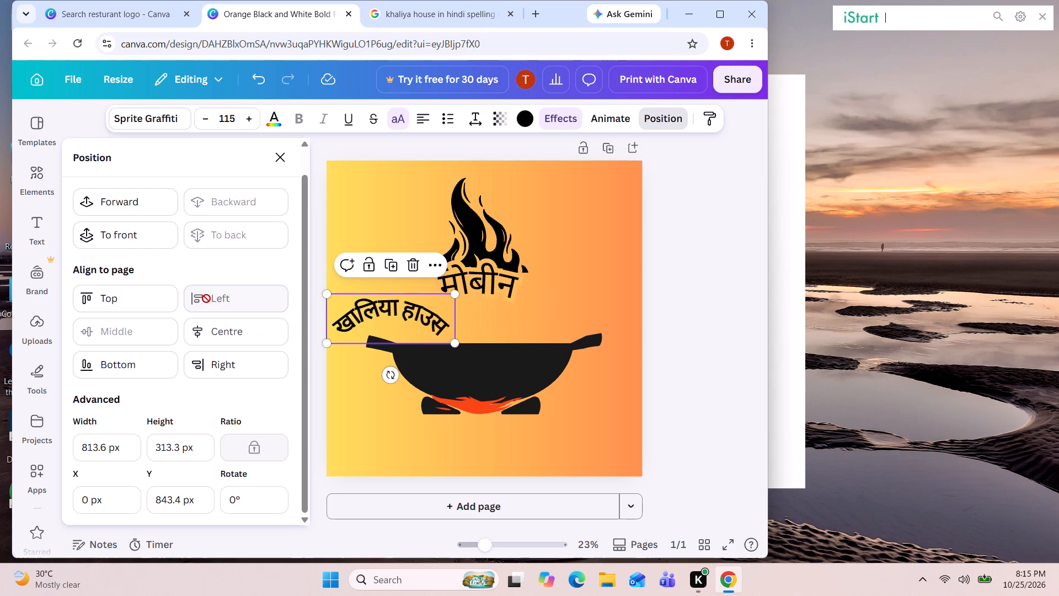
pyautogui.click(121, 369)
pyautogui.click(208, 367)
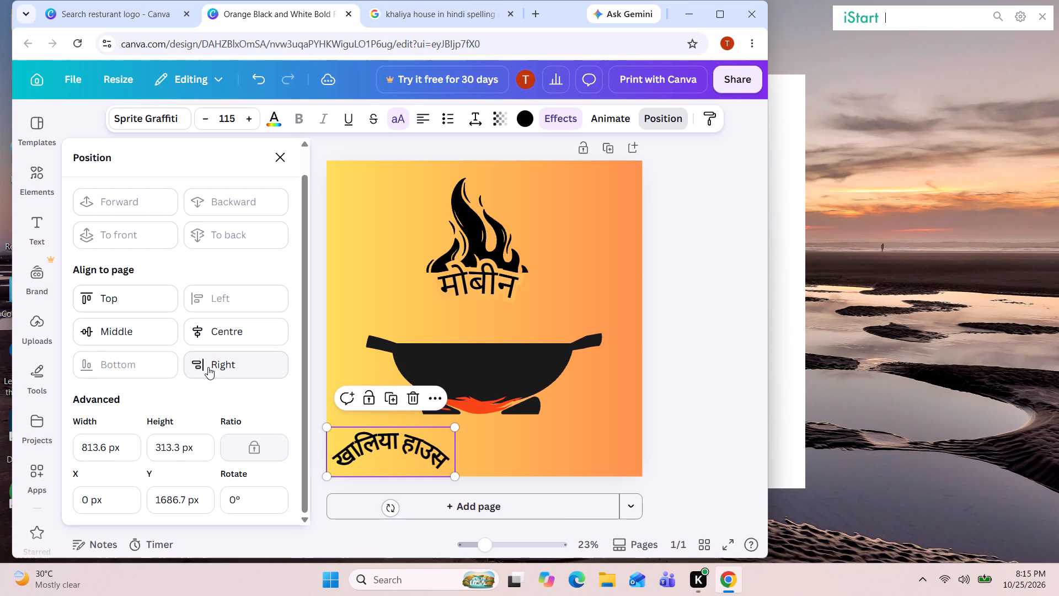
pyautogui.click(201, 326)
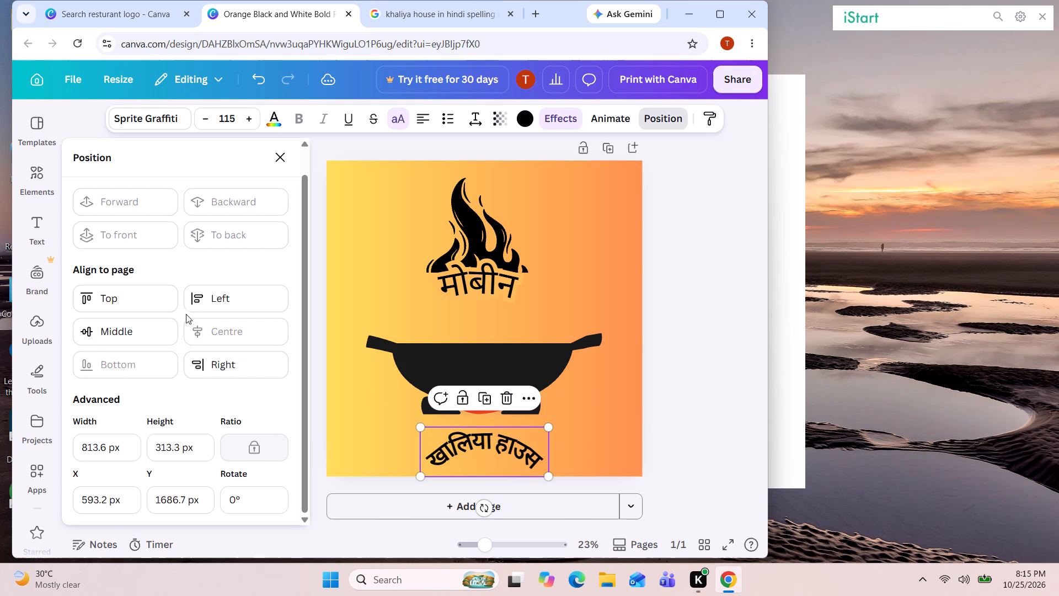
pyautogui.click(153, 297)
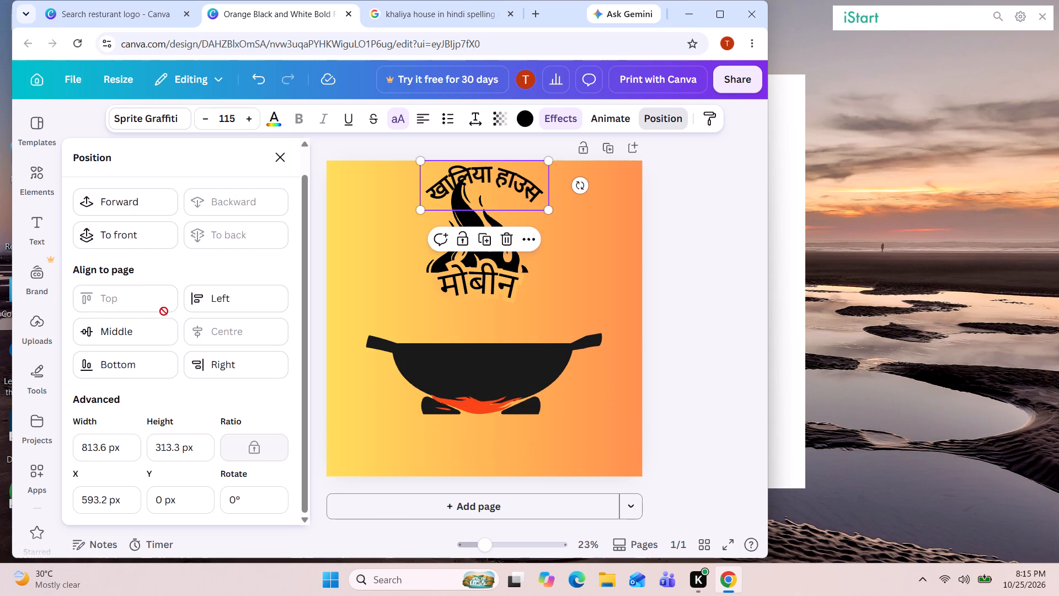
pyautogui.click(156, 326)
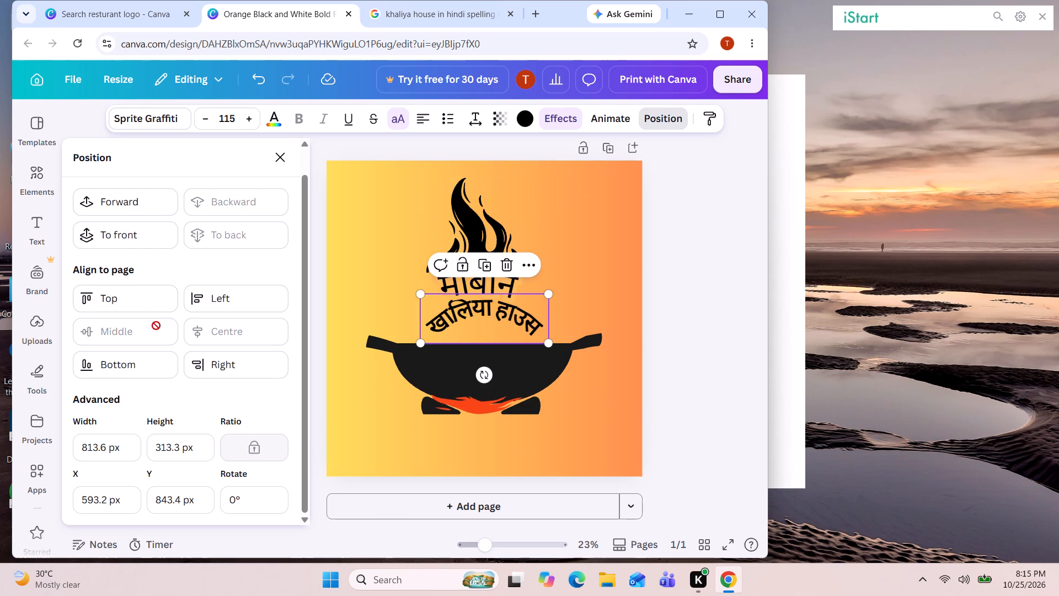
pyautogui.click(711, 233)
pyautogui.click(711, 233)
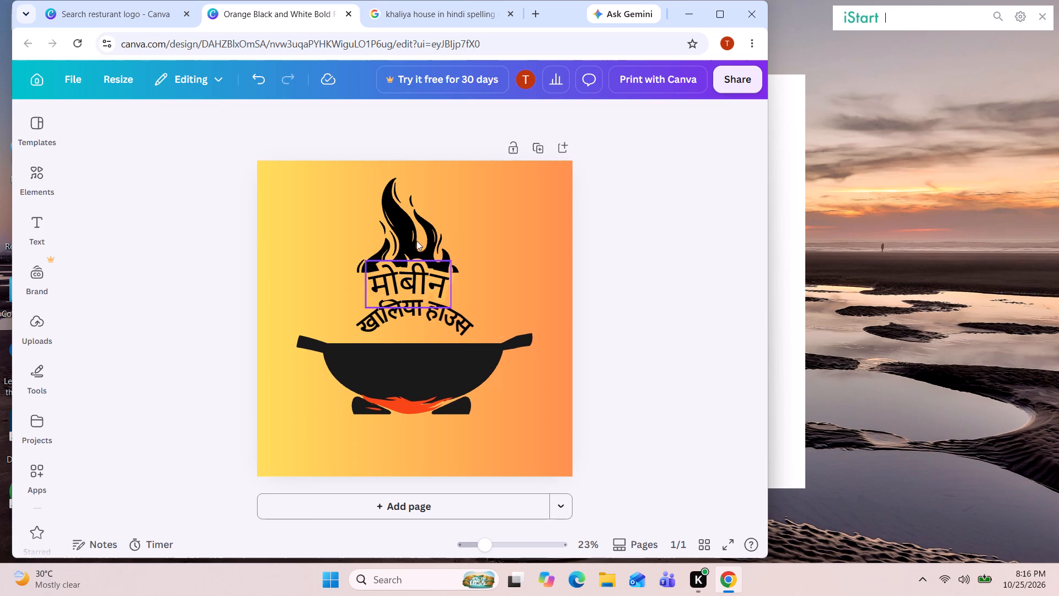
# Reposition the flame graphic and the 'मोबीन' text so both sit centred above the curved 'खालिया हाउस' text.
pyautogui.moveTo(416, 231); pyautogui.dragTo(424, 229)
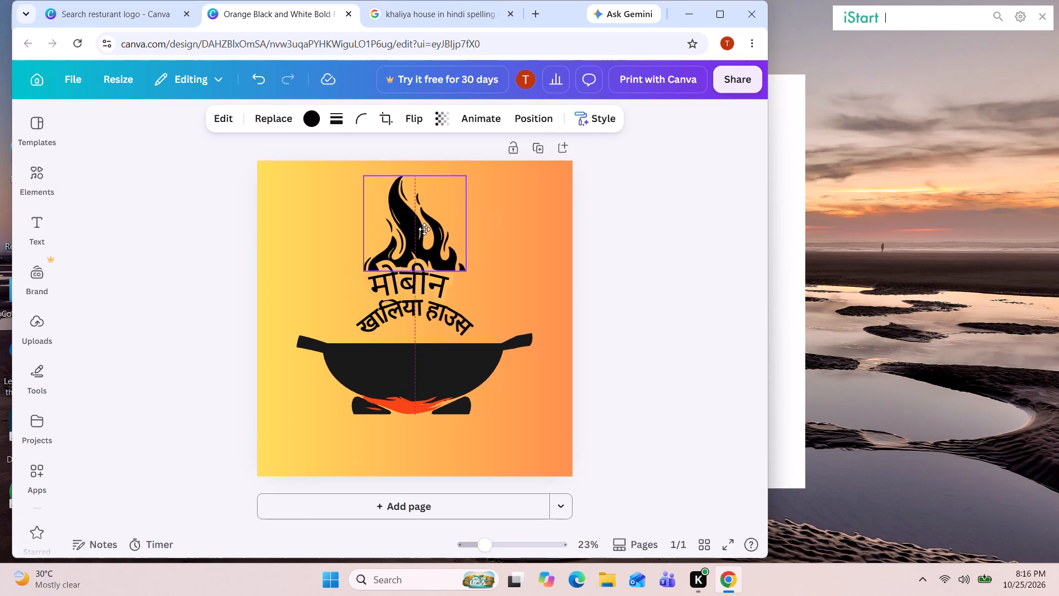
pyautogui.moveTo(424, 229); pyautogui.dragTo(425, 228)
pyautogui.click(699, 258)
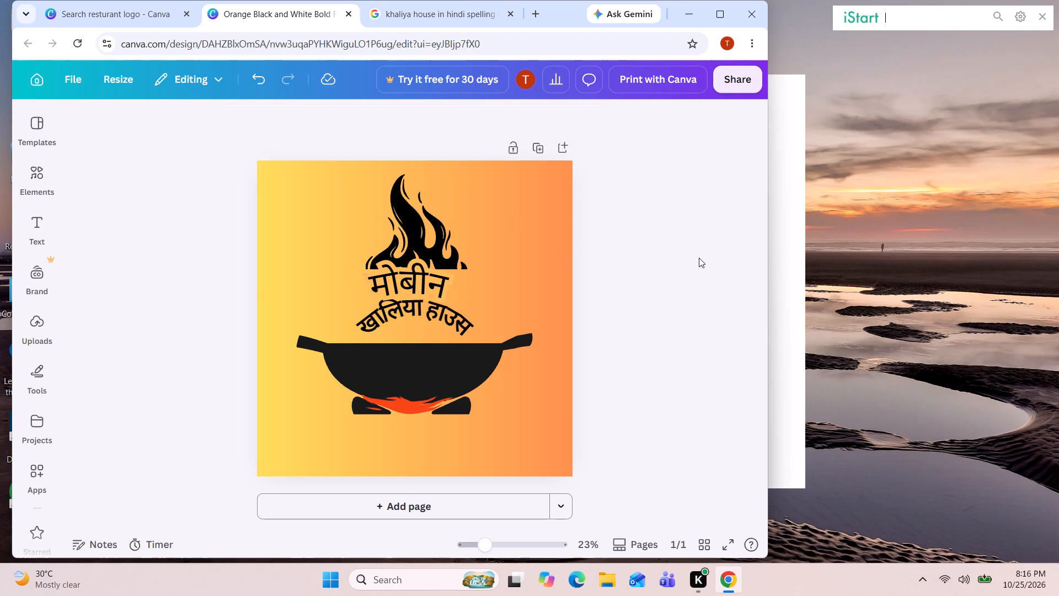
pyautogui.moveTo(413, 274); pyautogui.dragTo(421, 272)
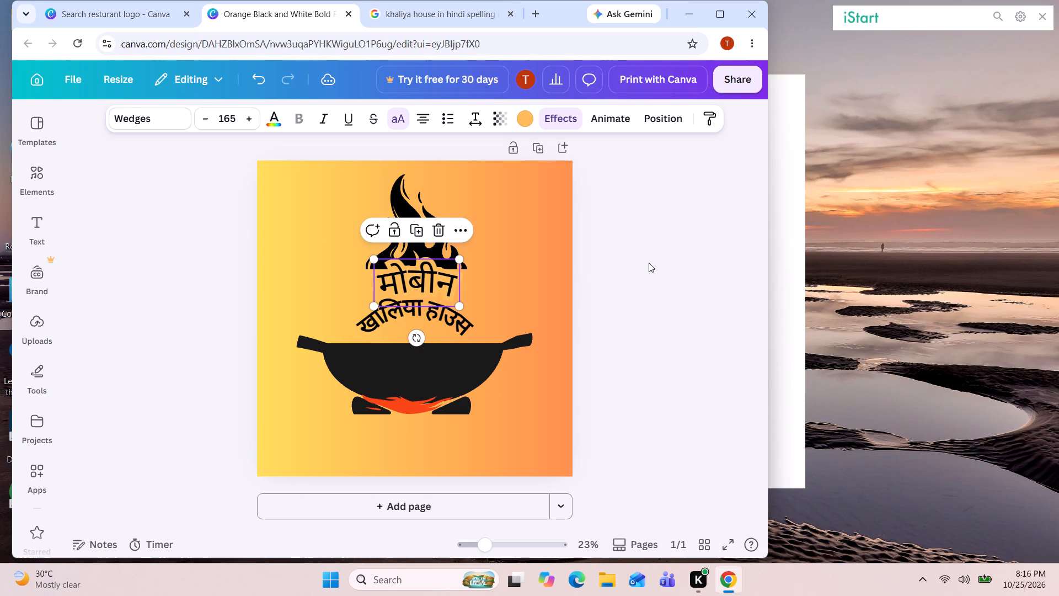
pyautogui.click(755, 257)
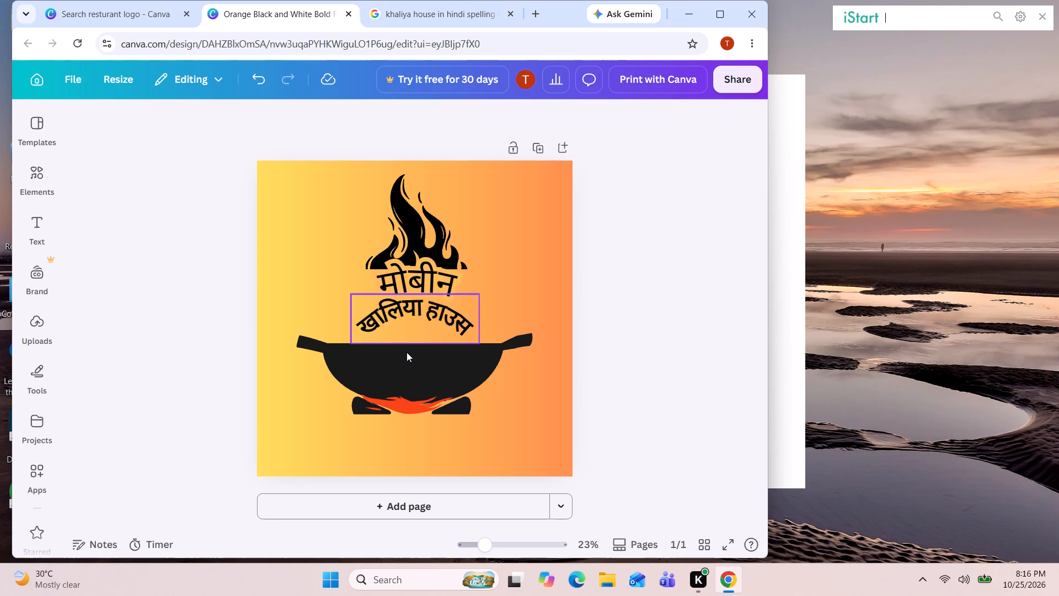
# Shift the wok graphic slightly up and scale it down to about 1,270 wide by 440 high.
pyautogui.moveTo(407, 352); pyautogui.dragTo(414, 350)
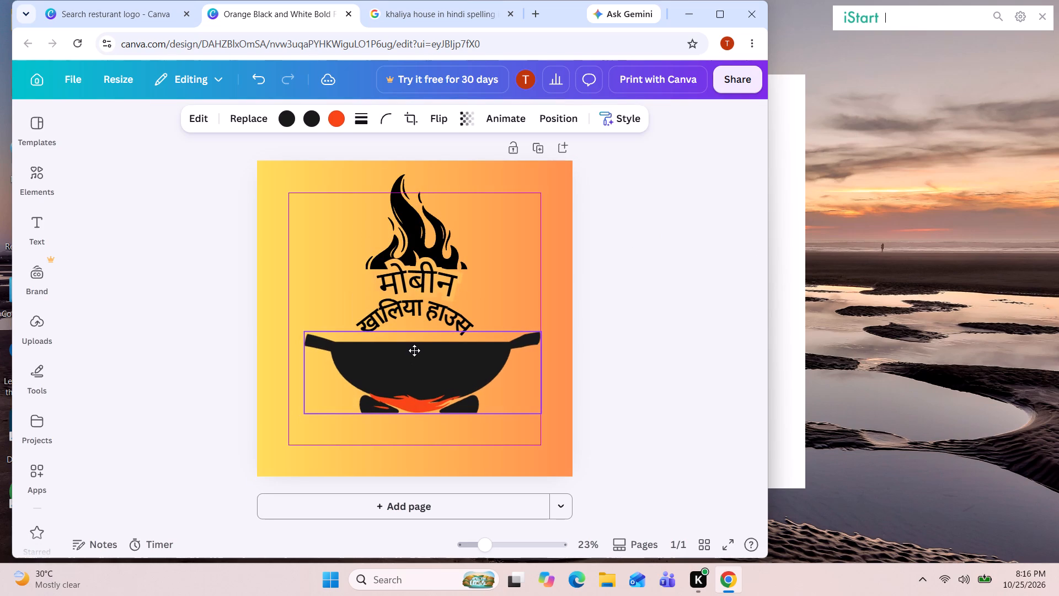
pyautogui.moveTo(414, 350); pyautogui.dragTo(412, 348)
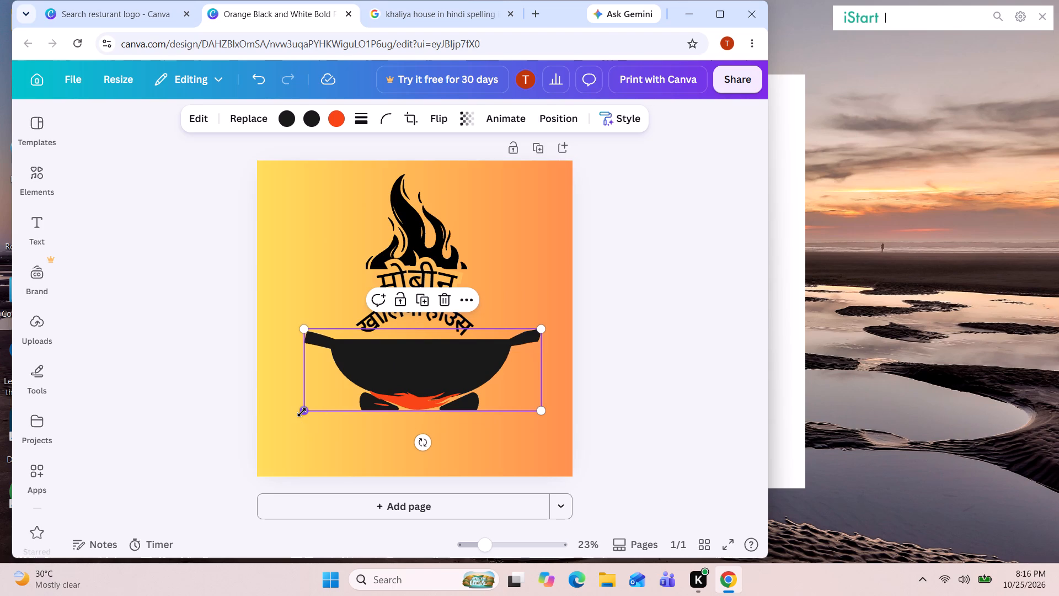
pyautogui.moveTo(302, 411); pyautogui.dragTo(311, 401)
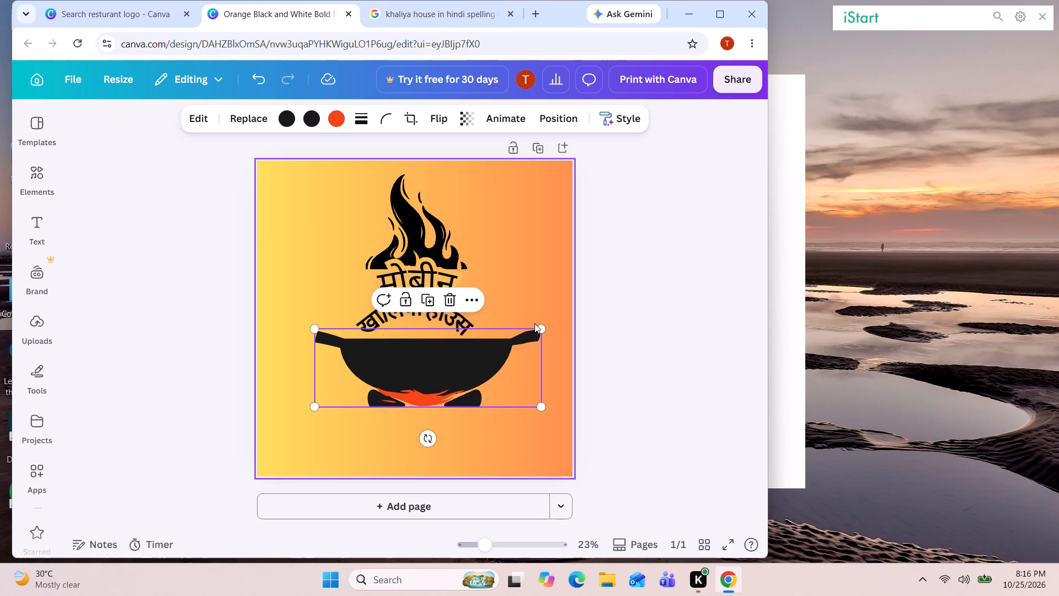
pyautogui.moveTo(541, 325); pyautogui.dragTo(536, 327)
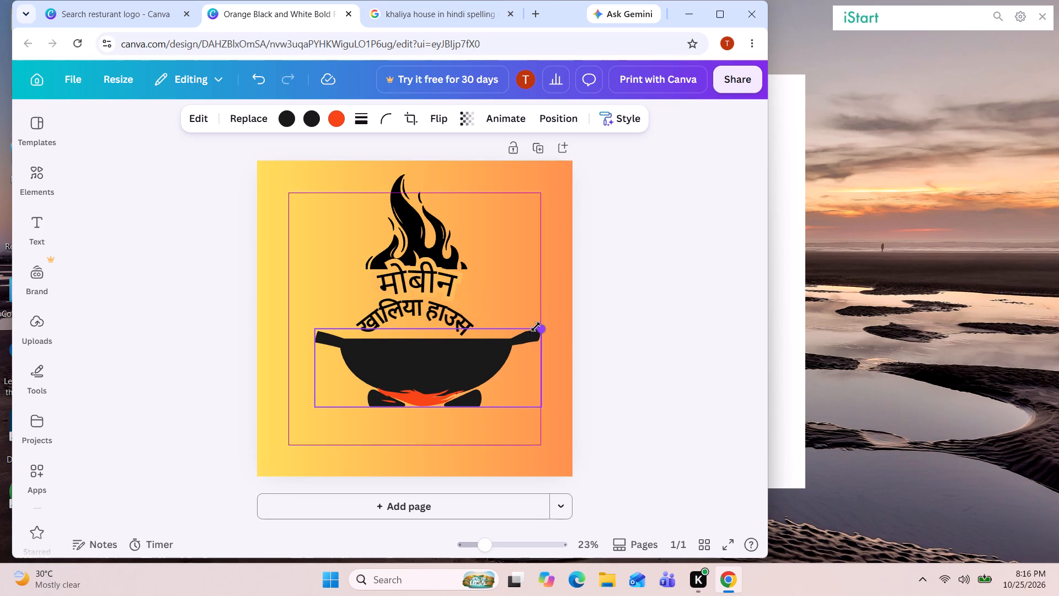
pyautogui.moveTo(536, 327); pyautogui.dragTo(531, 328)
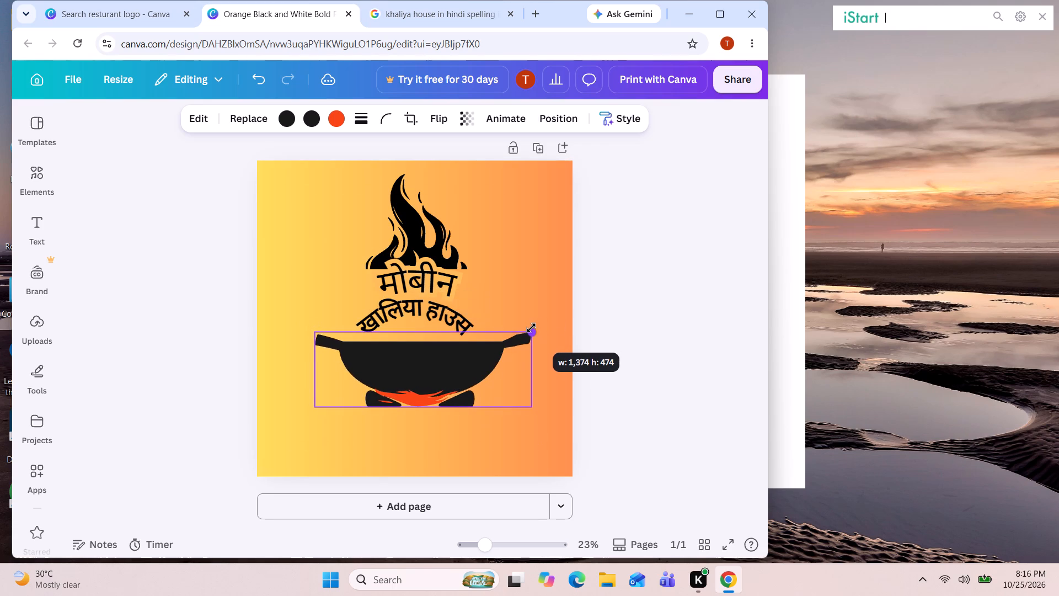
pyautogui.moveTo(531, 328); pyautogui.dragTo(532, 328)
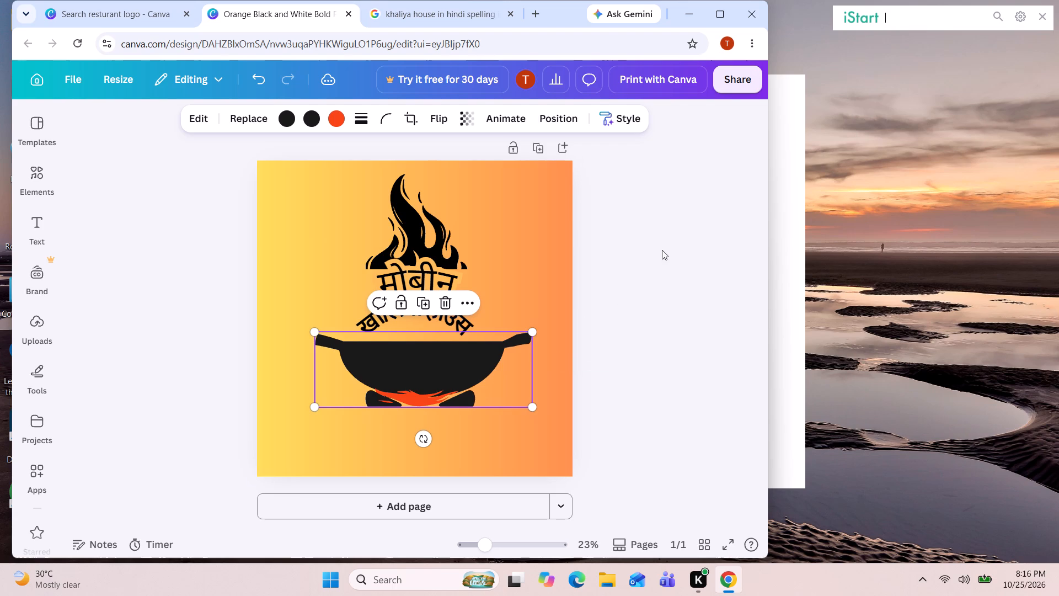
pyautogui.click(672, 235)
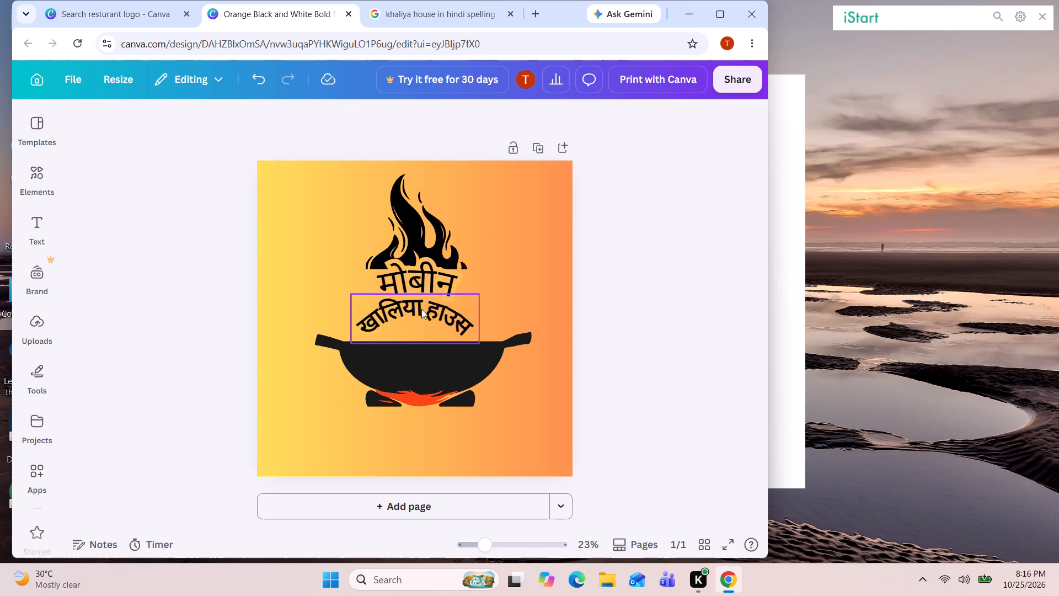
pyautogui.click(516, 336)
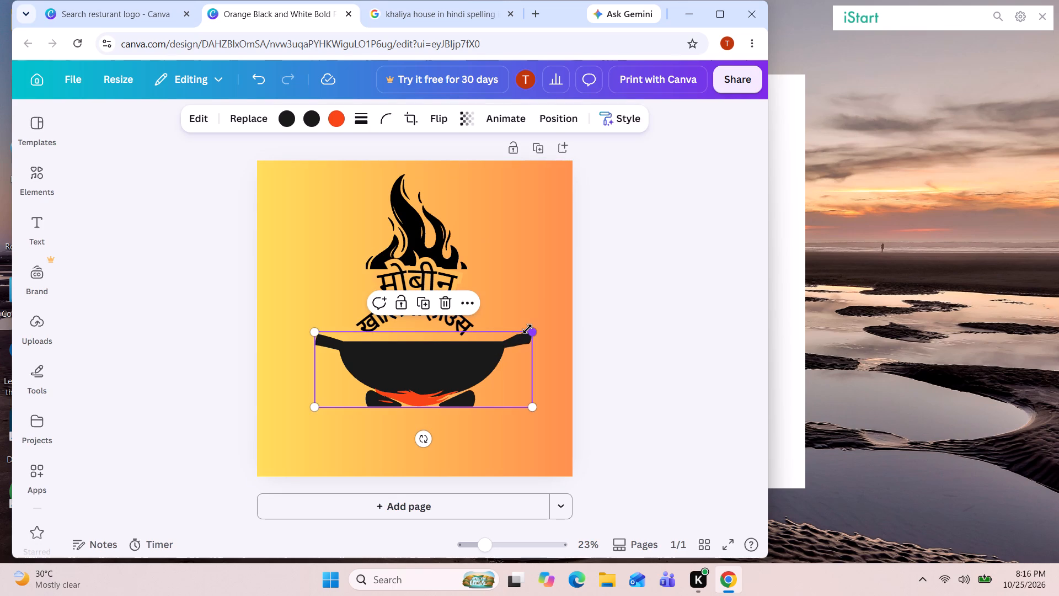
pyautogui.click(525, 328)
pyautogui.moveTo(533, 327); pyautogui.dragTo(516, 336)
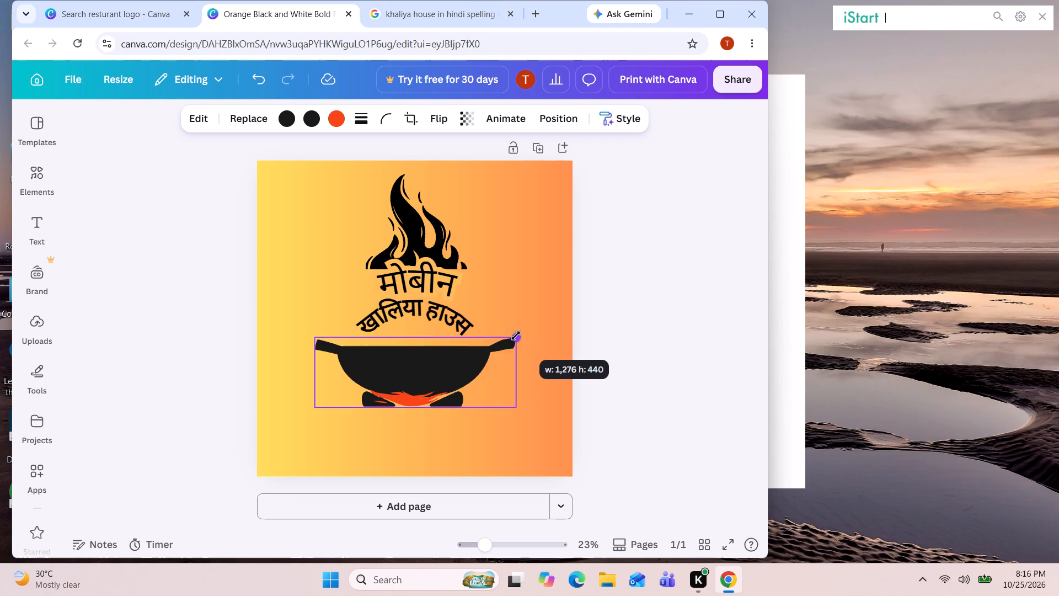
pyautogui.moveTo(516, 336); pyautogui.dragTo(514, 329)
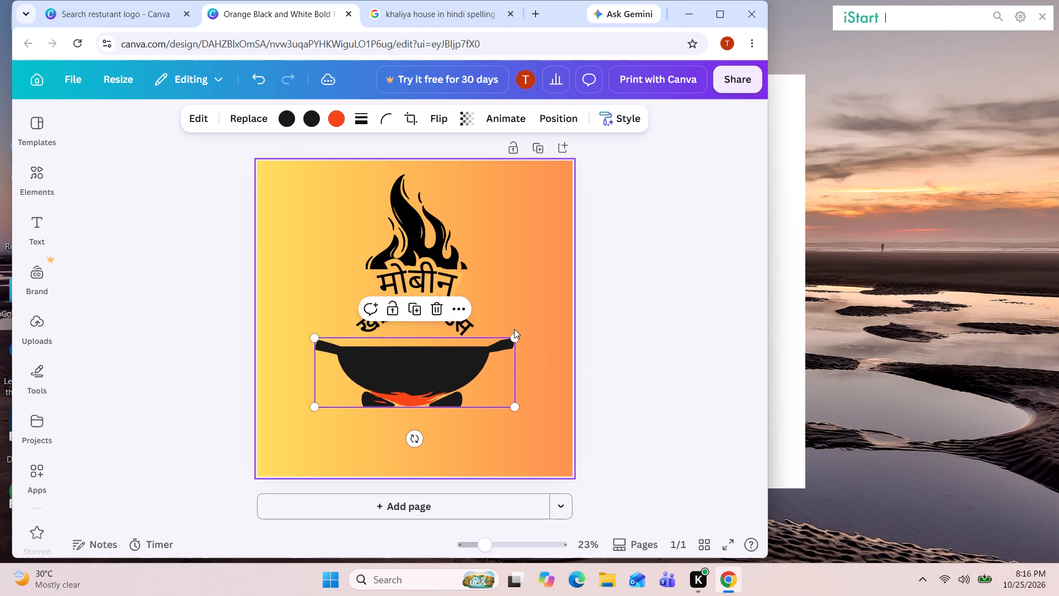
pyautogui.click(677, 263)
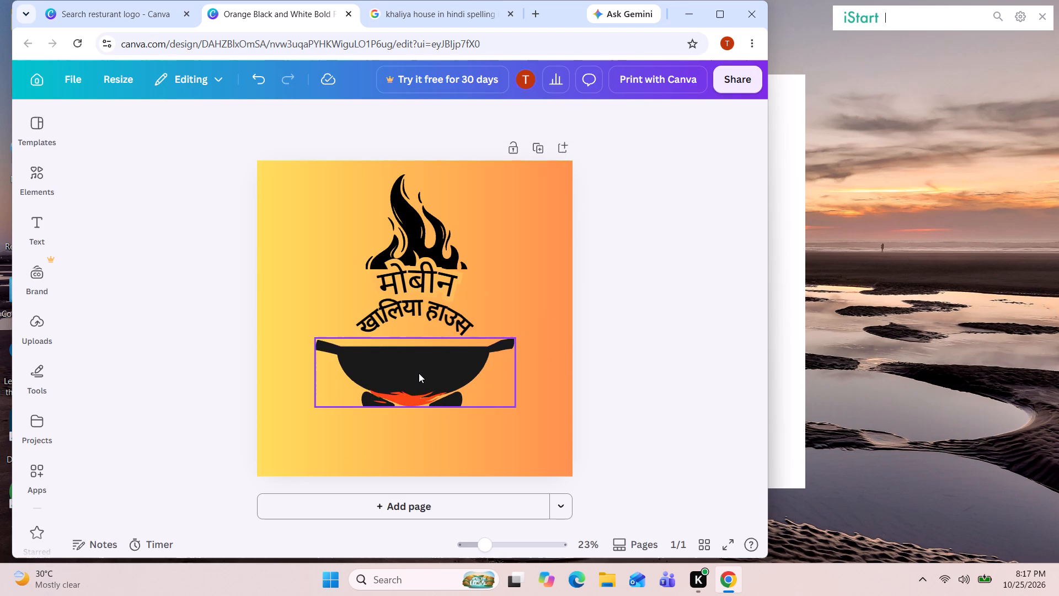
# Position the smaller wok graphic close beneath the curved 'खालिया हाउस' text, slightly right of the page's vertical centre line.
pyautogui.moveTo(419, 373); pyautogui.dragTo(418, 368)
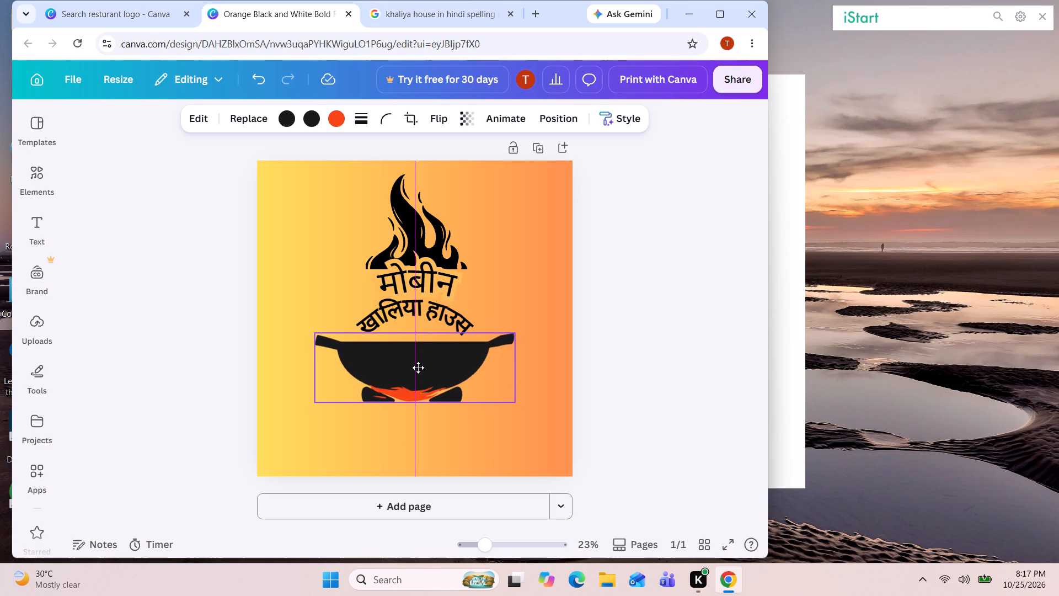
pyautogui.moveTo(418, 368); pyautogui.dragTo(414, 369)
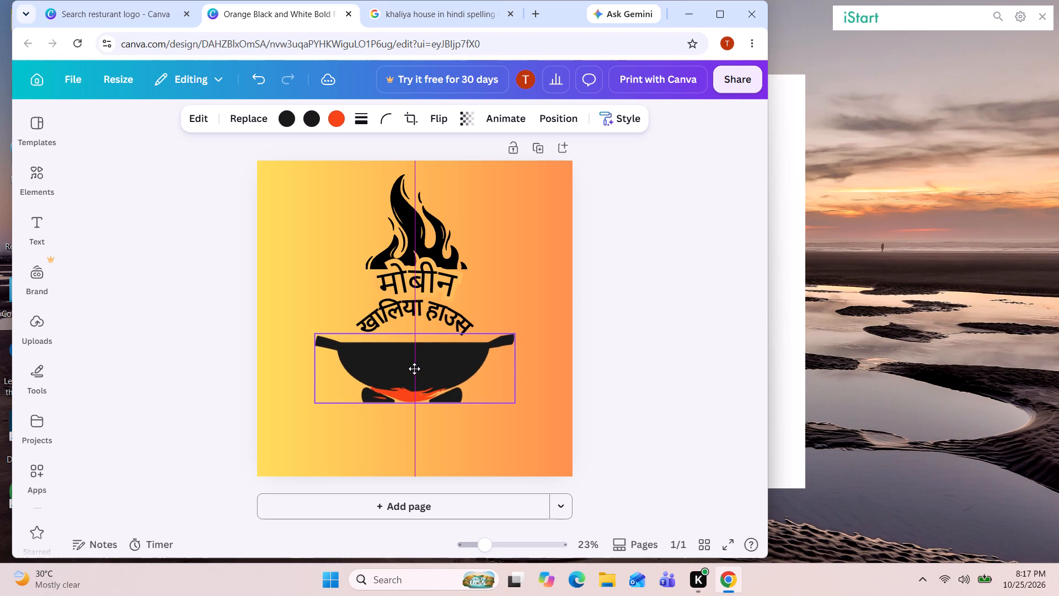
pyautogui.moveTo(414, 369); pyautogui.dragTo(414, 369)
pyautogui.click(659, 264)
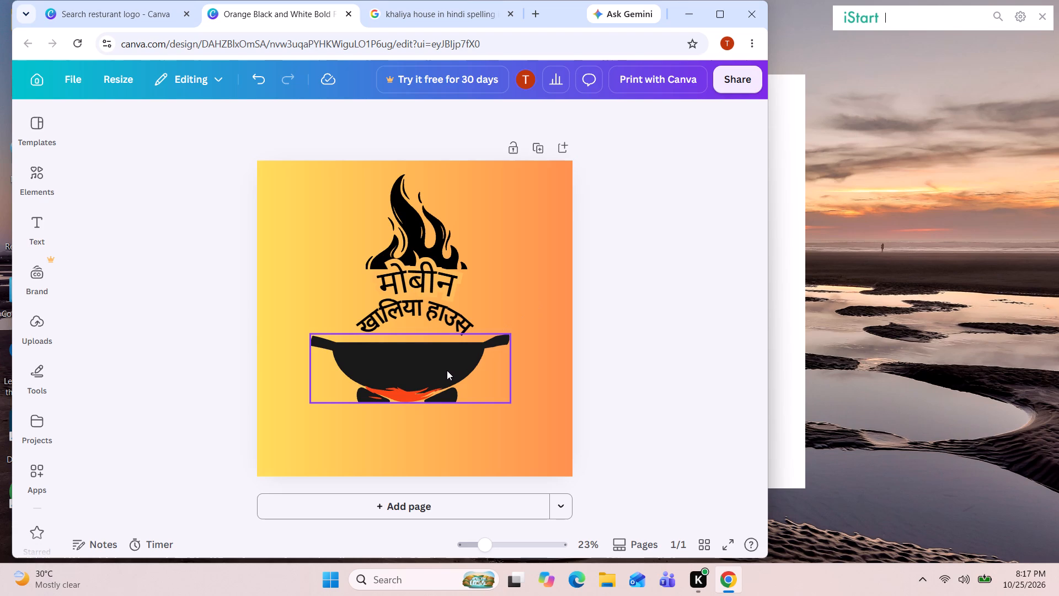
pyautogui.moveTo(449, 371); pyautogui.dragTo(451, 371)
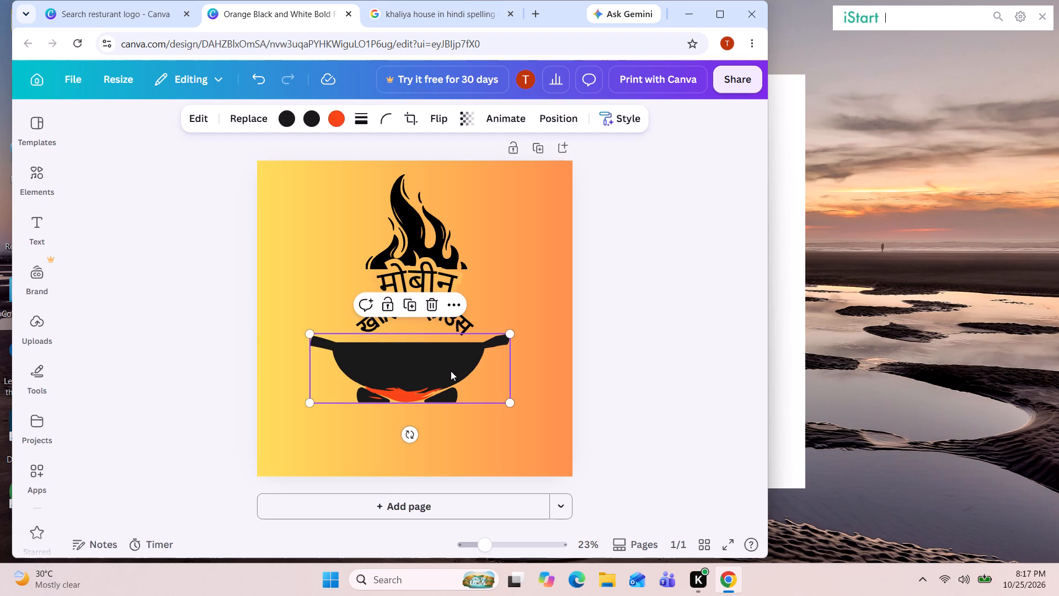
pyautogui.moveTo(451, 371); pyautogui.dragTo(453, 369)
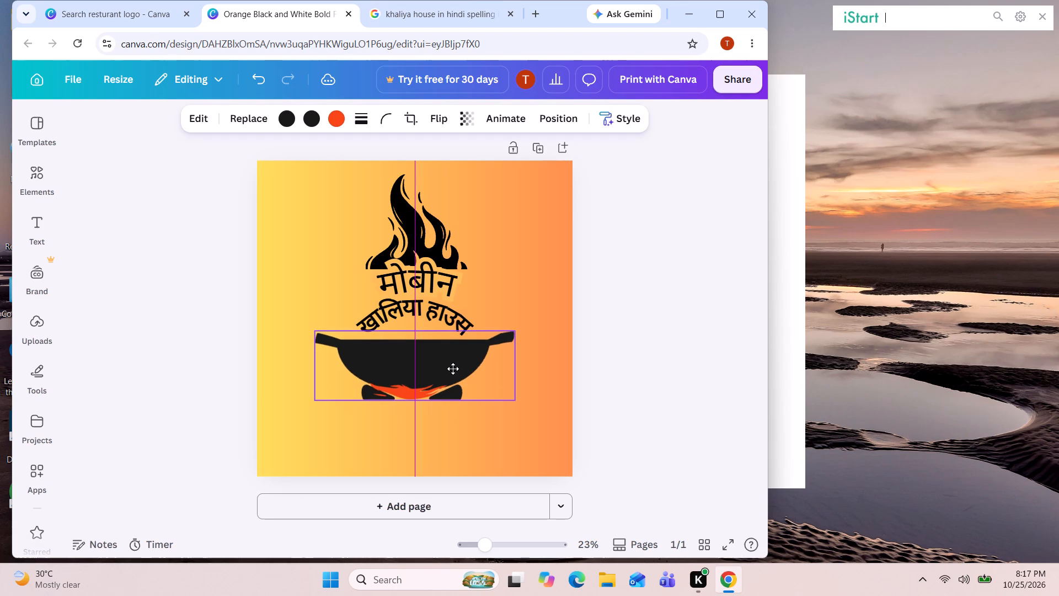
pyautogui.moveTo(453, 369); pyautogui.dragTo(461, 369)
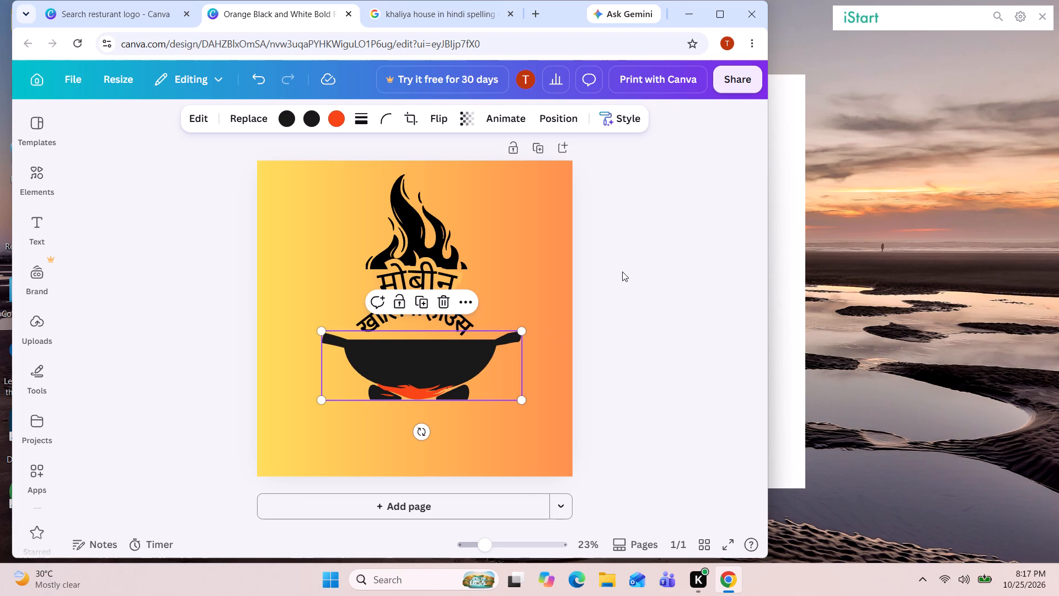
pyautogui.click(622, 272)
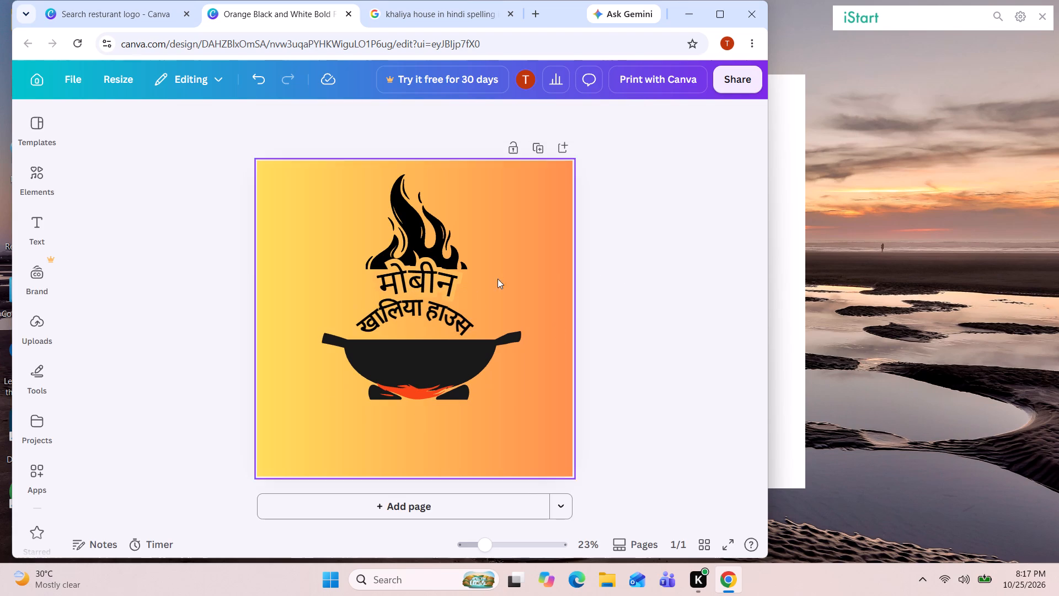
# Nudge the flame graphic slightly up, away from the 'मोबीन' text.
pyautogui.click(429, 311)
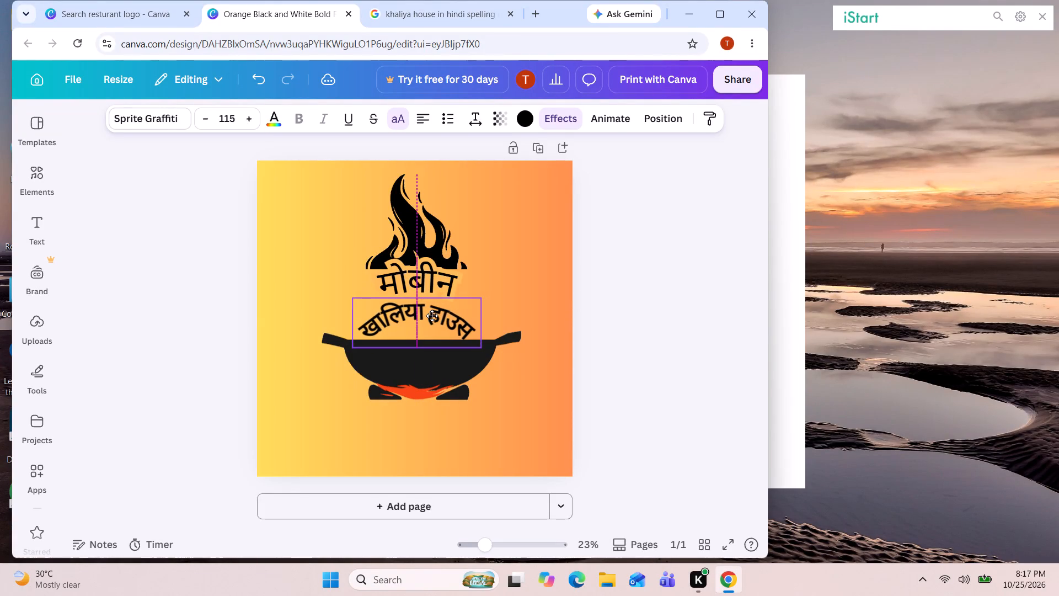
pyautogui.click(609, 250)
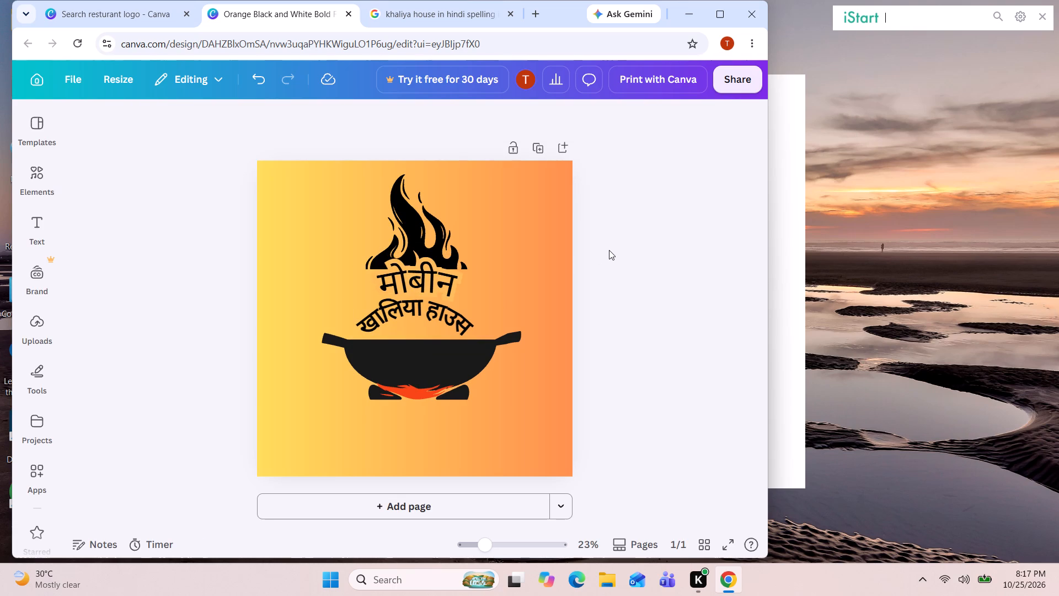
pyautogui.click(403, 217)
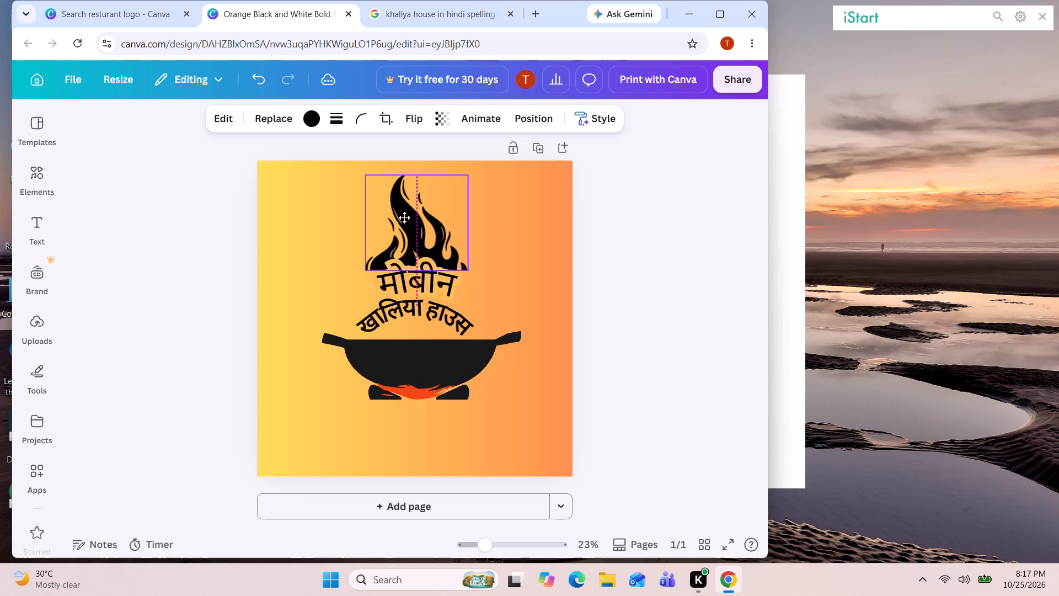
pyautogui.click(682, 254)
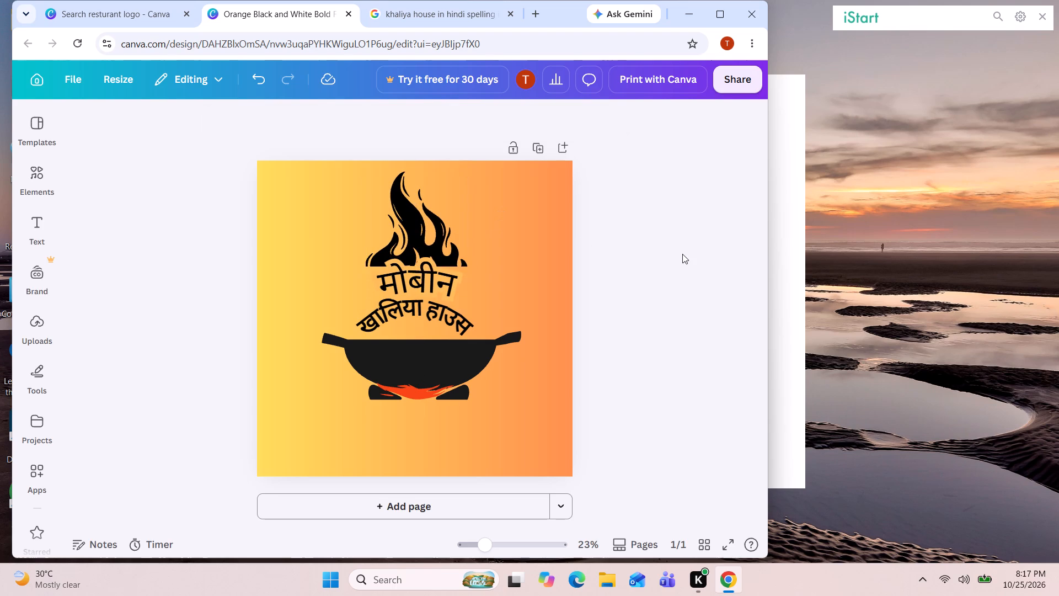
# Move the wok graphic down to leave a clear gap below the curved 'खालिया हाउस' text.
pyautogui.click(468, 543)
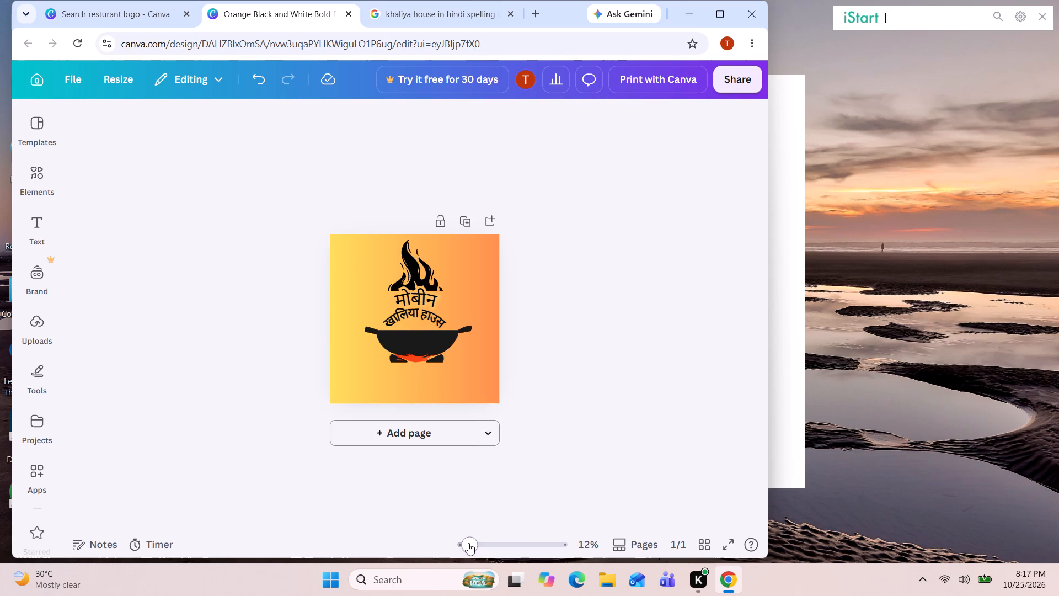
pyautogui.click(487, 544)
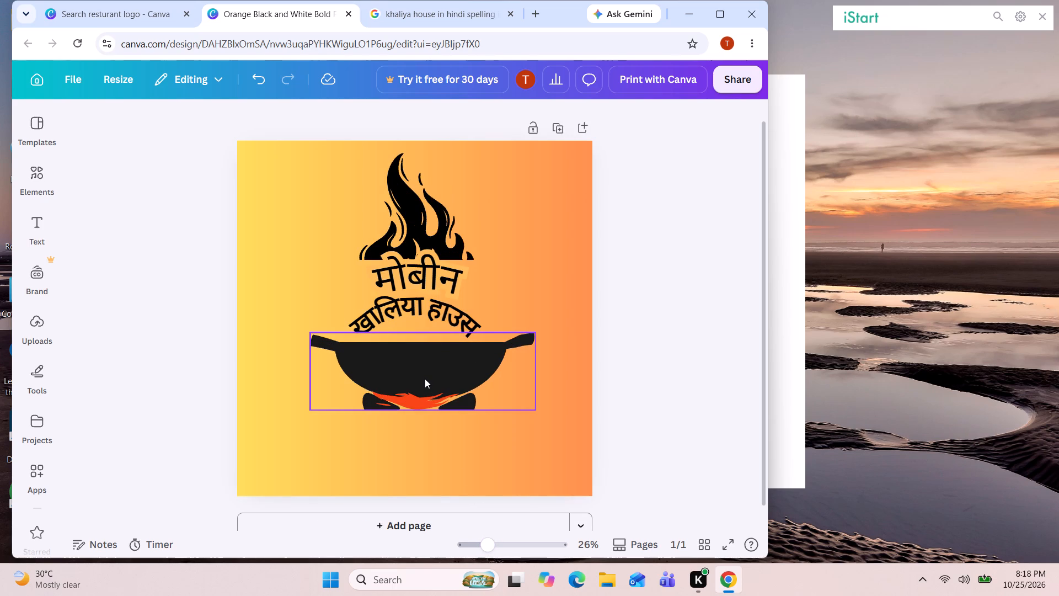
pyautogui.moveTo(425, 379); pyautogui.dragTo(426, 397)
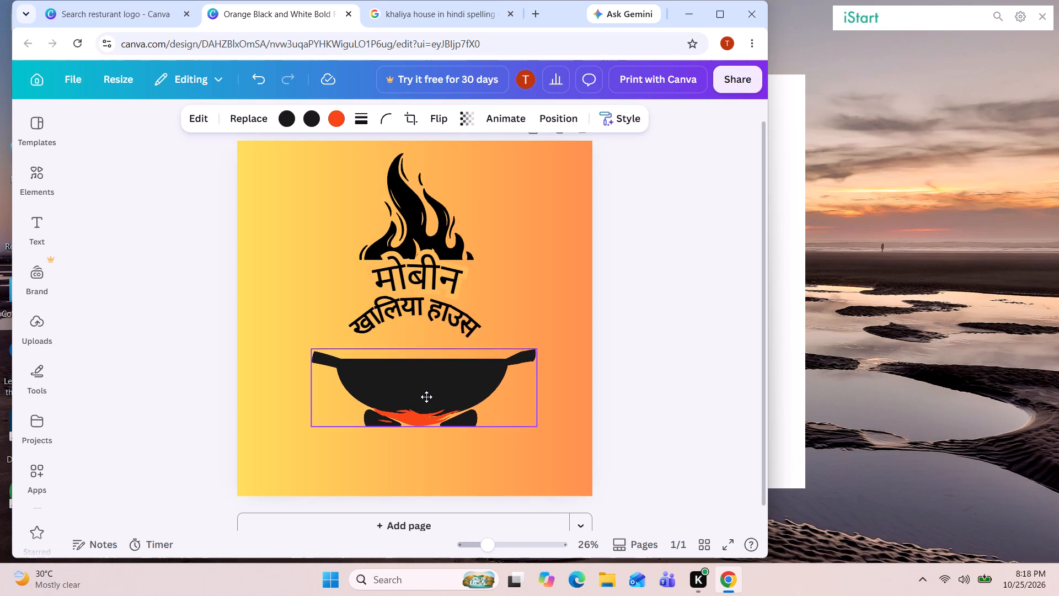
pyautogui.moveTo(426, 397); pyautogui.dragTo(425, 402)
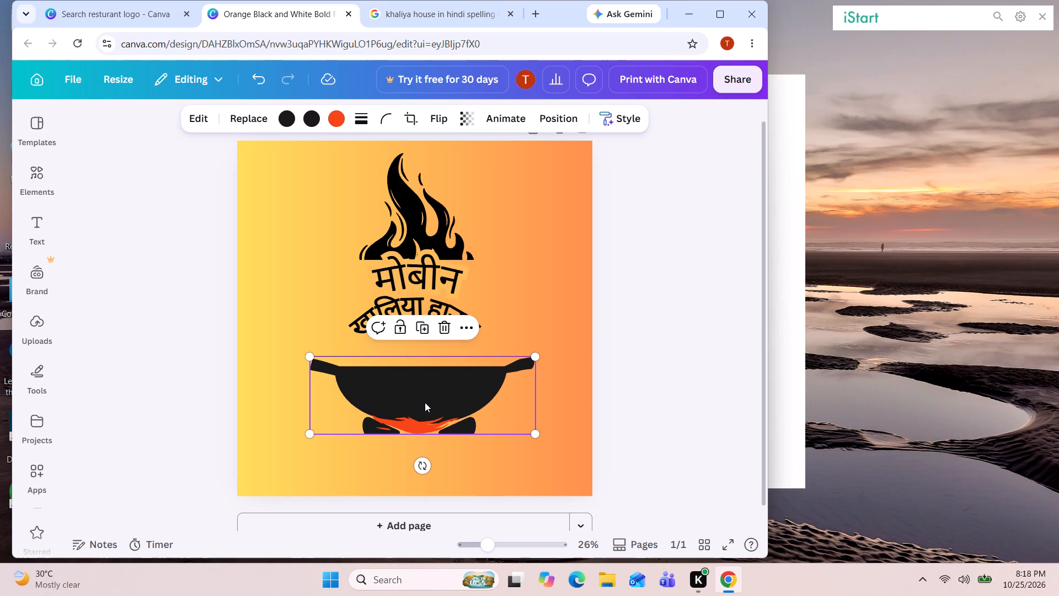
pyautogui.click(183, 322)
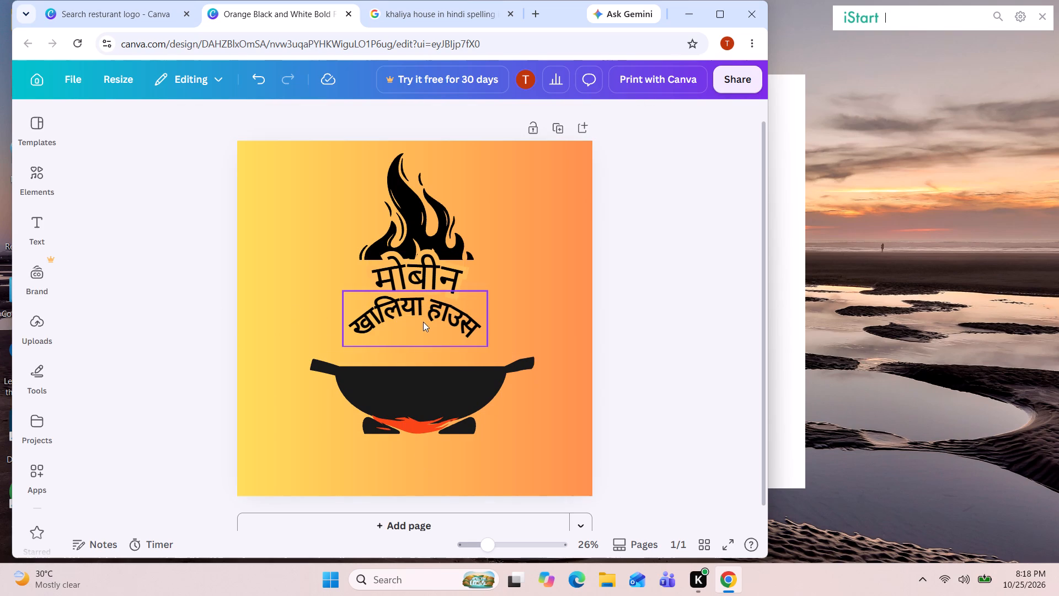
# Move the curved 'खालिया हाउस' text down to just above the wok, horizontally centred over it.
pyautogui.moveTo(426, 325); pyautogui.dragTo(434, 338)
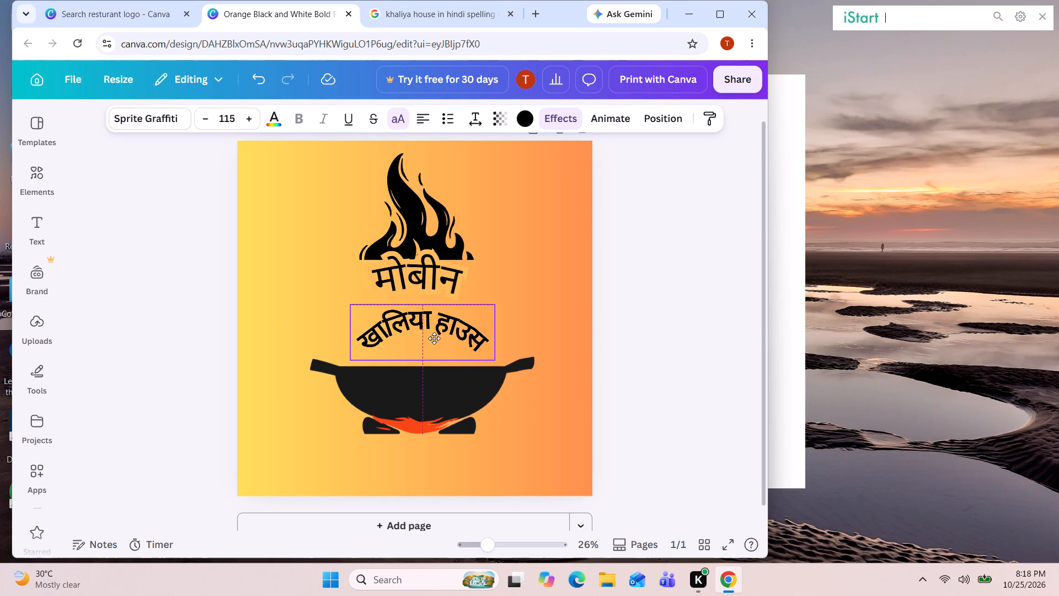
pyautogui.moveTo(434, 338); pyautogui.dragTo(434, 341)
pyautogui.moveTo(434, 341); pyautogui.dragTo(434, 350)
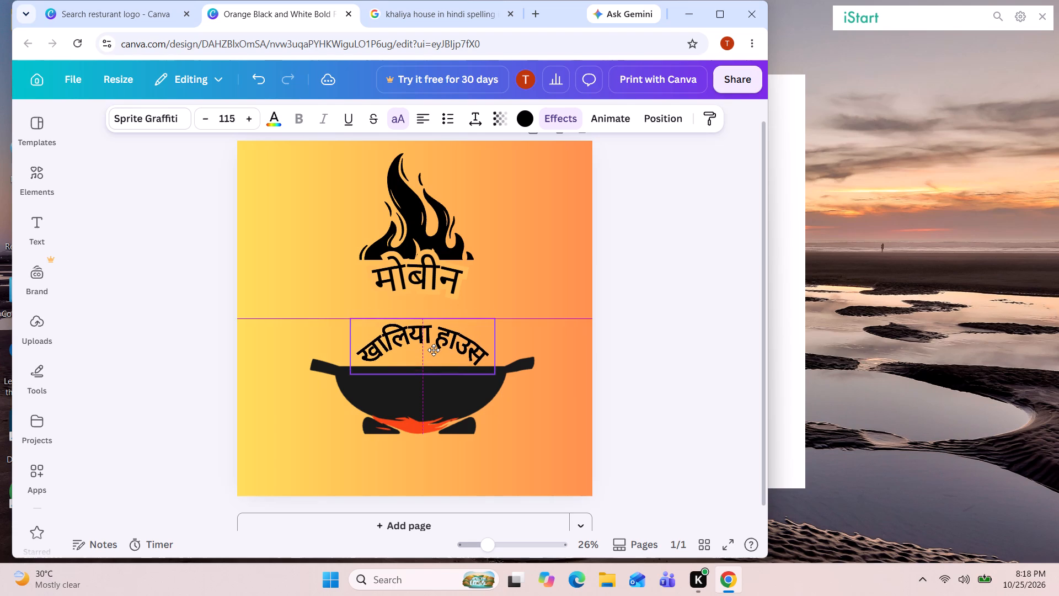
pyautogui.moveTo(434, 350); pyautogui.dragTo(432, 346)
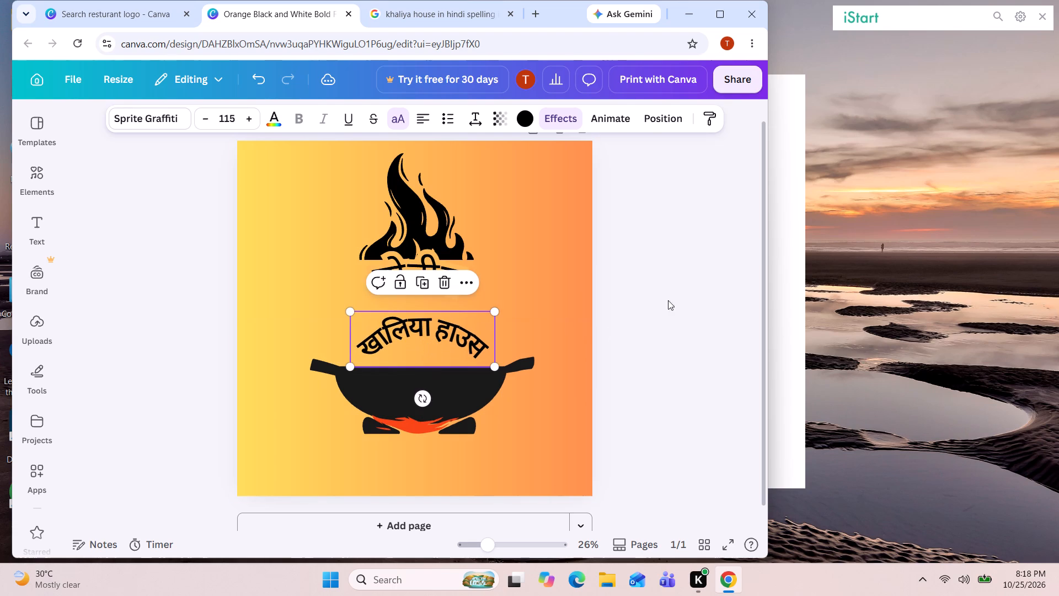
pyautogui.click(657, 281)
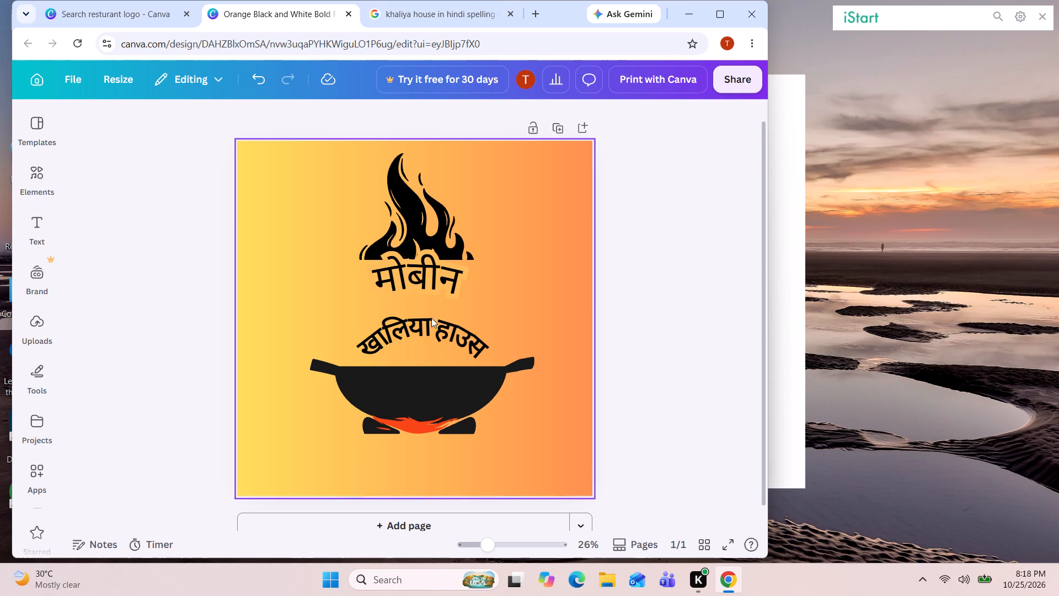
# Nudge the curved 'खालिया हाउस' text slightly up and to the left, leaving a small gap above the wok.
pyautogui.click(411, 321)
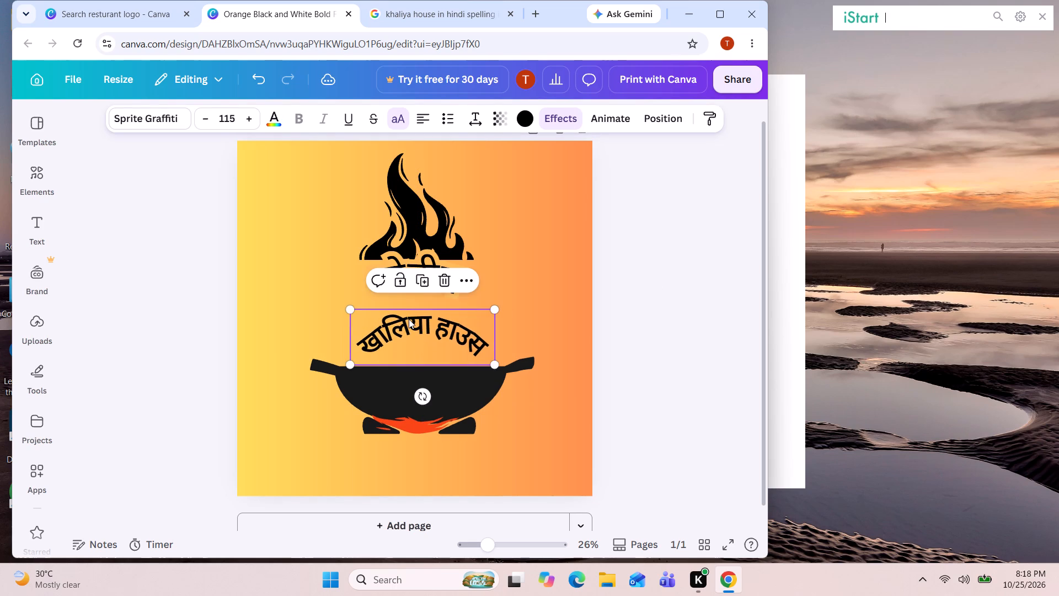
pyautogui.click(605, 309)
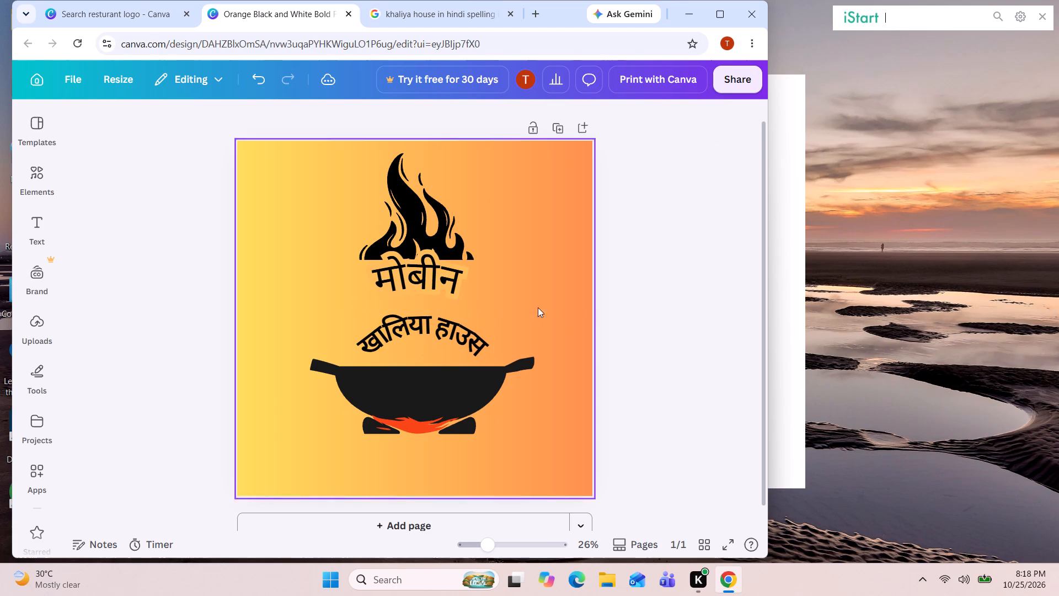
pyautogui.click(418, 323)
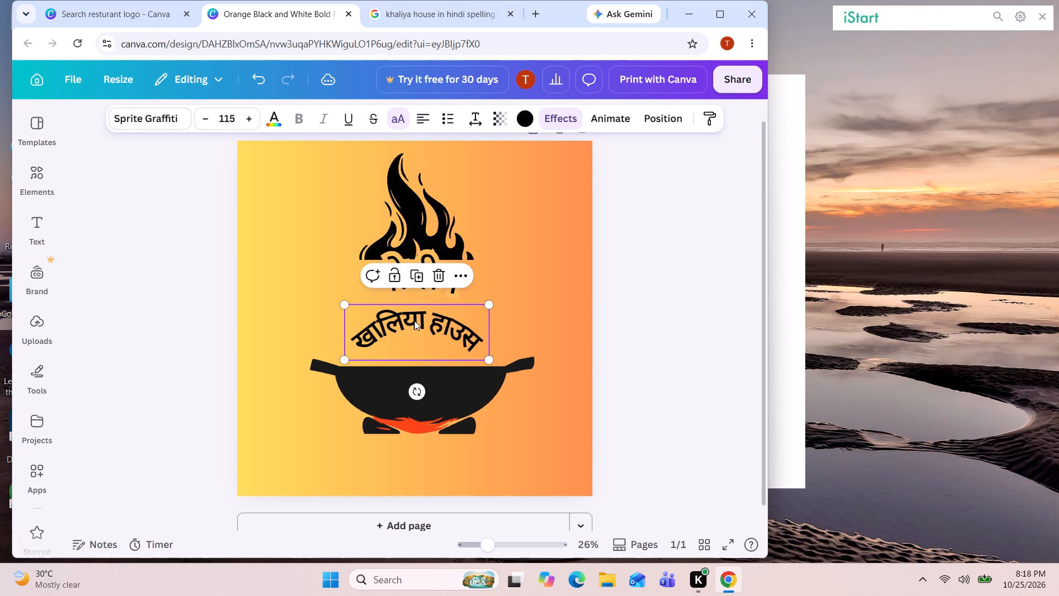
pyautogui.click(628, 307)
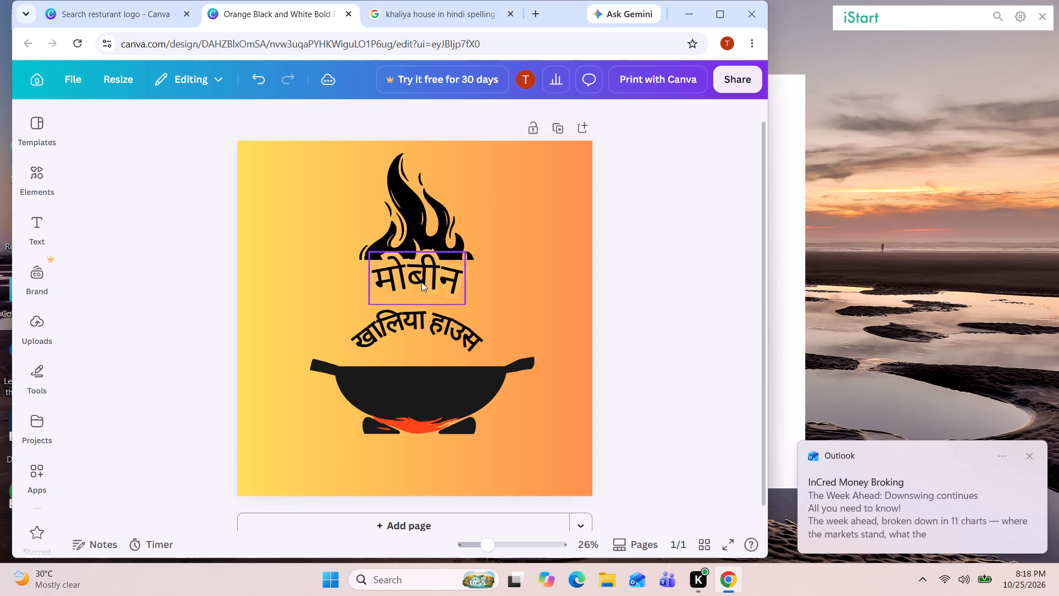
# Move the 'मोबीन' text slightly down between the flame and the curved text, centred on the page's vertical centre line.
pyautogui.moveTo(421, 282); pyautogui.dragTo(418, 290)
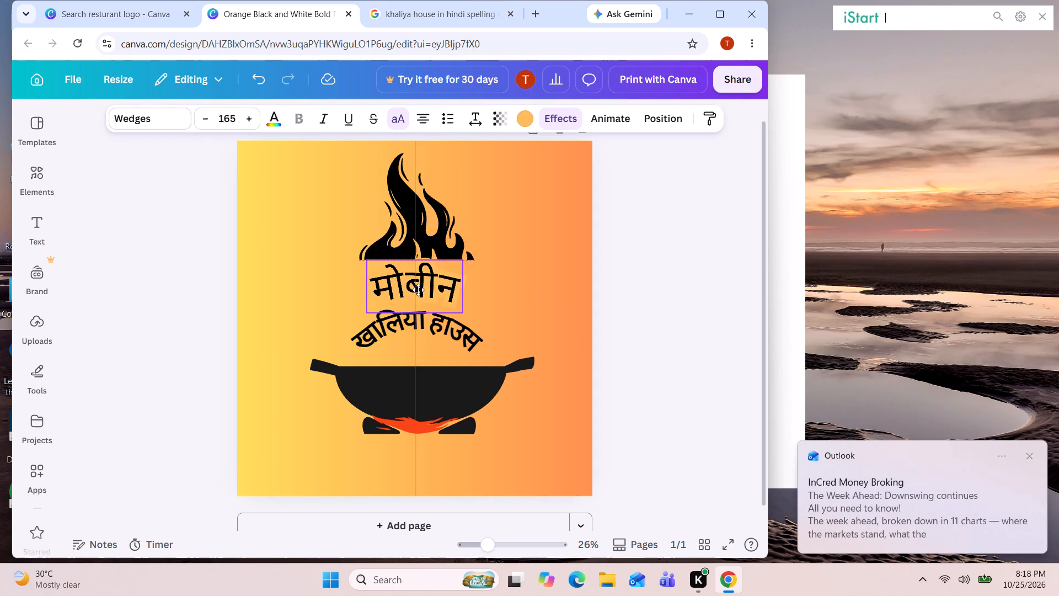
pyautogui.moveTo(418, 290); pyautogui.dragTo(415, 291)
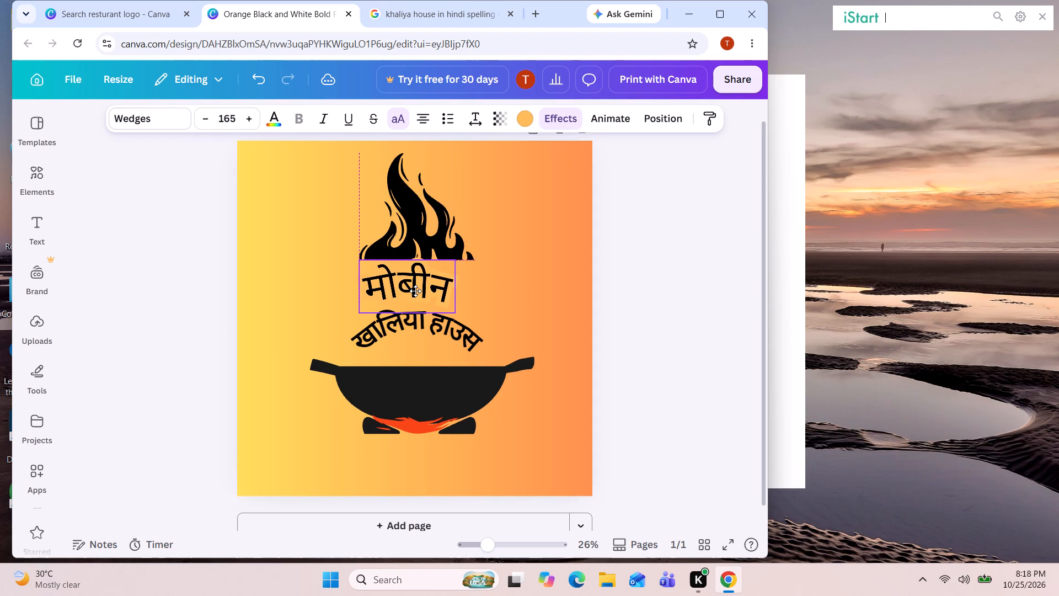
pyautogui.moveTo(415, 291); pyautogui.dragTo(418, 291)
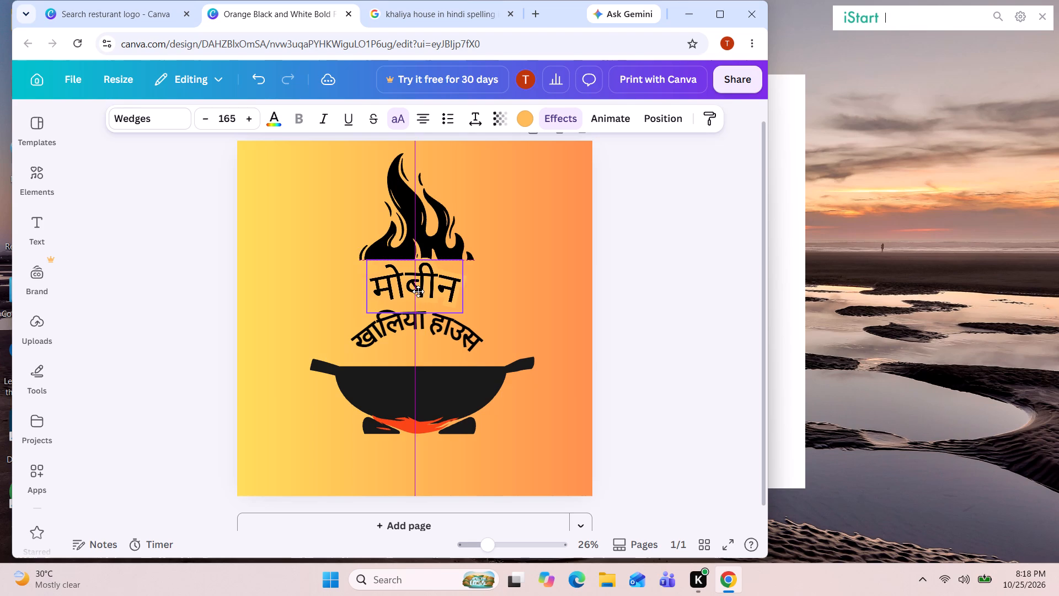
pyautogui.moveTo(418, 291); pyautogui.dragTo(417, 289)
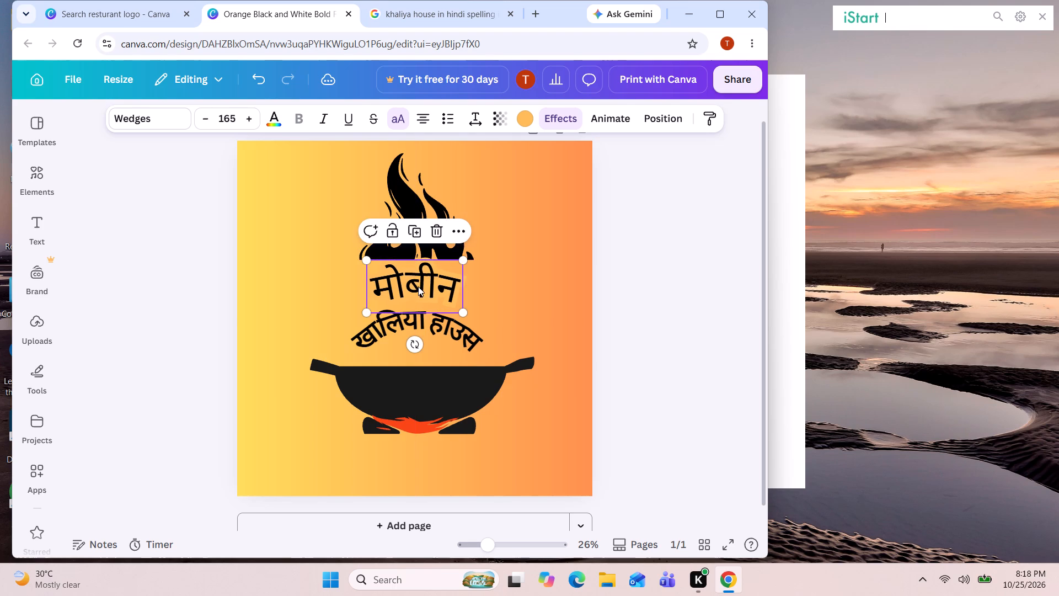
pyautogui.click(624, 228)
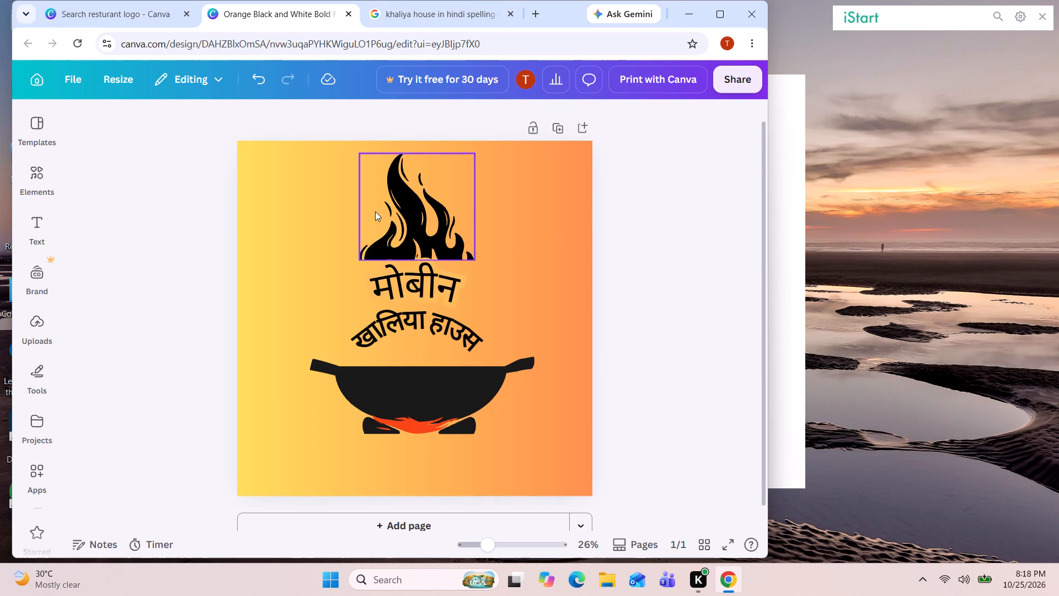
# Lower the flame graphic so its base meets the top of the 'मोबीन' text, slightly left of the page's vertical centre line.
pyautogui.moveTo(411, 223); pyautogui.dragTo(418, 228)
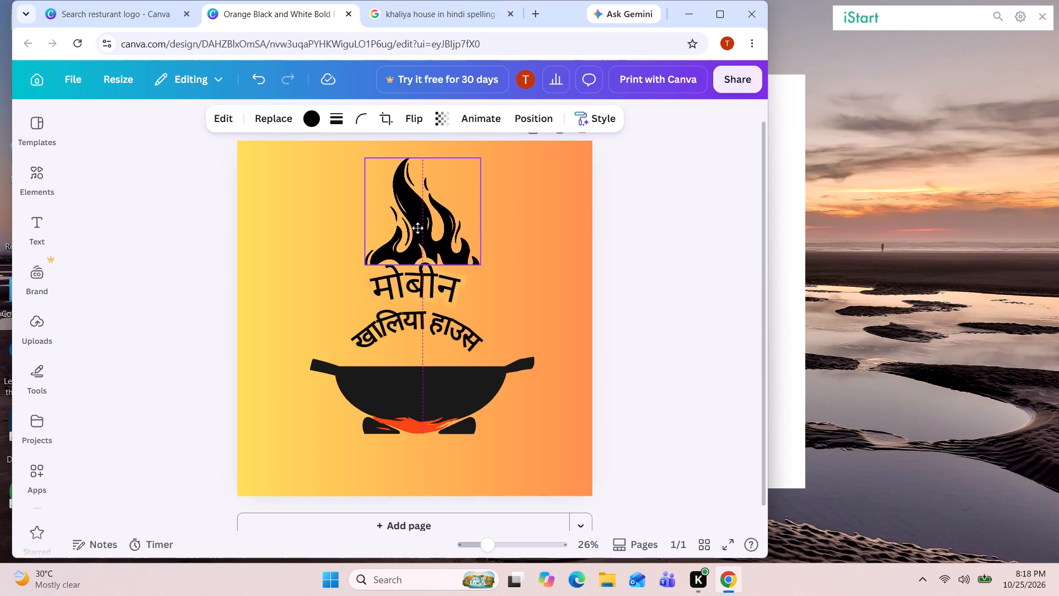
pyautogui.moveTo(418, 228); pyautogui.dragTo(411, 231)
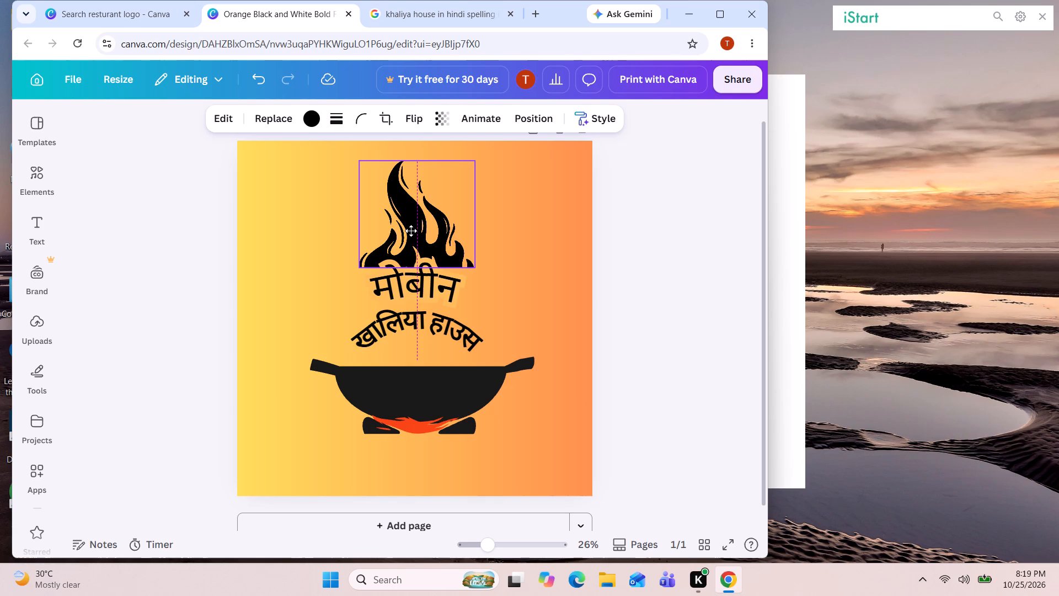
pyautogui.moveTo(411, 231); pyautogui.dragTo(420, 223)
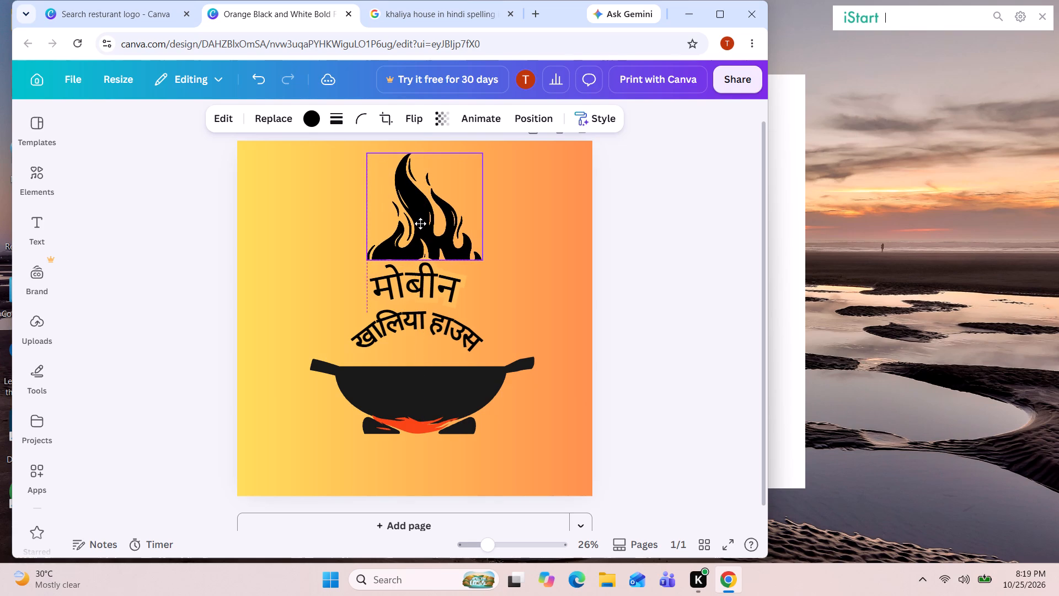
pyautogui.moveTo(420, 223); pyautogui.dragTo(406, 229)
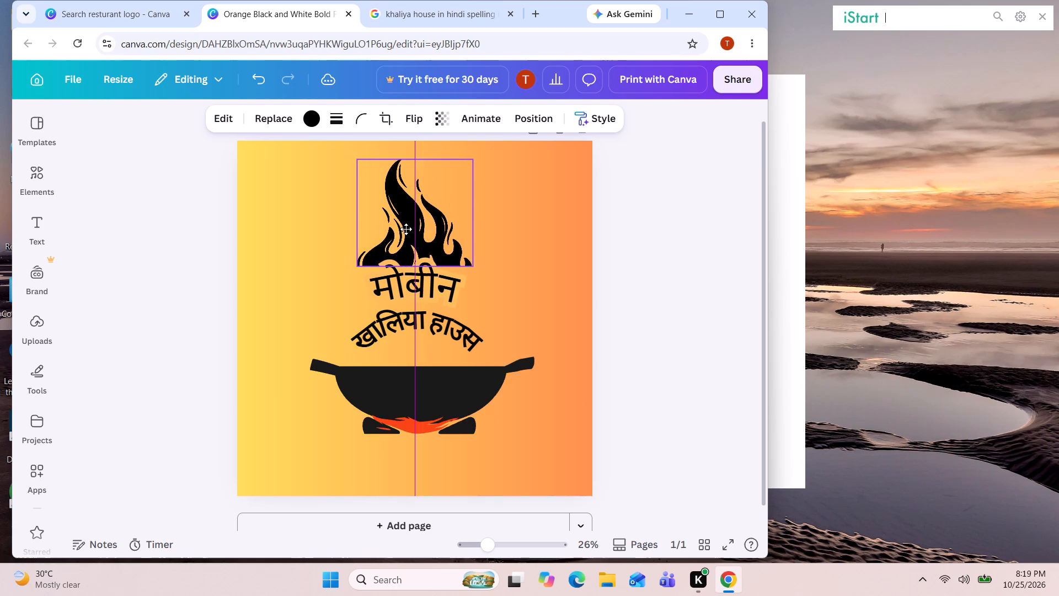
pyautogui.moveTo(406, 229); pyautogui.dragTo(406, 235)
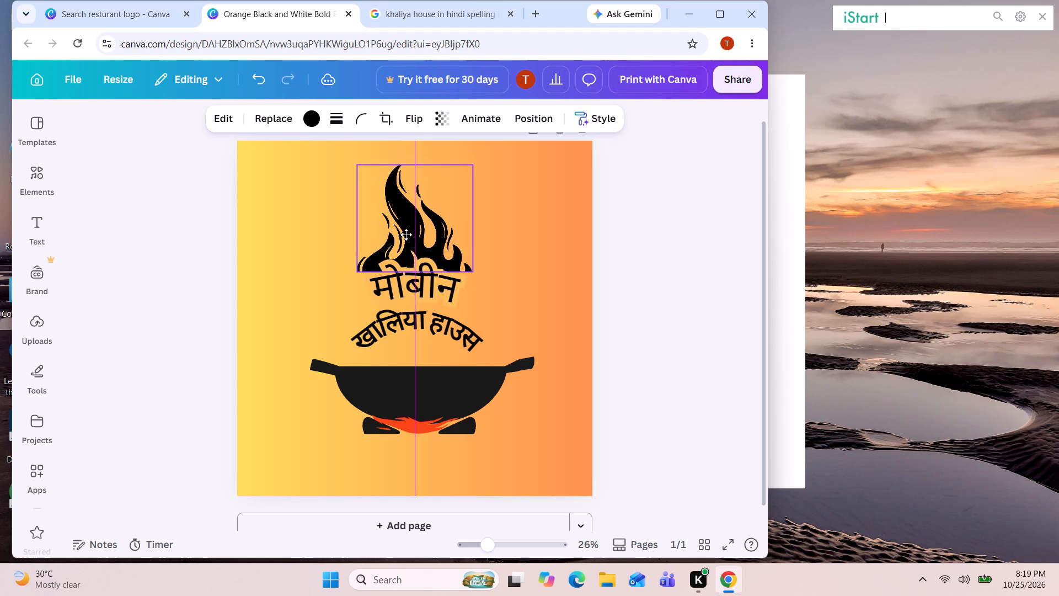
pyautogui.moveTo(406, 235); pyautogui.dragTo(400, 235)
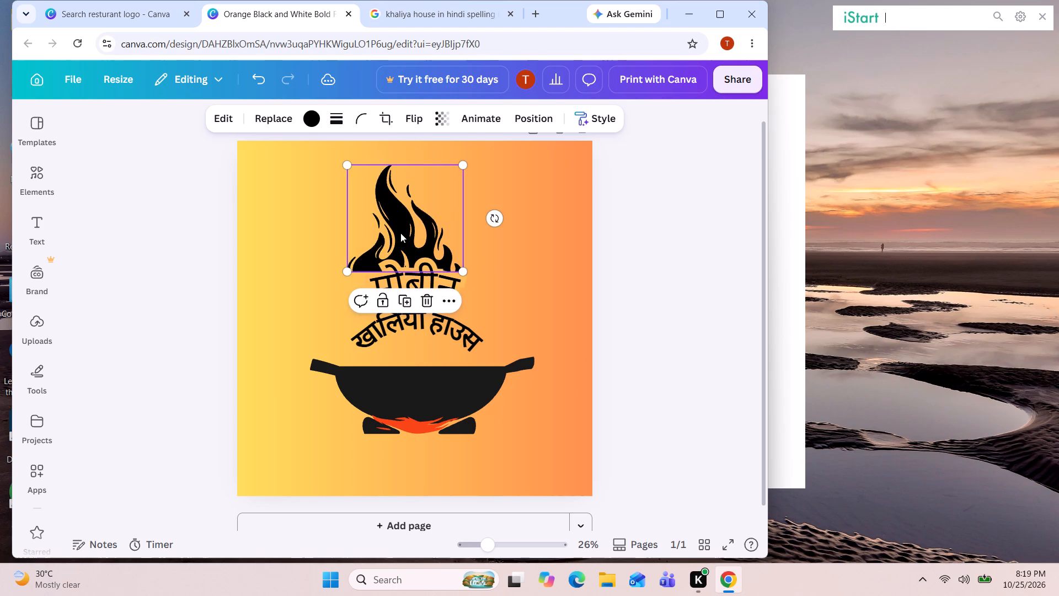
pyautogui.click(693, 230)
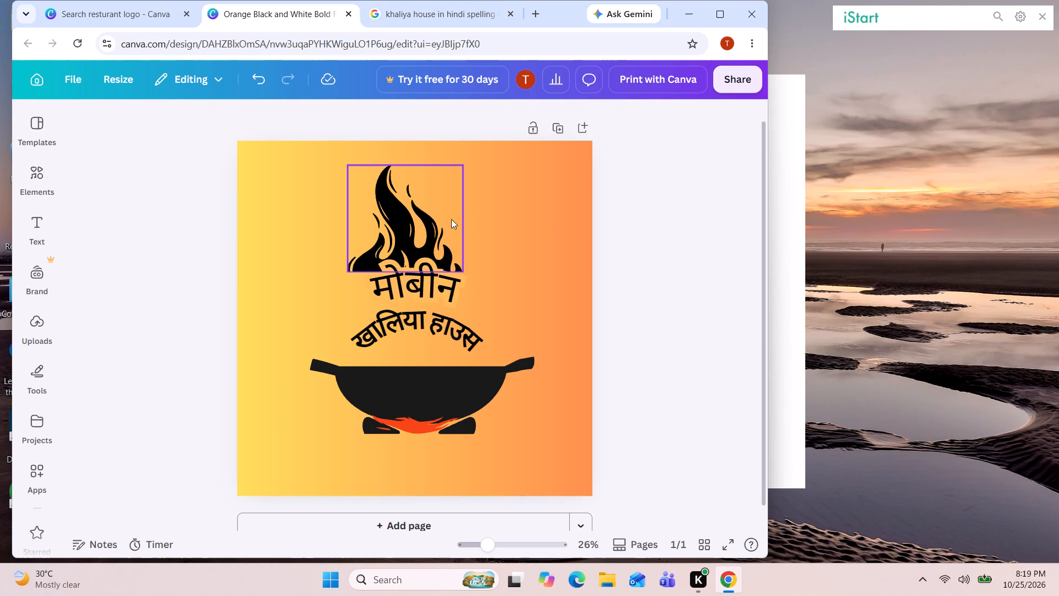
pyautogui.moveTo(409, 241); pyautogui.dragTo(414, 243)
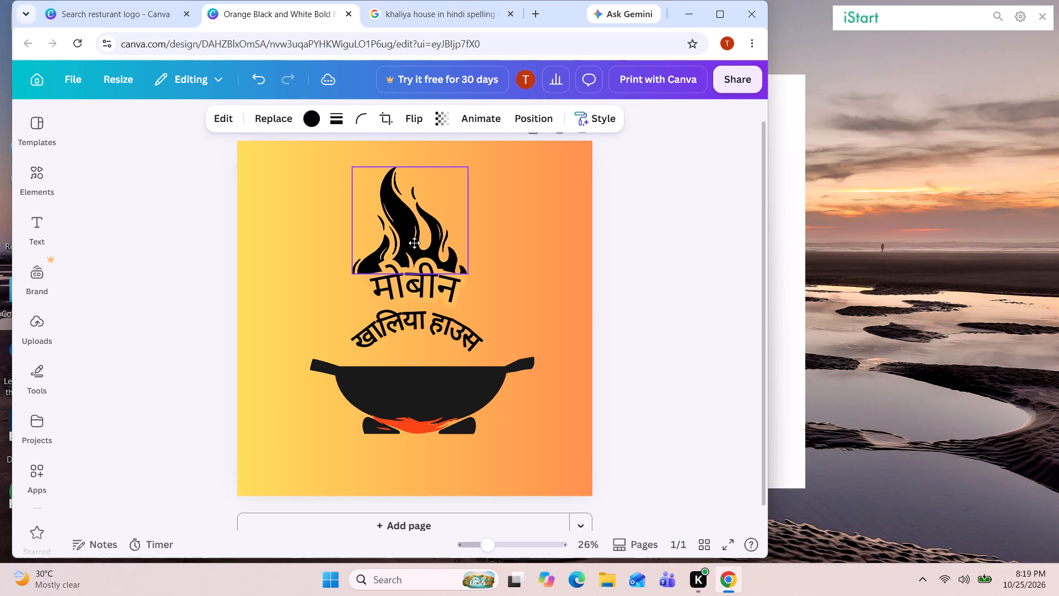
pyautogui.moveTo(414, 243); pyautogui.dragTo(414, 242)
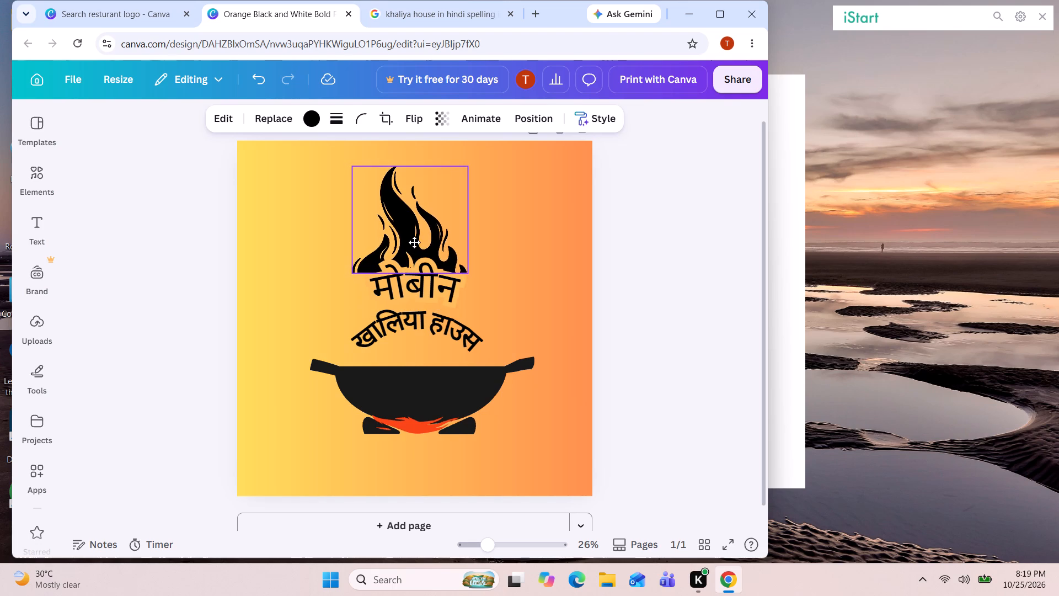
pyautogui.moveTo(414, 242); pyautogui.dragTo(414, 239)
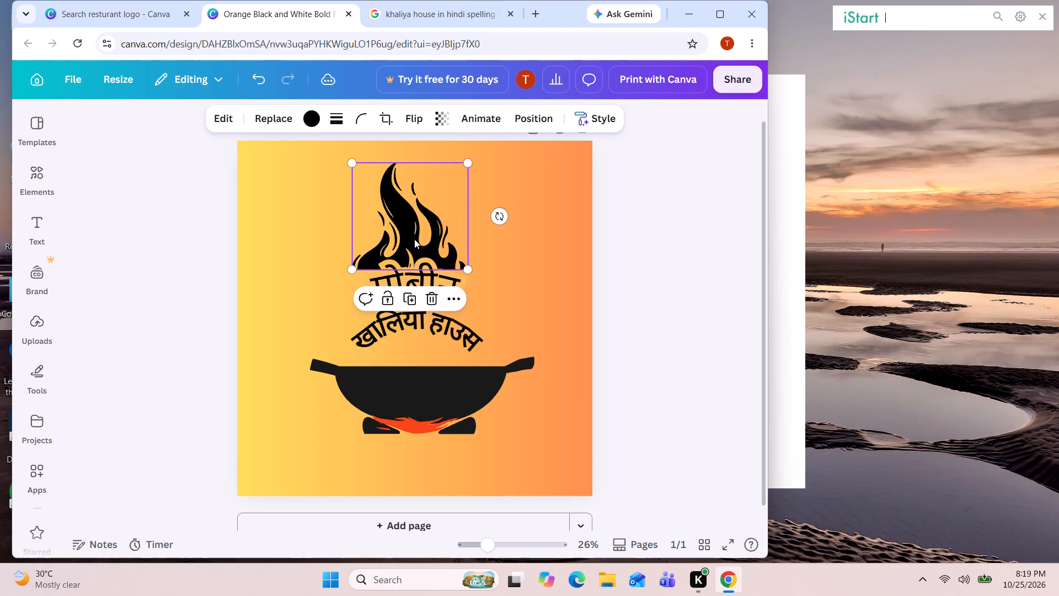
pyautogui.click(649, 265)
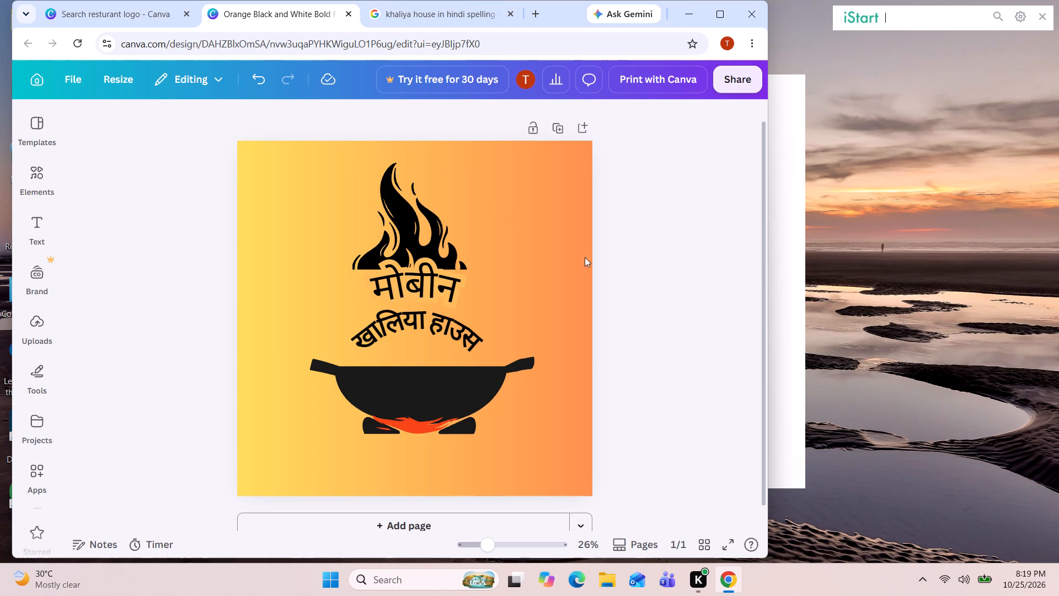
# Move the curved 'खालिया हाउस' text down to rest at the wok's rim, centred on the page's vertical centre line.
pyautogui.moveTo(402, 317); pyautogui.dragTo(402, 323)
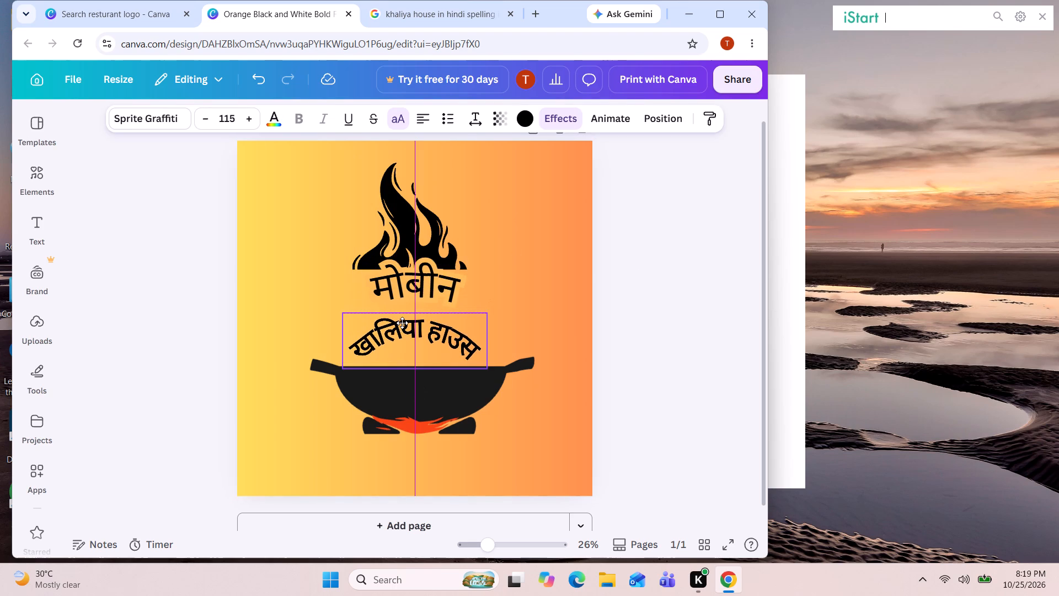
pyautogui.moveTo(402, 323); pyautogui.dragTo(403, 324)
pyautogui.moveTo(403, 324); pyautogui.dragTo(397, 330)
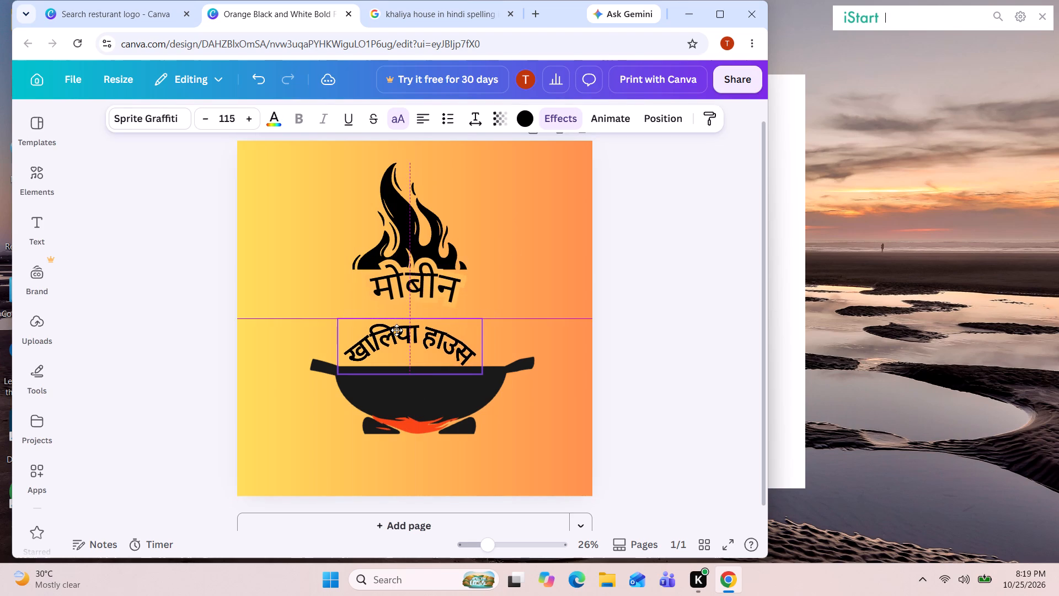
pyautogui.moveTo(397, 330); pyautogui.dragTo(397, 329)
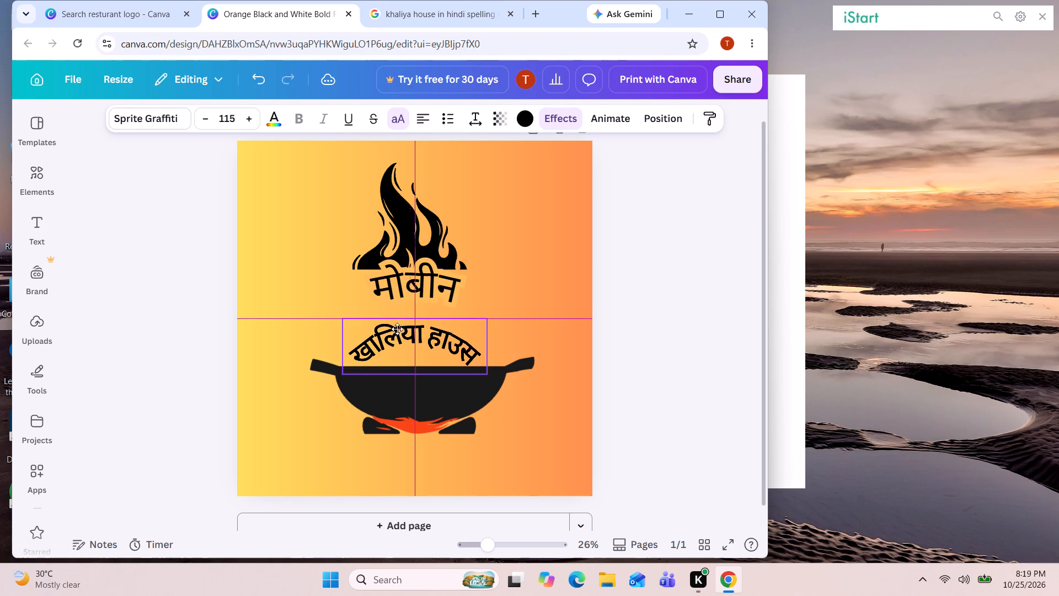
pyautogui.moveTo(397, 329); pyautogui.dragTo(397, 329)
pyautogui.click(641, 288)
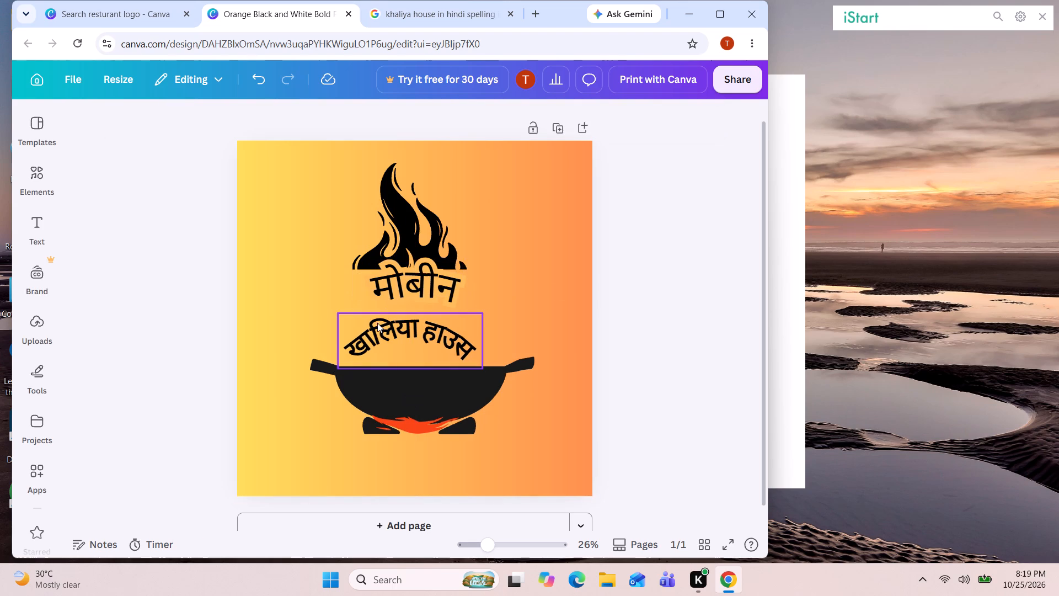
pyautogui.moveTo(413, 346); pyautogui.dragTo(415, 350)
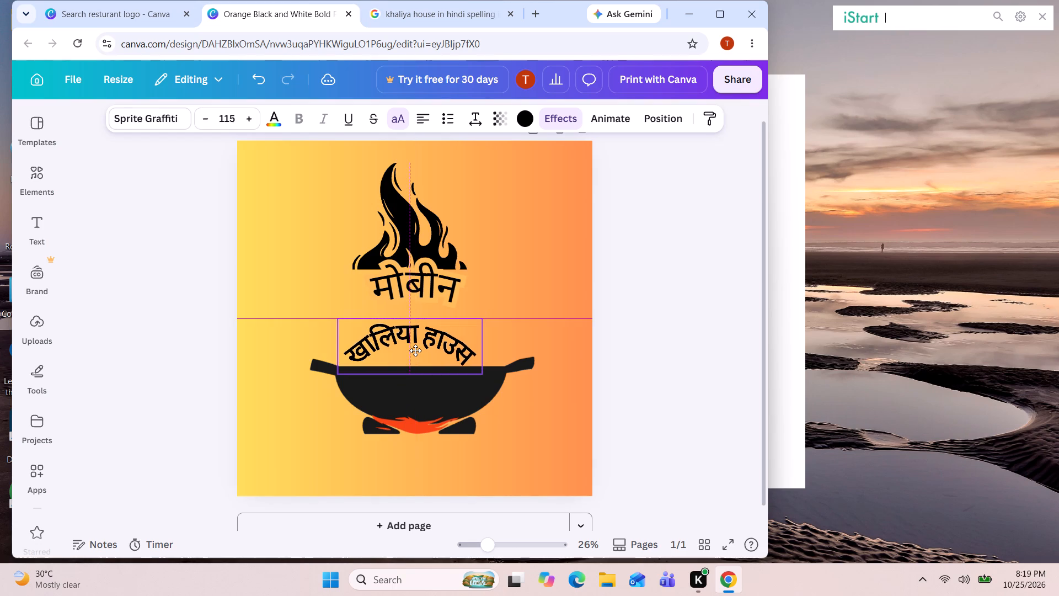
pyautogui.moveTo(415, 350); pyautogui.dragTo(421, 352)
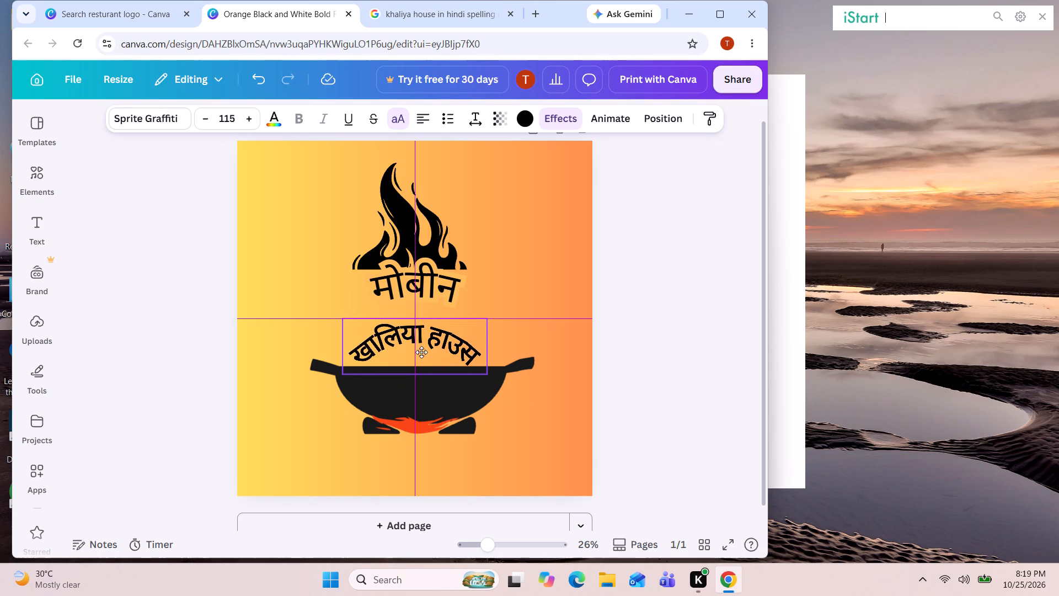
pyautogui.moveTo(421, 352); pyautogui.dragTo(421, 350)
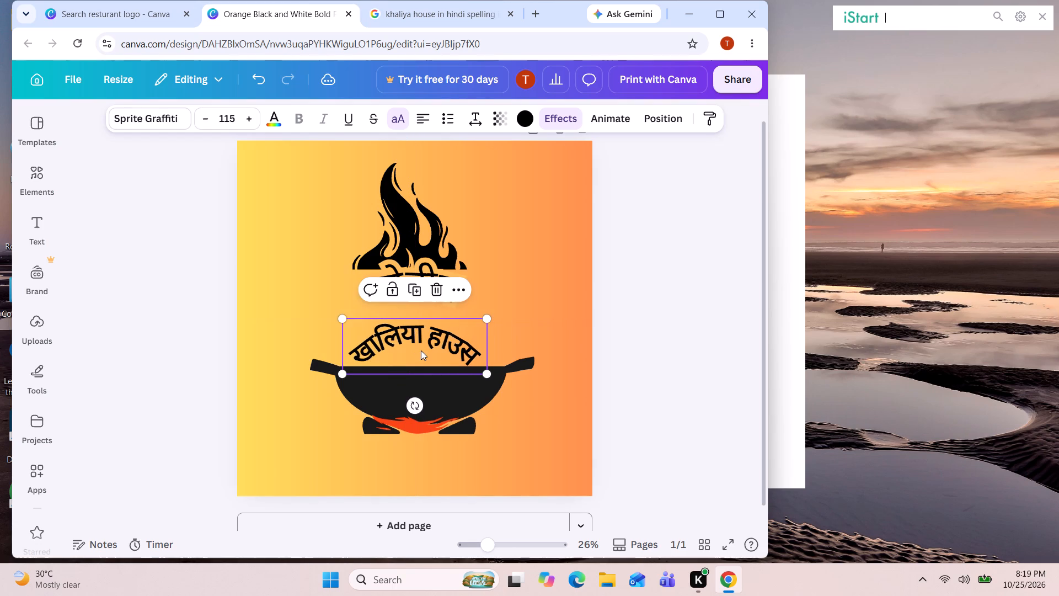
pyautogui.click(617, 321)
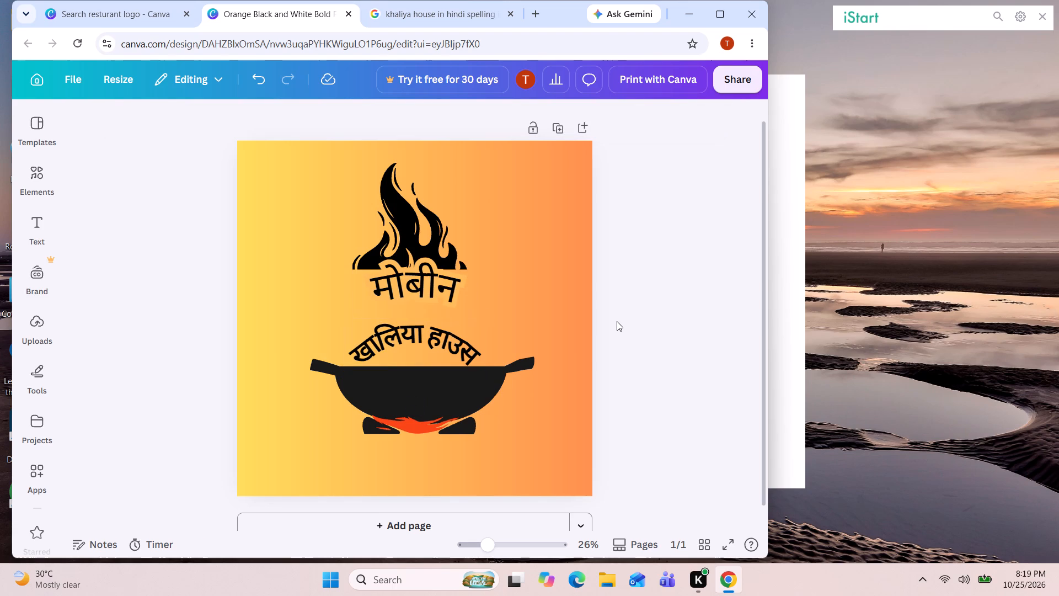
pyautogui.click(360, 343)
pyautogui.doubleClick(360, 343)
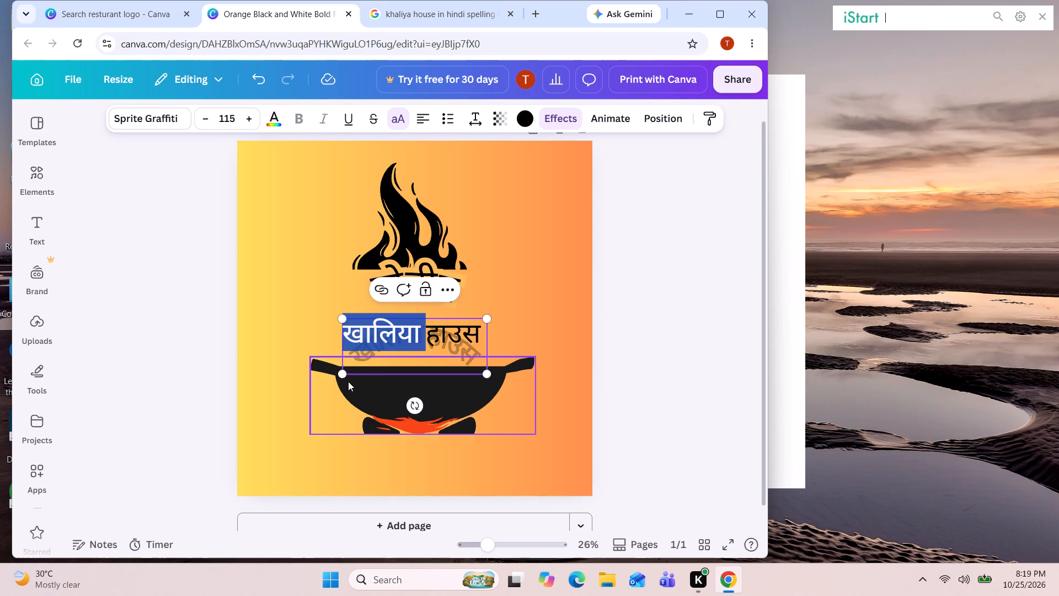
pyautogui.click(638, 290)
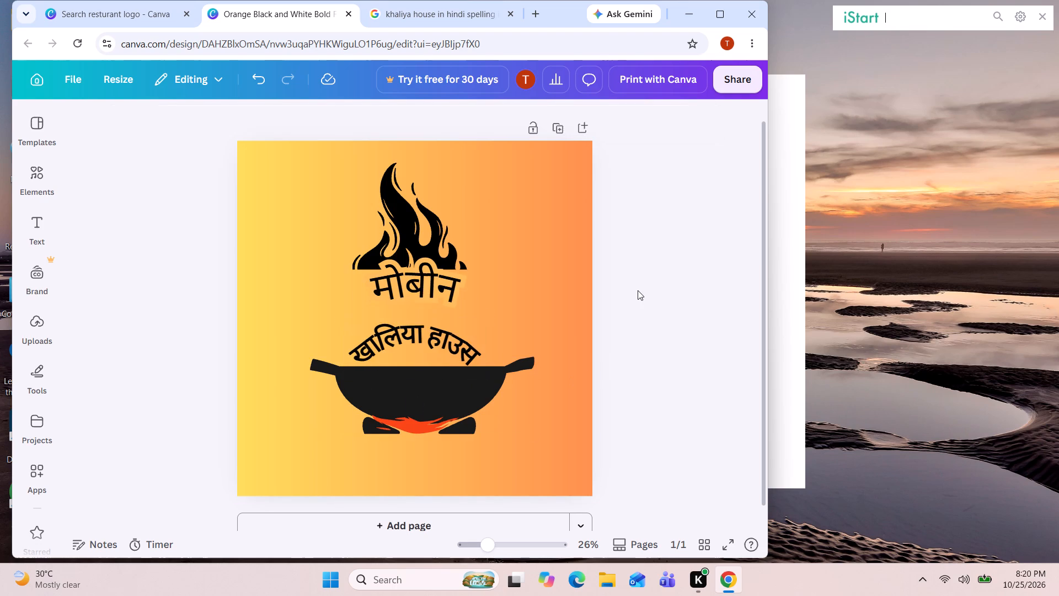
# Insert a line break before the first word of the curved 'खालिया हाउस' text.
pyautogui.click(466, 346)
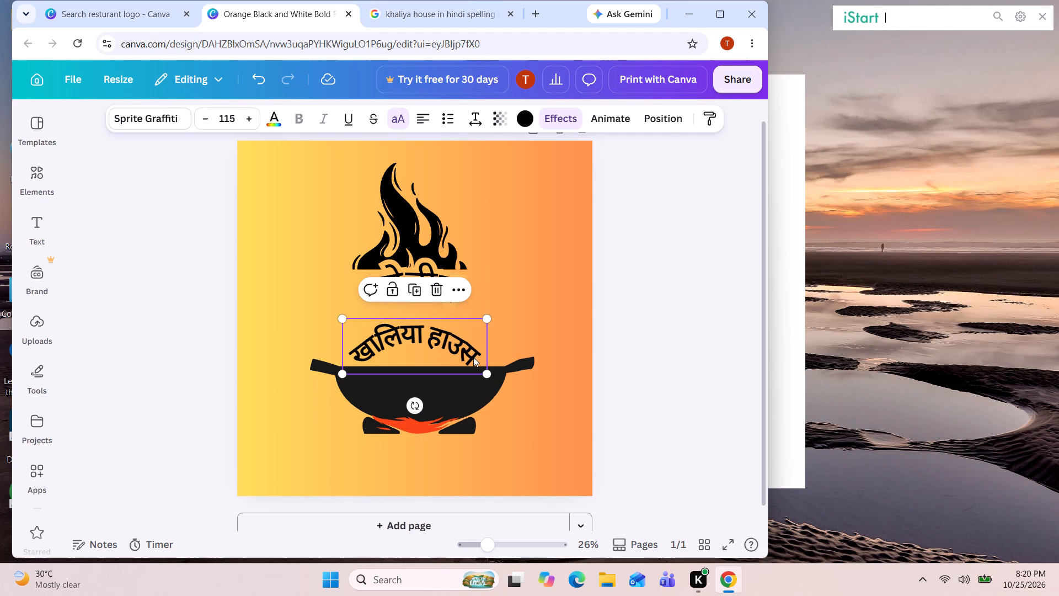
pyautogui.click(473, 357)
pyautogui.click(469, 347)
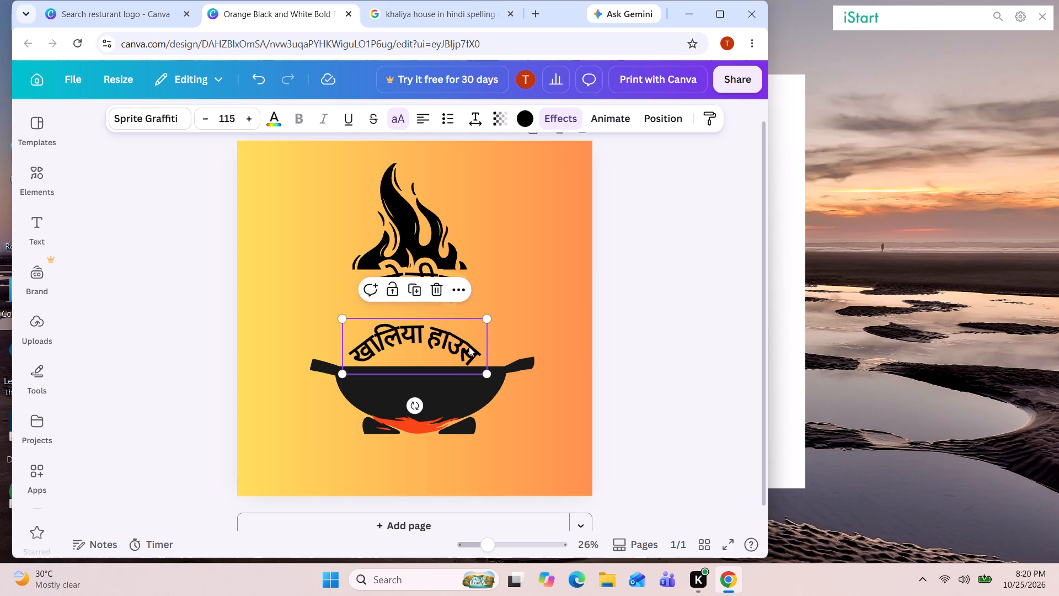
pyautogui.click(463, 347)
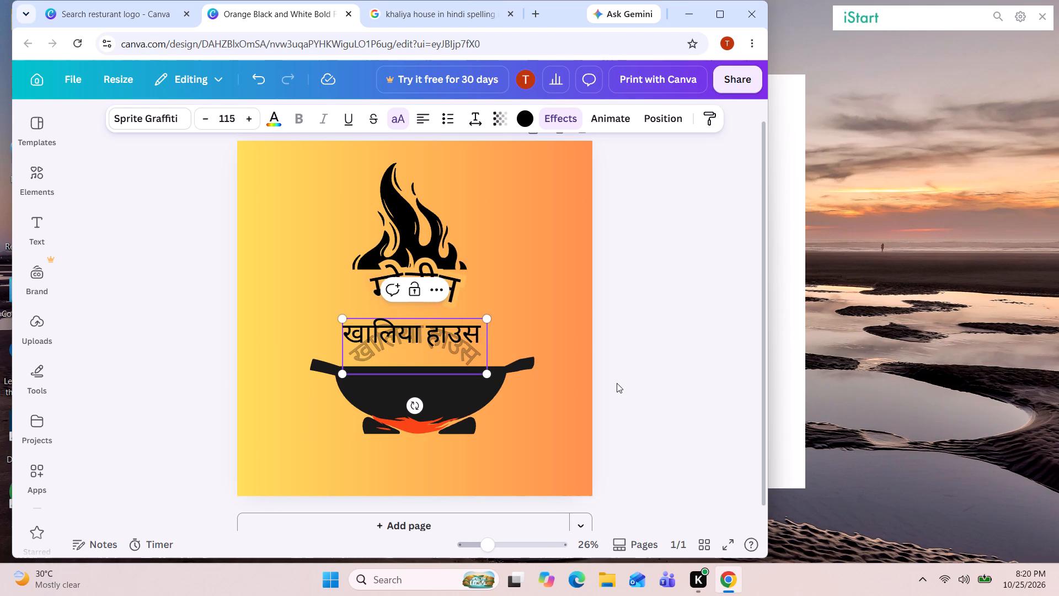
pyautogui.press('Left')
pyautogui.press('Left')
pyautogui.press('Left')
pyautogui.press('Left')
pyautogui.press('Left')
pyautogui.press('Left')
pyautogui.press('Left')
pyautogui.press('Left')
pyautogui.press('Left')
pyautogui.press('Left')
pyautogui.press('Left')
pyautogui.press('Left')
pyautogui.press('Left')
pyautogui.press('Left')
pyautogui.press('Left')
pyautogui.press('Left')
pyautogui.press('Left')
pyautogui.press('Left')
pyautogui.press('Left')
pyautogui.press('Left')
pyautogui.press('Left')
pyautogui.press('Left')
pyautogui.press('Left')
pyautogui.press('Left')
pyautogui.press('Left')
pyautogui.press('Left')
pyautogui.press('Left')
pyautogui.press('Left')
pyautogui.press('BackSpace')
pyautogui.press('Return')
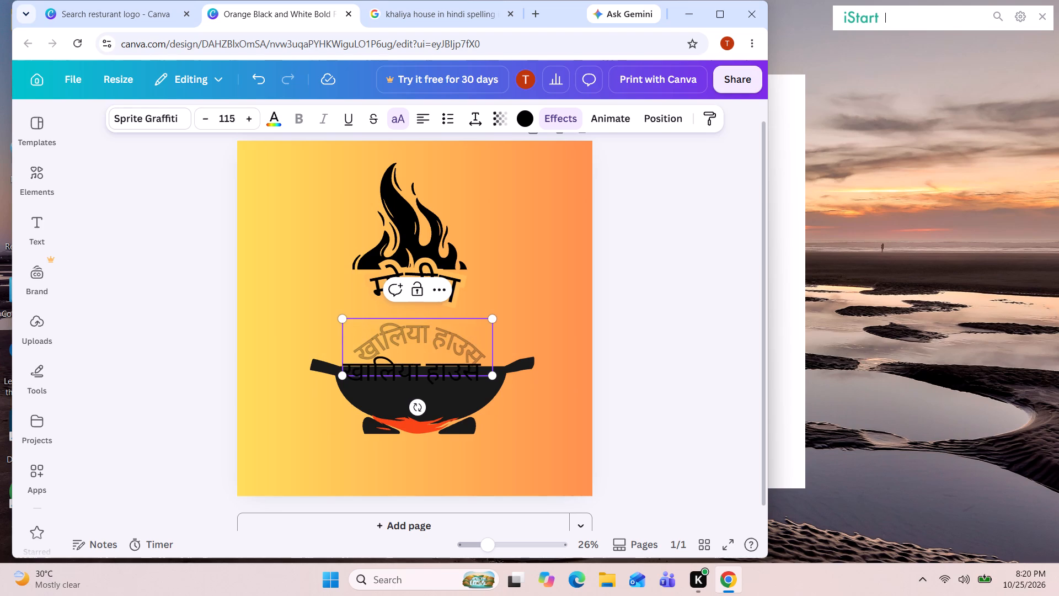
pyautogui.click(676, 300)
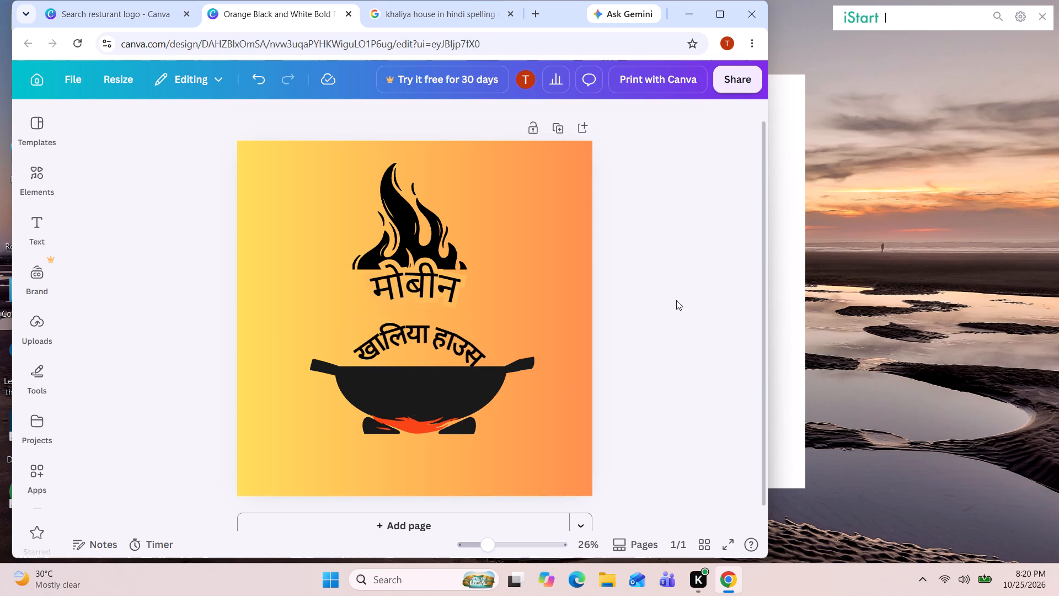
# Recentre the curved 'खालिया हाउस' text on the page's vertical centre line.
pyautogui.click(437, 343)
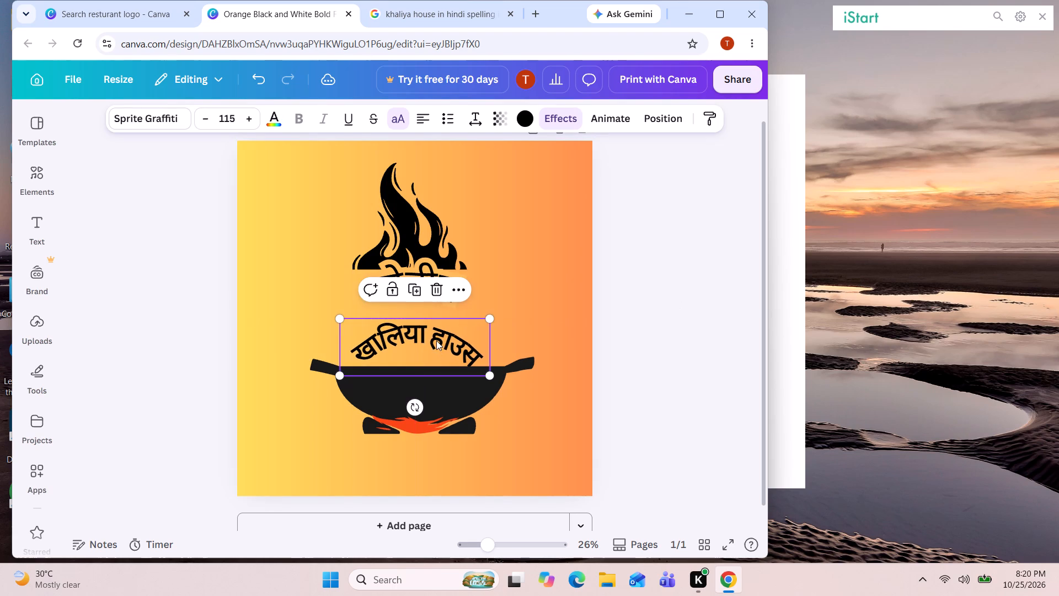
pyautogui.click(663, 231)
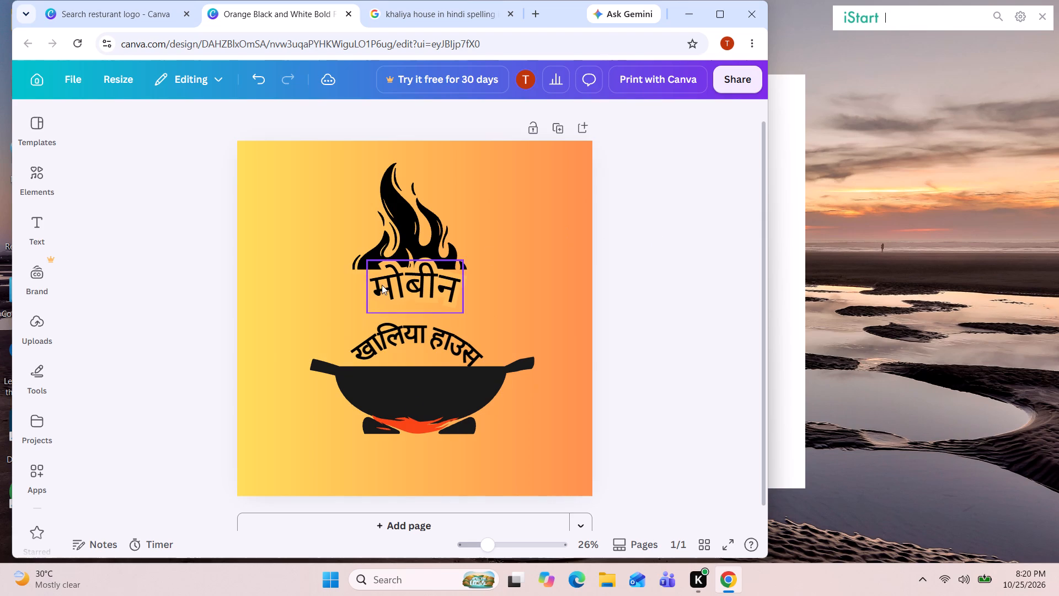
pyautogui.moveTo(398, 276); pyautogui.dragTo(398, 280)
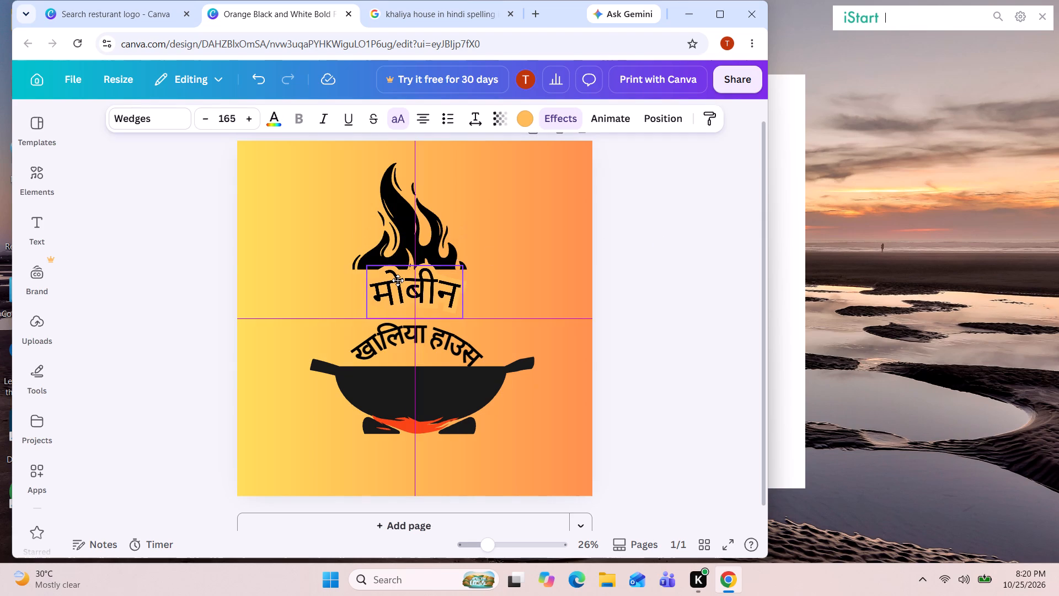
pyautogui.moveTo(398, 280); pyautogui.dragTo(397, 292)
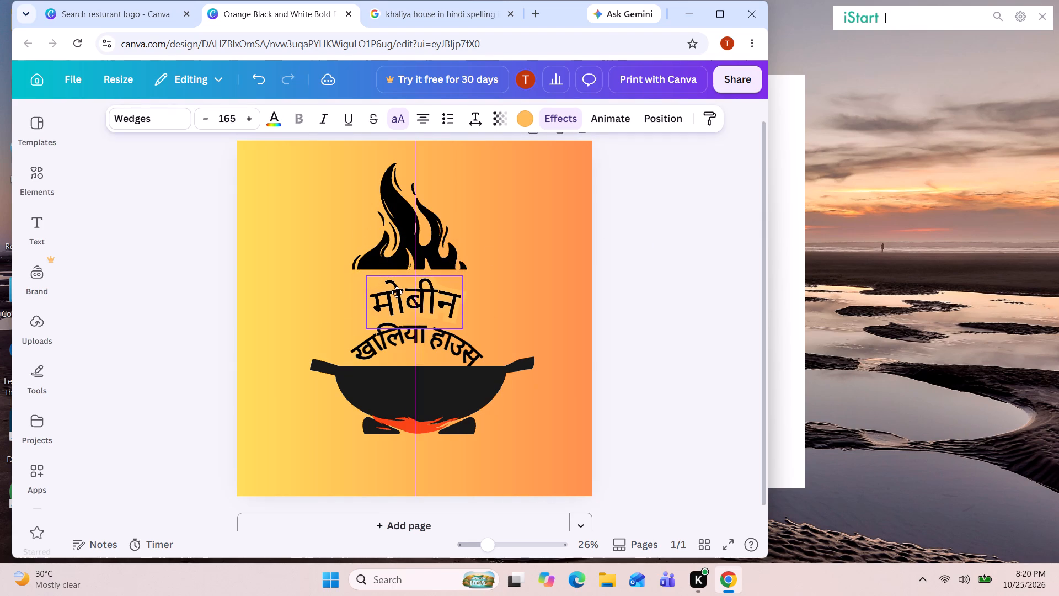
pyautogui.moveTo(397, 292); pyautogui.dragTo(397, 292)
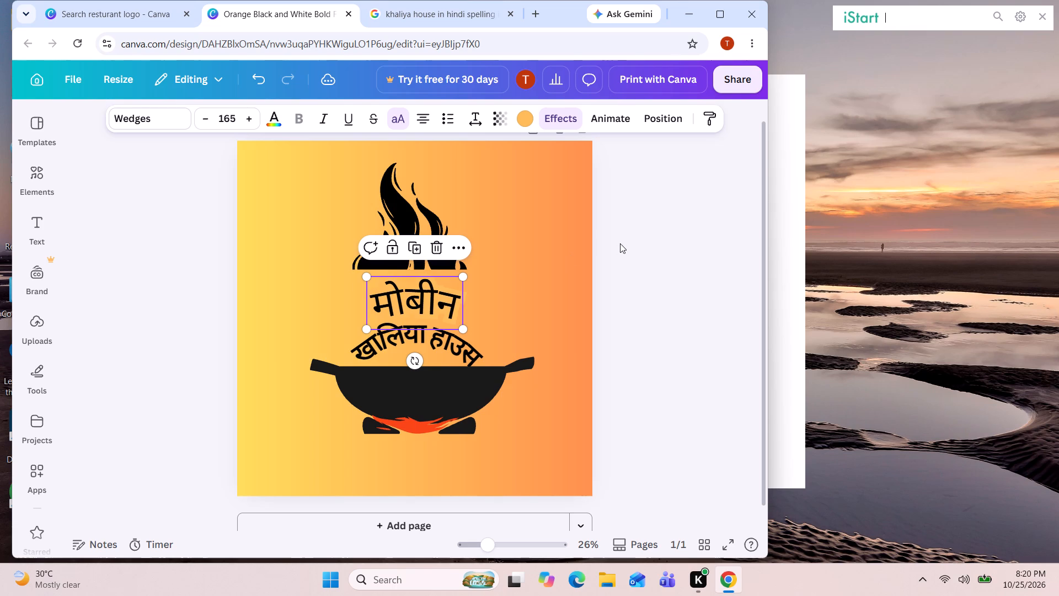
pyautogui.click(628, 244)
# Lower the flame graphic so its base meets the top of the 'मोबीन' text, centred on the page's vertical centre line.
pyautogui.moveTo(423, 229); pyautogui.dragTo(426, 254)
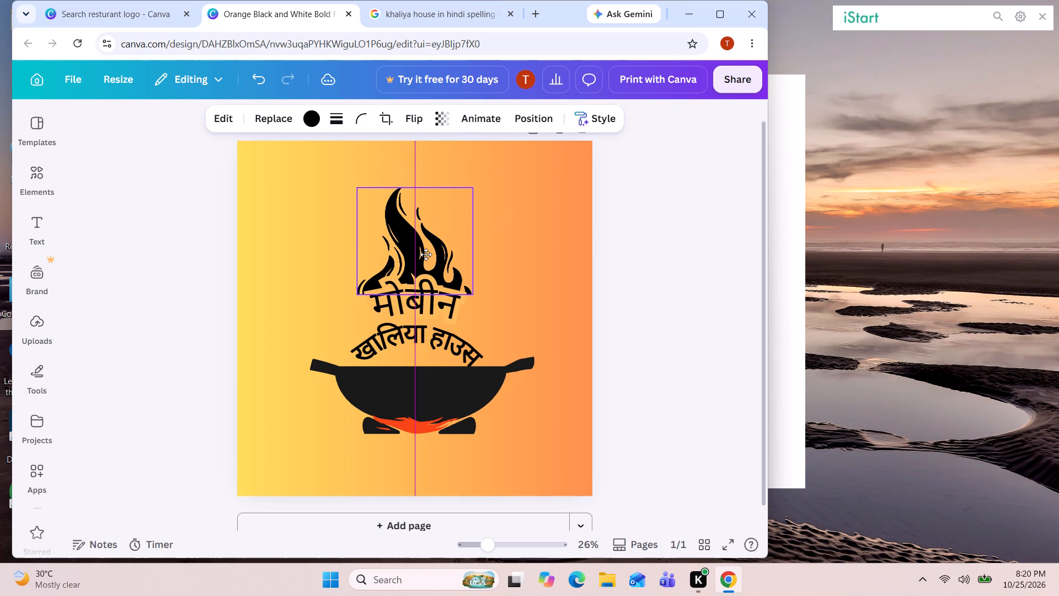
pyautogui.moveTo(426, 254); pyautogui.dragTo(429, 254)
pyautogui.moveTo(429, 254); pyautogui.dragTo(433, 254)
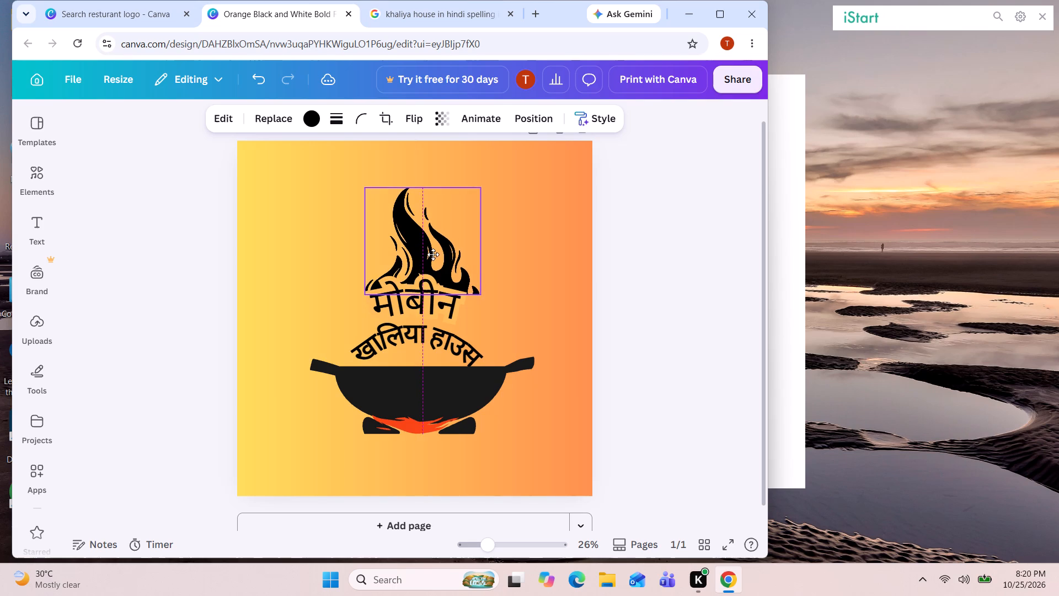
pyautogui.moveTo(433, 254); pyautogui.dragTo(434, 253)
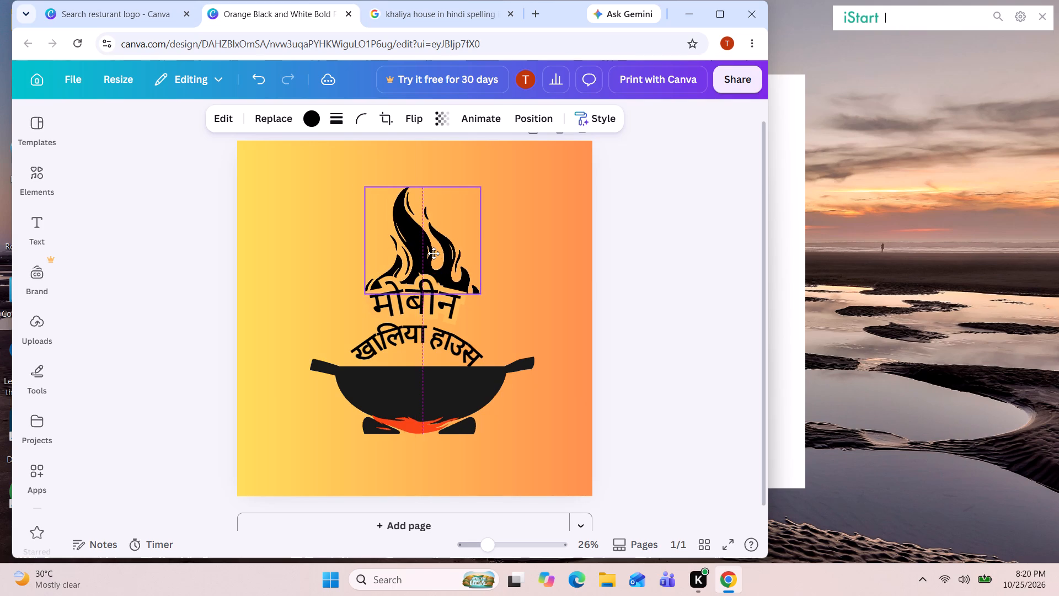
pyautogui.moveTo(434, 253); pyautogui.dragTo(427, 253)
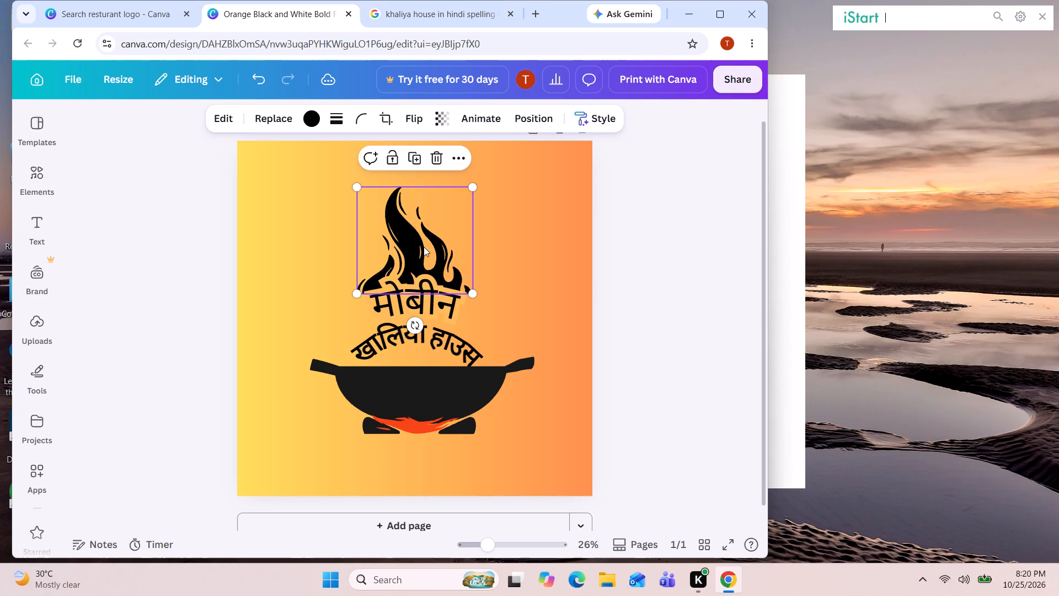
pyautogui.click(662, 196)
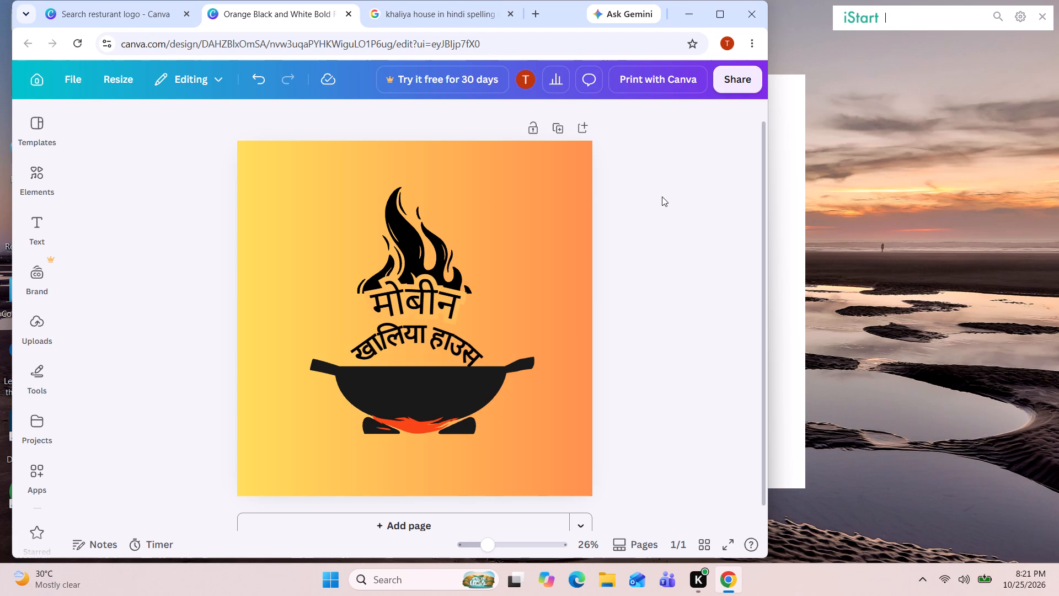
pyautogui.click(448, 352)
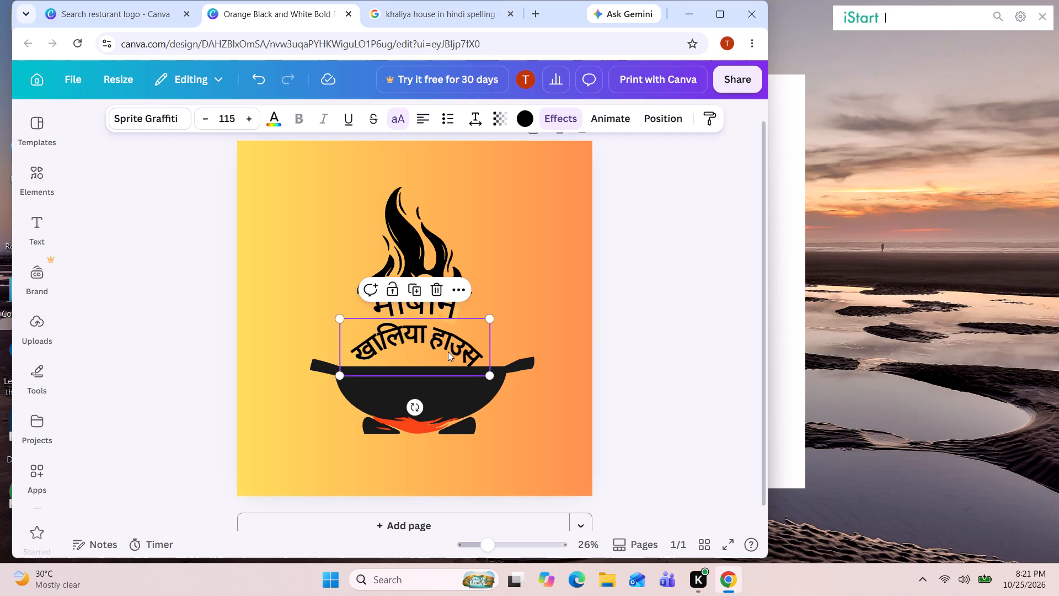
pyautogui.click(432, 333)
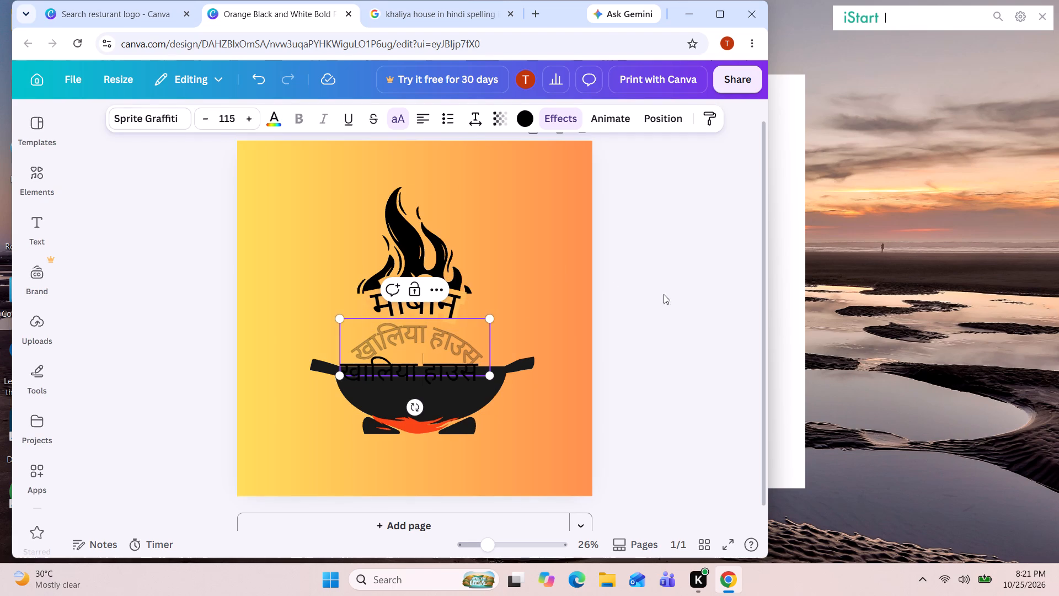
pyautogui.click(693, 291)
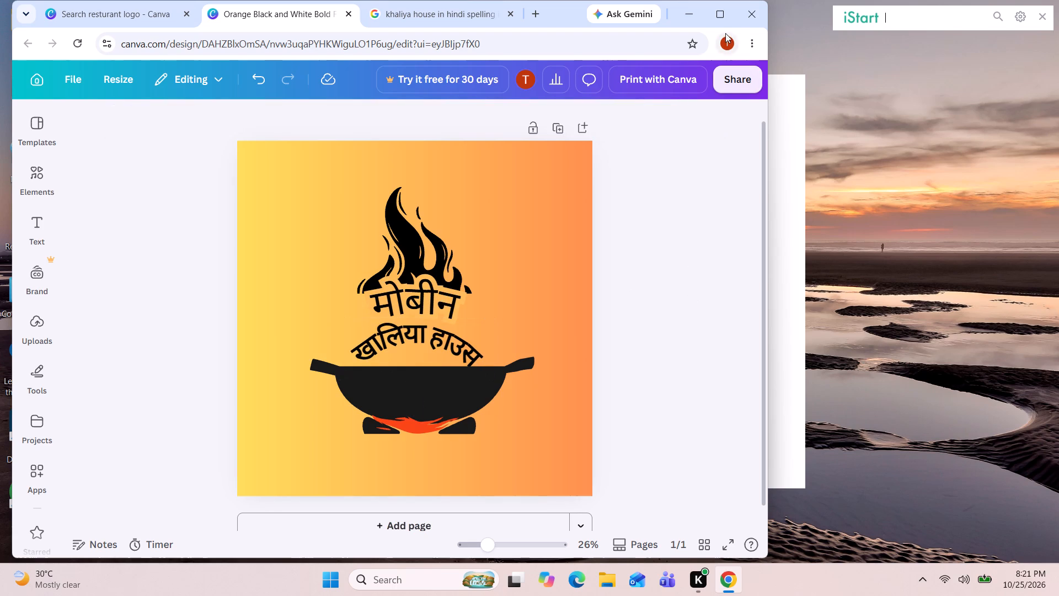